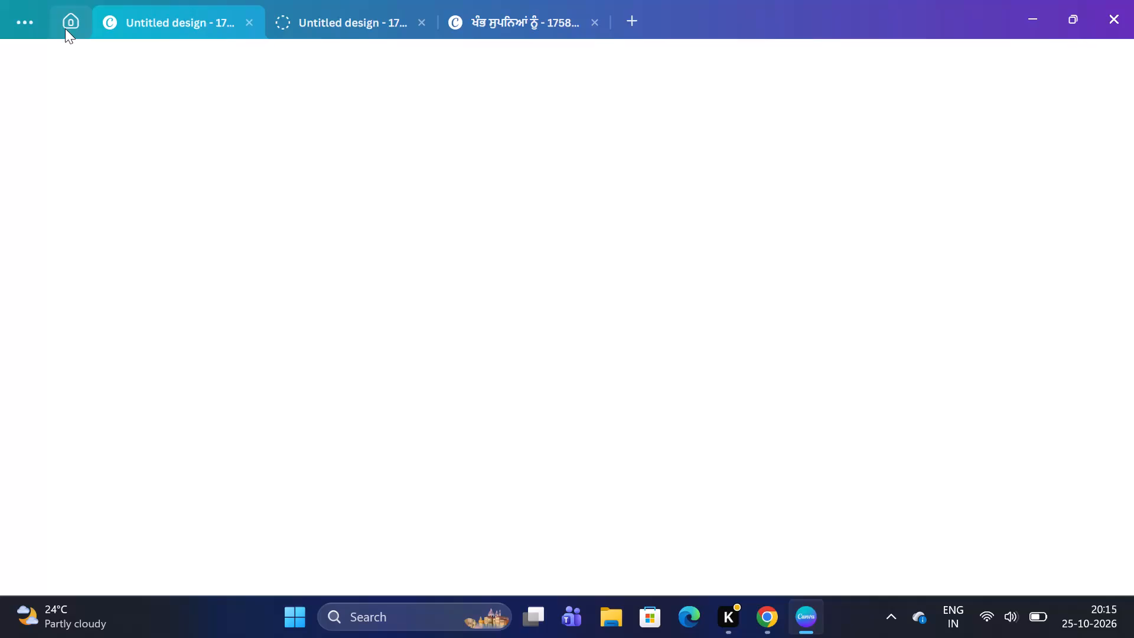
Go to the Canva home page and close the two untitled design tabs.
left_click(64, 23)
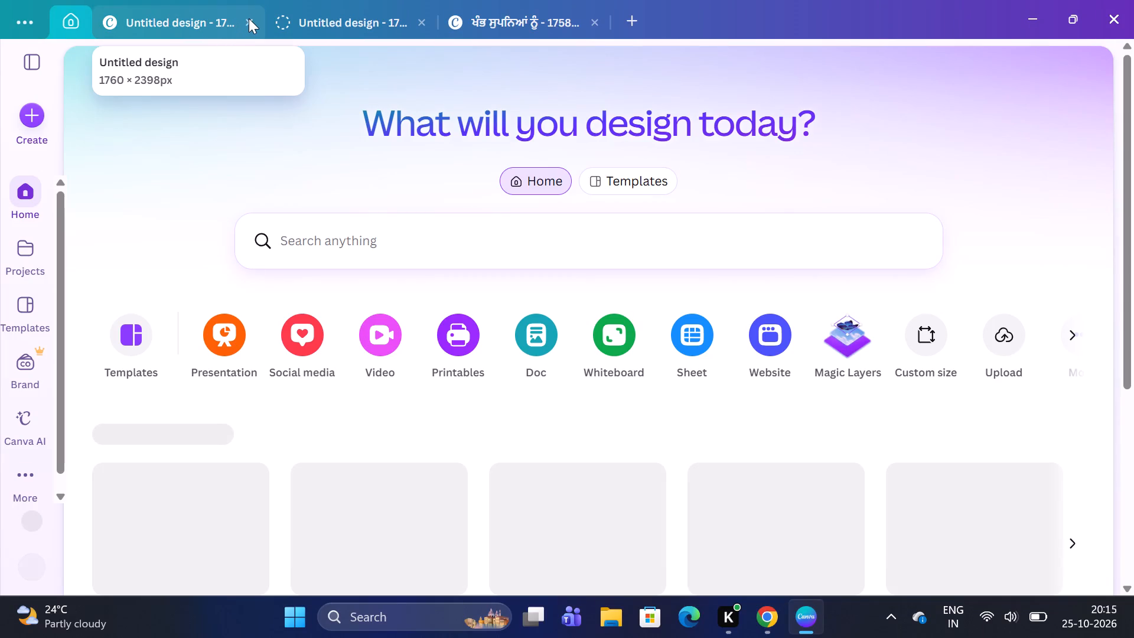
left_click(250, 19)
left_click(250, 19)
left_click(250, 19)
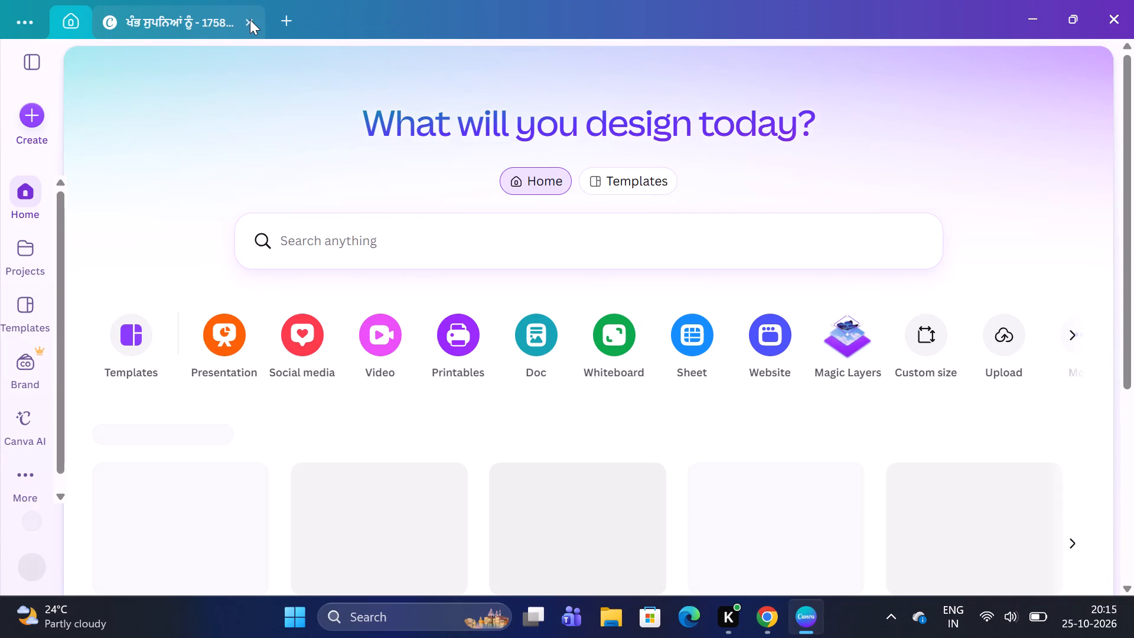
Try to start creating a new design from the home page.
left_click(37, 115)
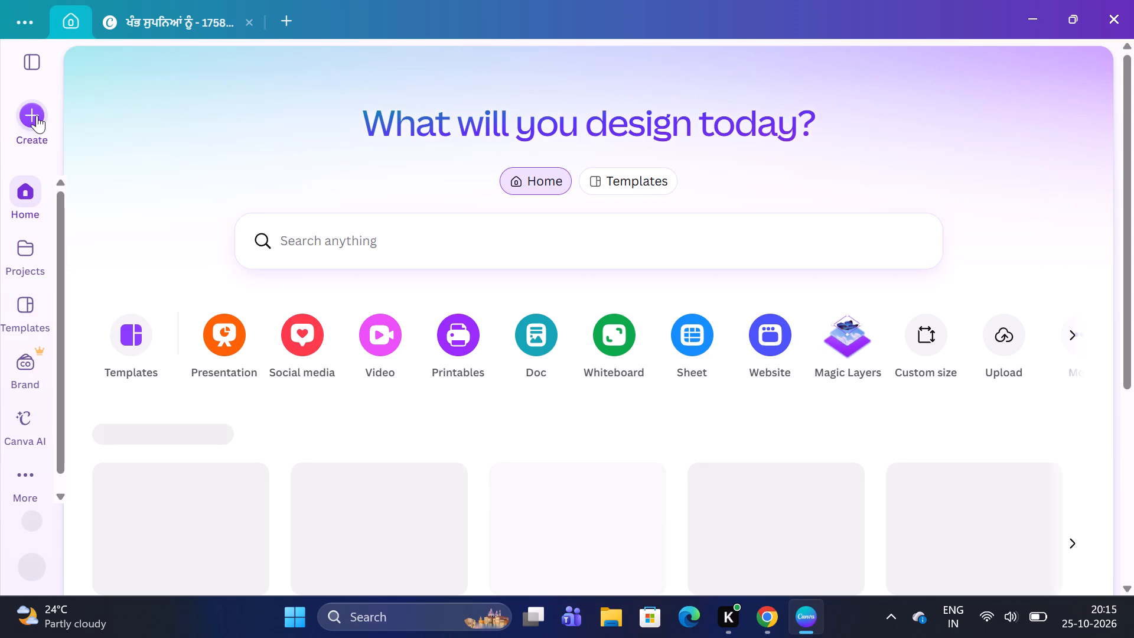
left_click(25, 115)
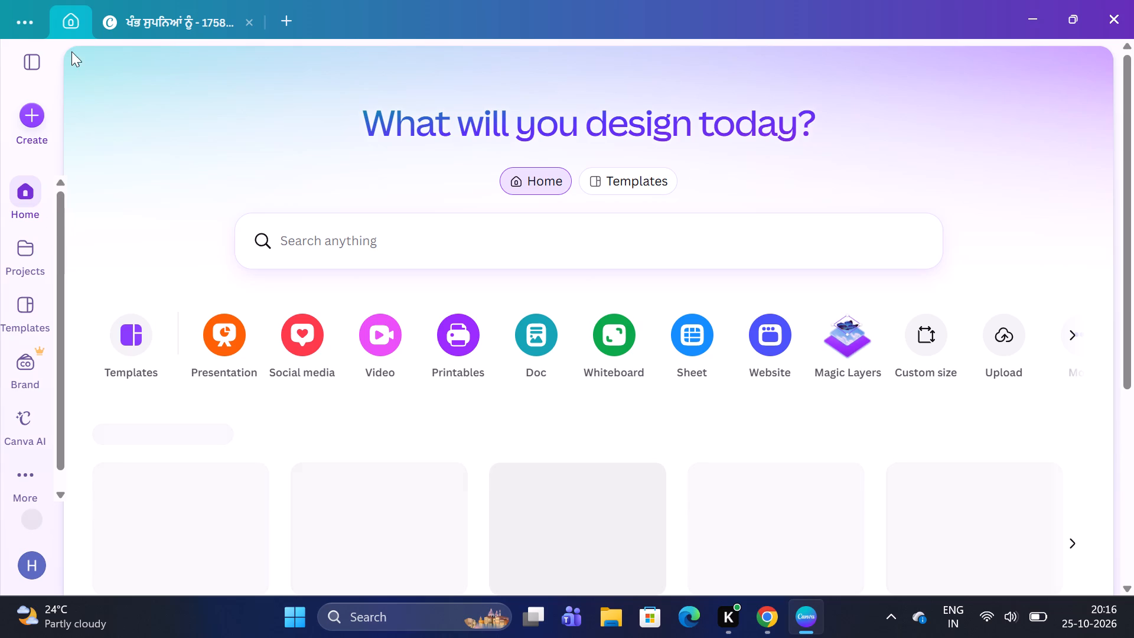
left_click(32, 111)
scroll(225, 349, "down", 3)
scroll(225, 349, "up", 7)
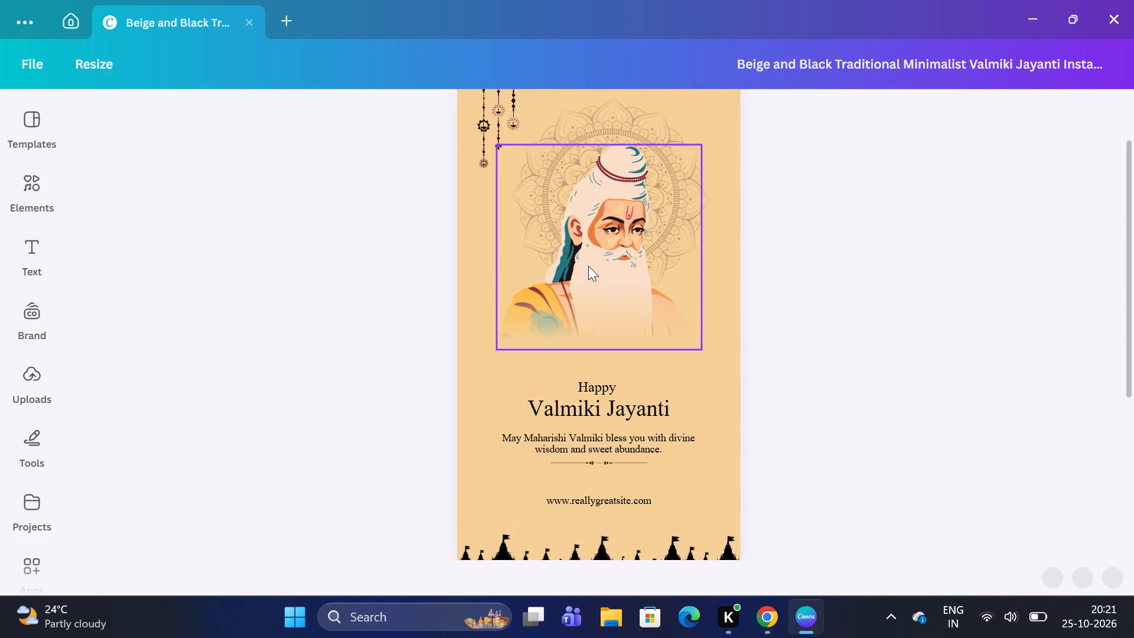
left_click(468, 284)
scroll(551, 315, "up", 2)
scroll(551, 315, "down", 1)
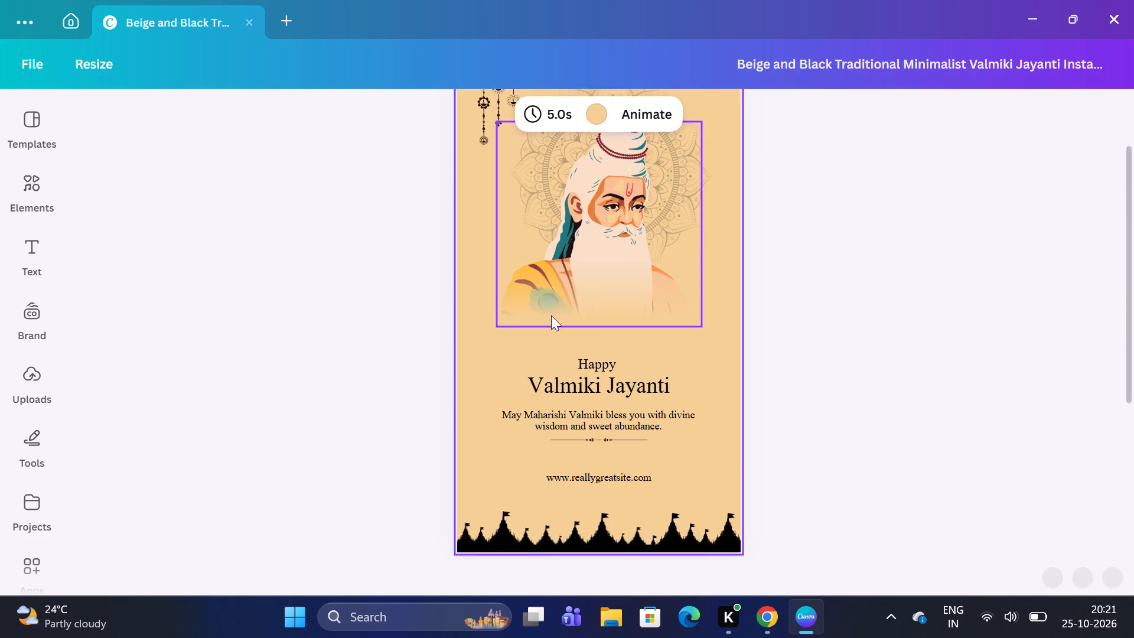
scroll(551, 315, "down", 1)
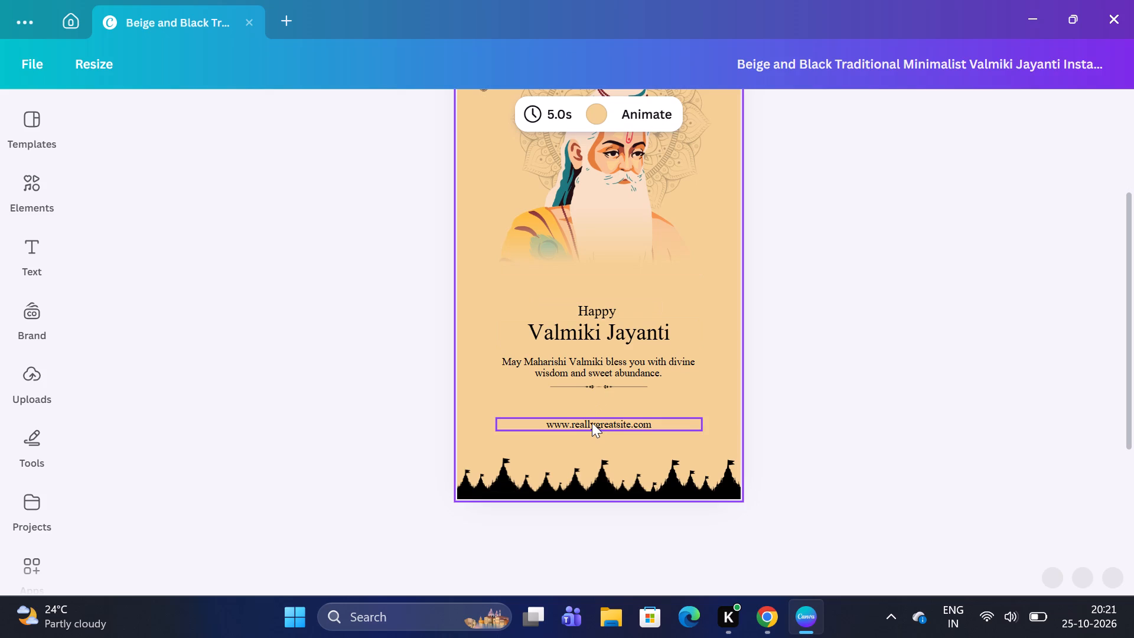
left_click_drag(592, 422, 593, 438)
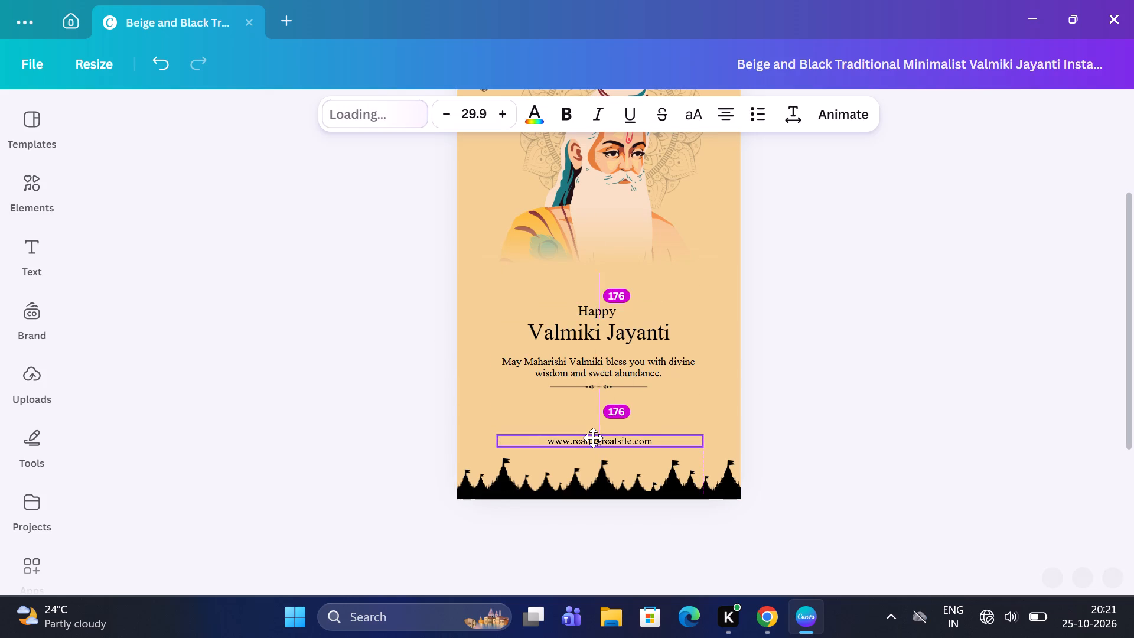
left_click_drag(593, 438, 593, 440)
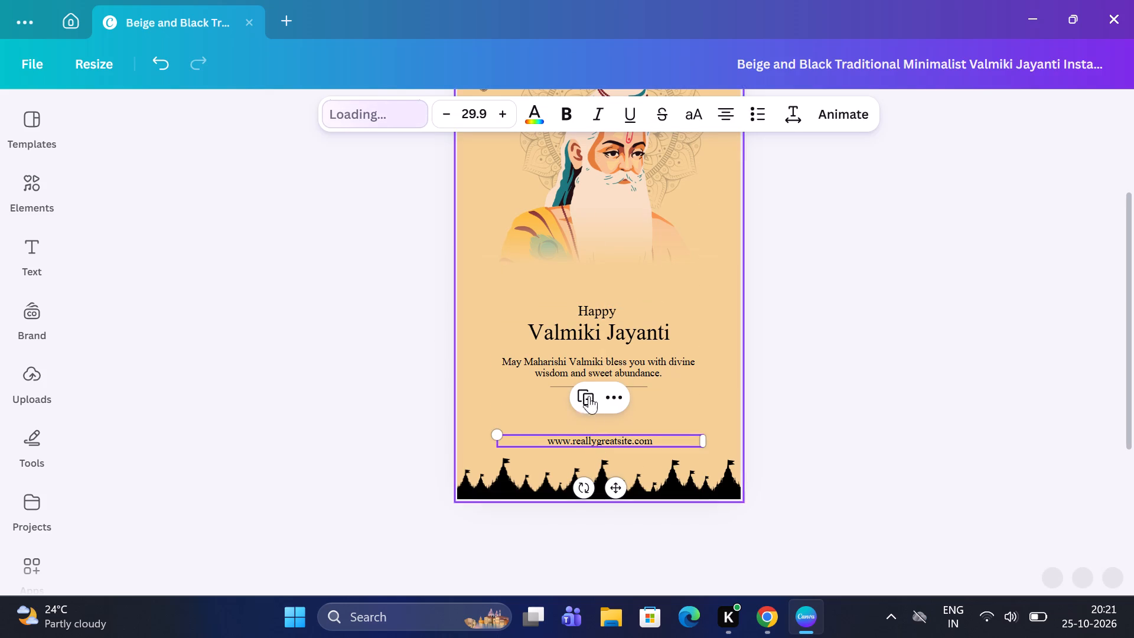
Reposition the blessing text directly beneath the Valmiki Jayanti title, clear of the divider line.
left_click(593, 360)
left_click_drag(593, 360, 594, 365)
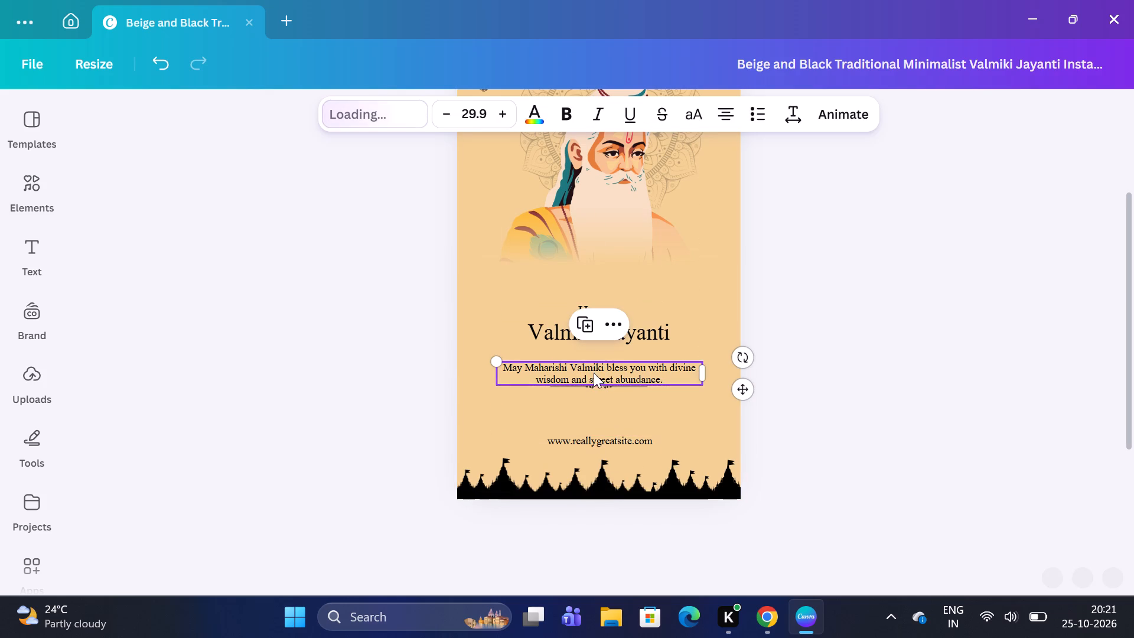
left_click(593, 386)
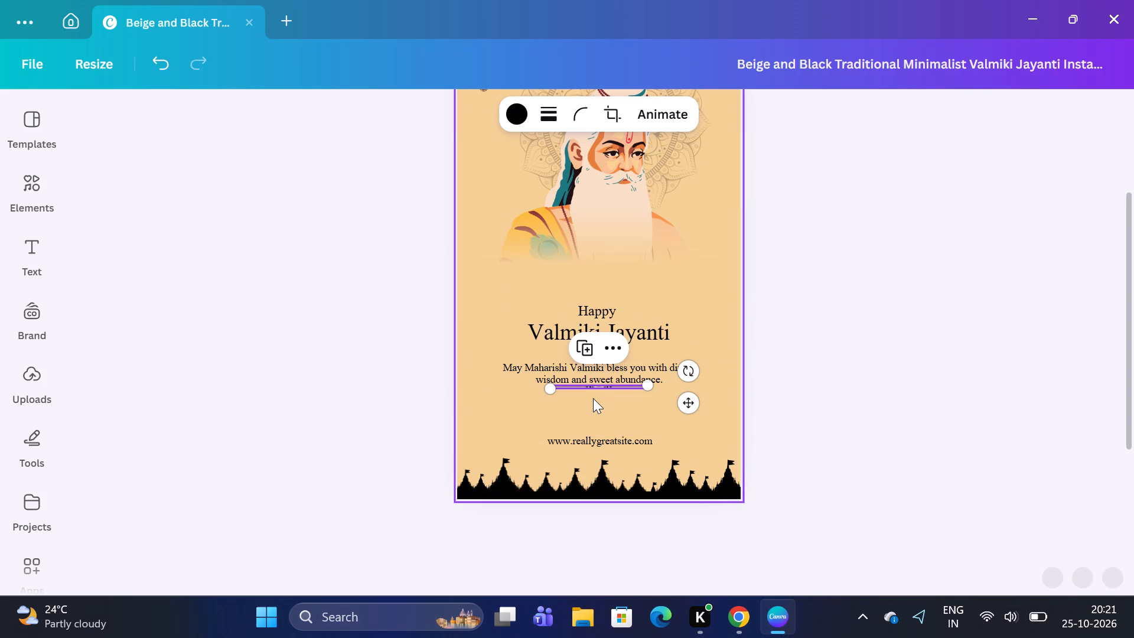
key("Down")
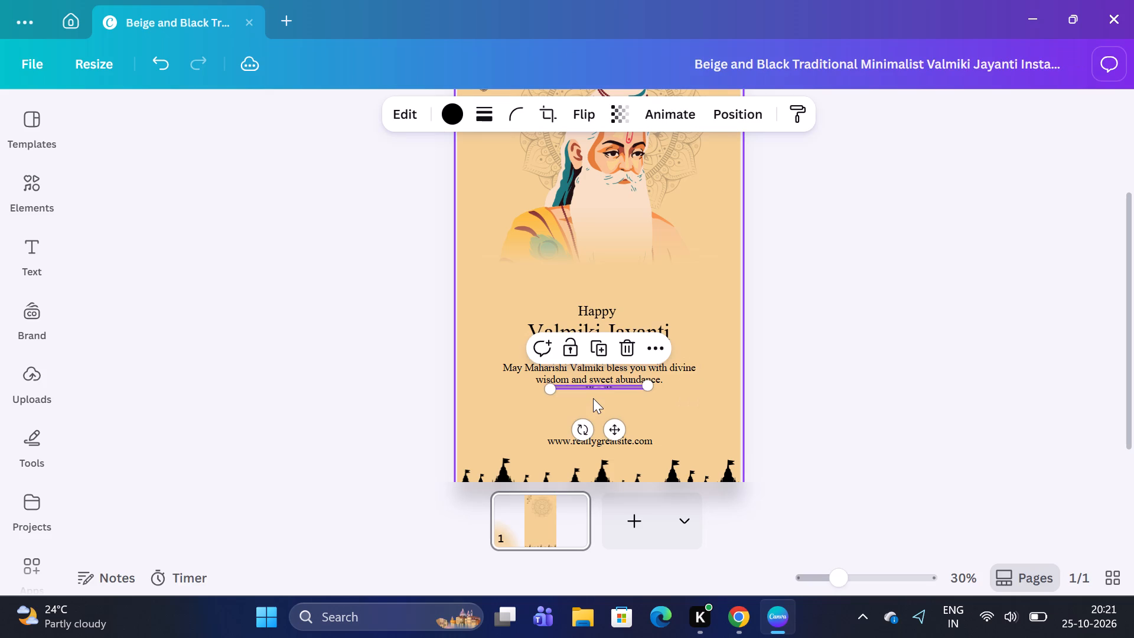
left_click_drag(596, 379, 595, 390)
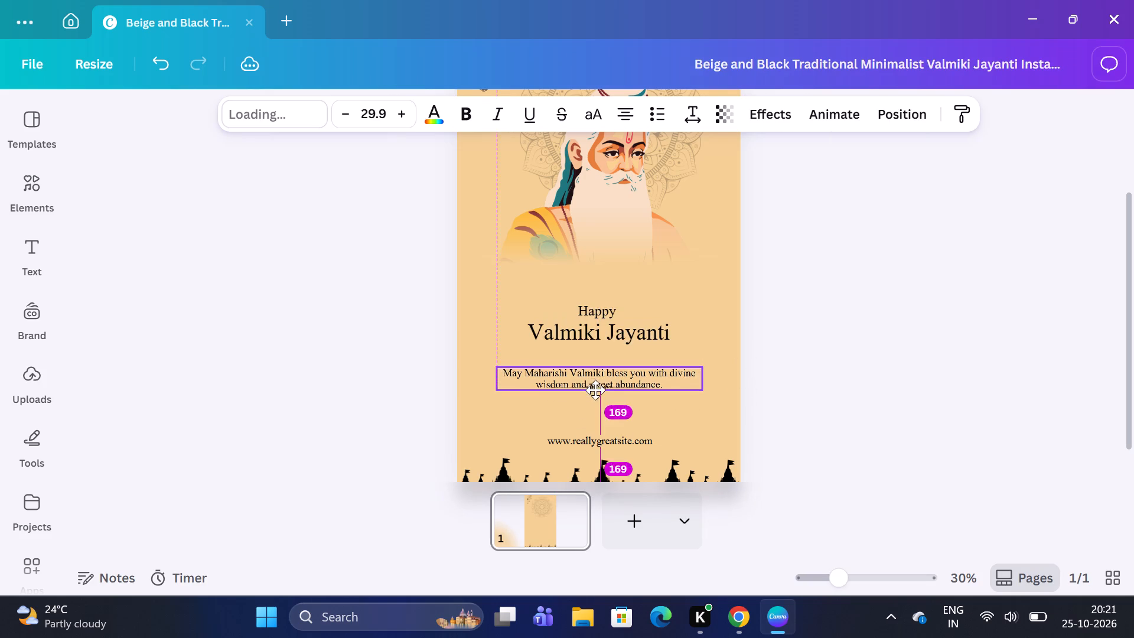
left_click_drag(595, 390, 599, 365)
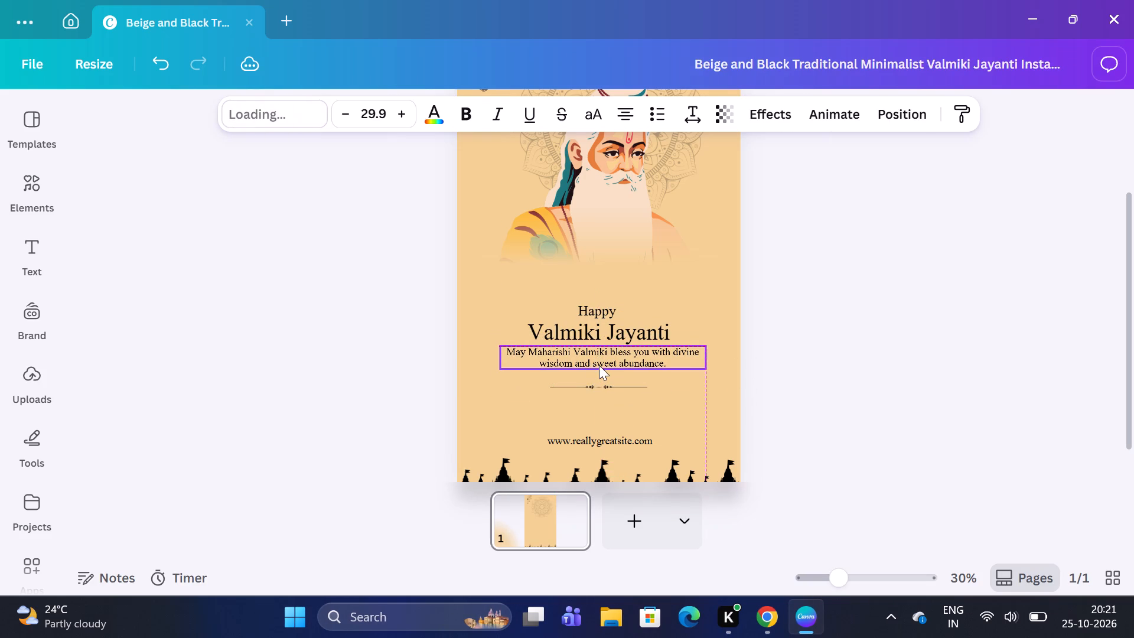
Move the ornamental divider line down to just above the website text.
left_click(597, 380)
left_click_drag(597, 380, 597, 386)
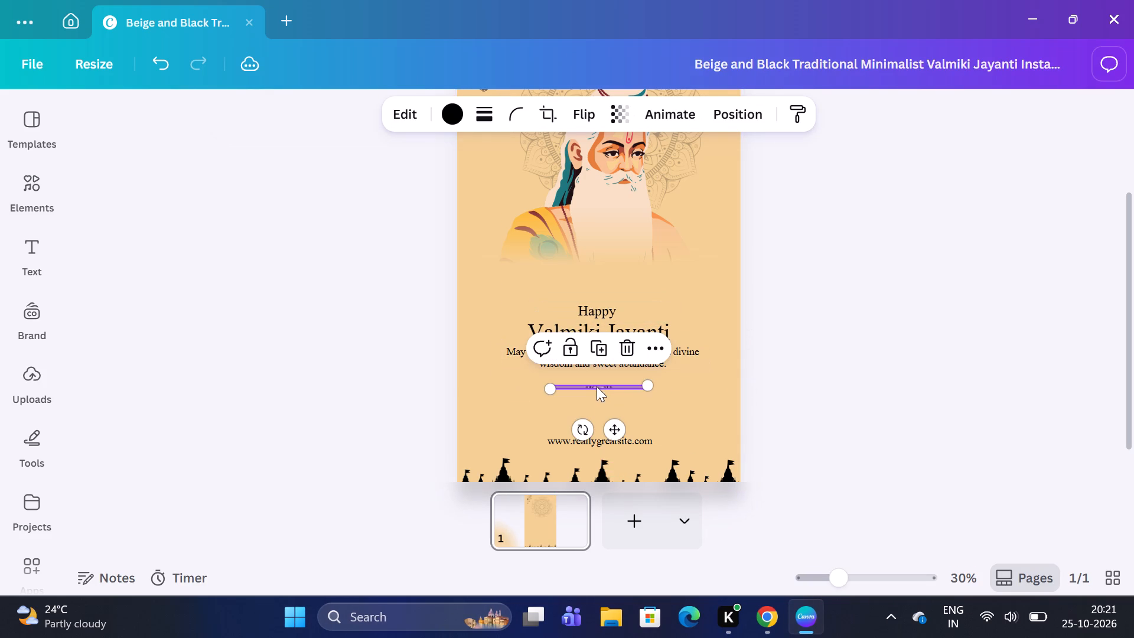
left_click_drag(596, 384, 595, 393)
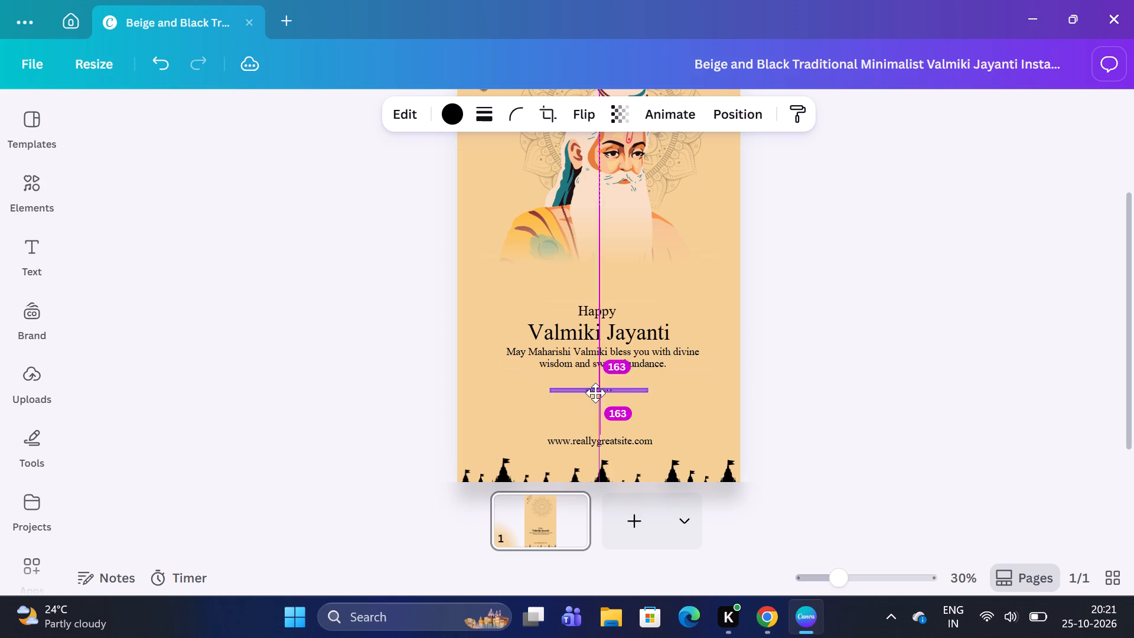
left_click_drag(595, 393, 599, 419)
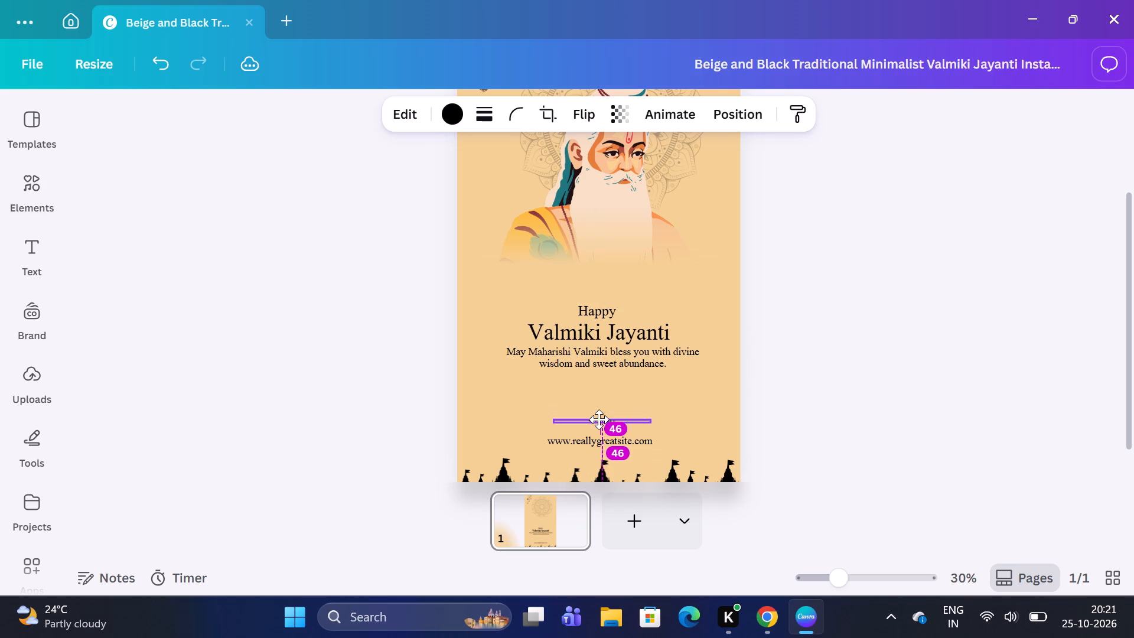
left_click_drag(599, 419, 600, 425)
Move the blessing text down to just above the divider line and centre it horizontally by eye.
left_click(598, 354)
left_click_drag(598, 354, 600, 379)
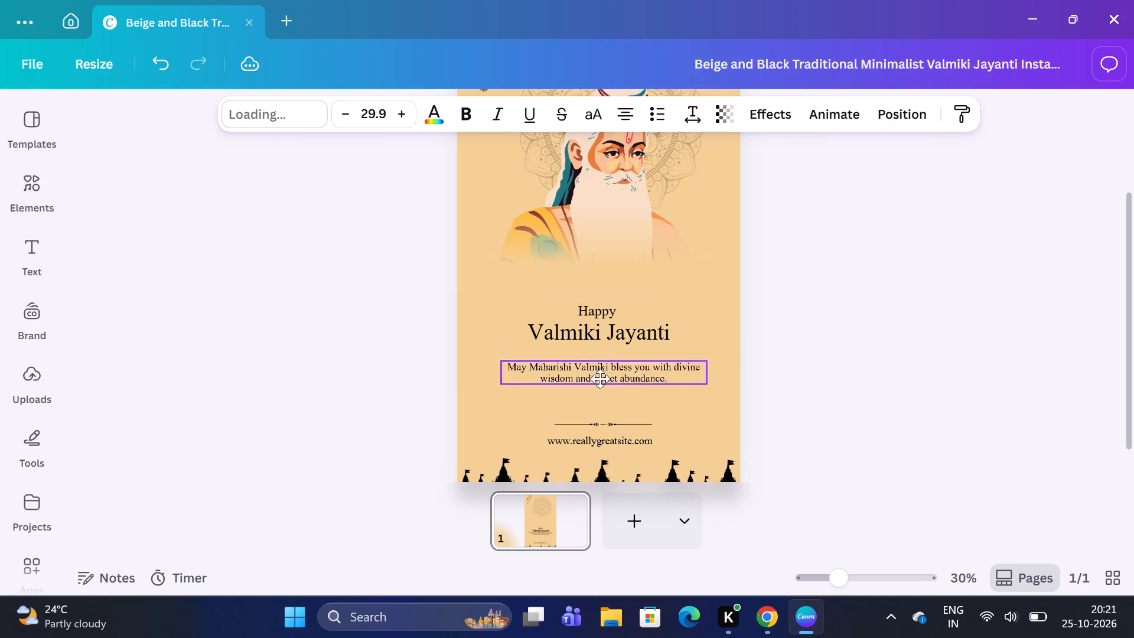
left_click_drag(600, 379, 605, 400)
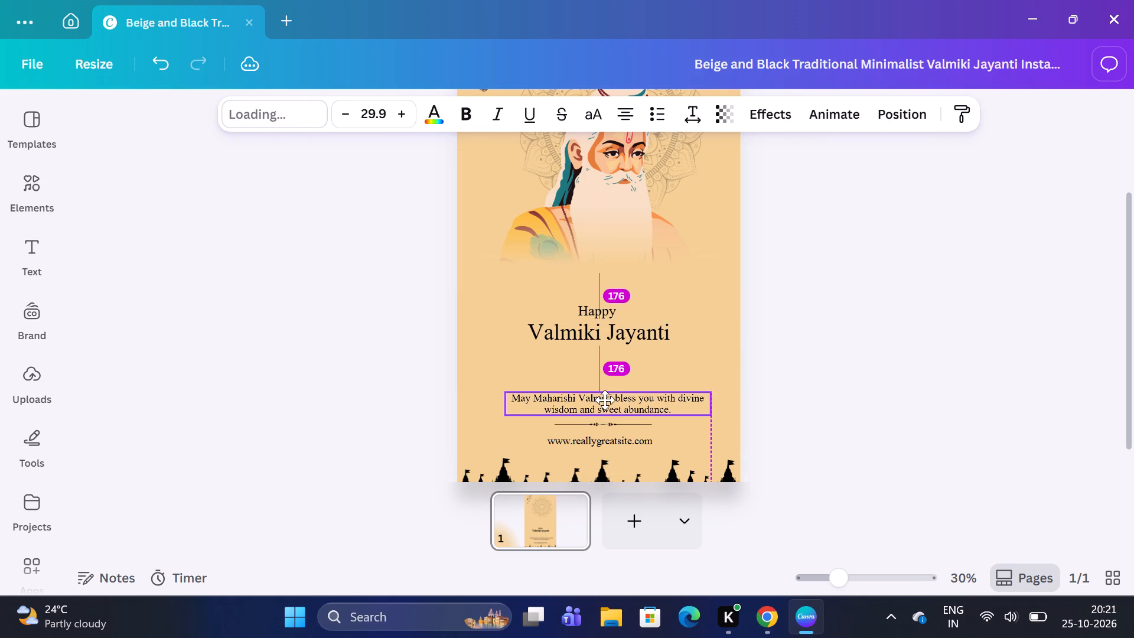
left_click_drag(605, 400, 601, 401)
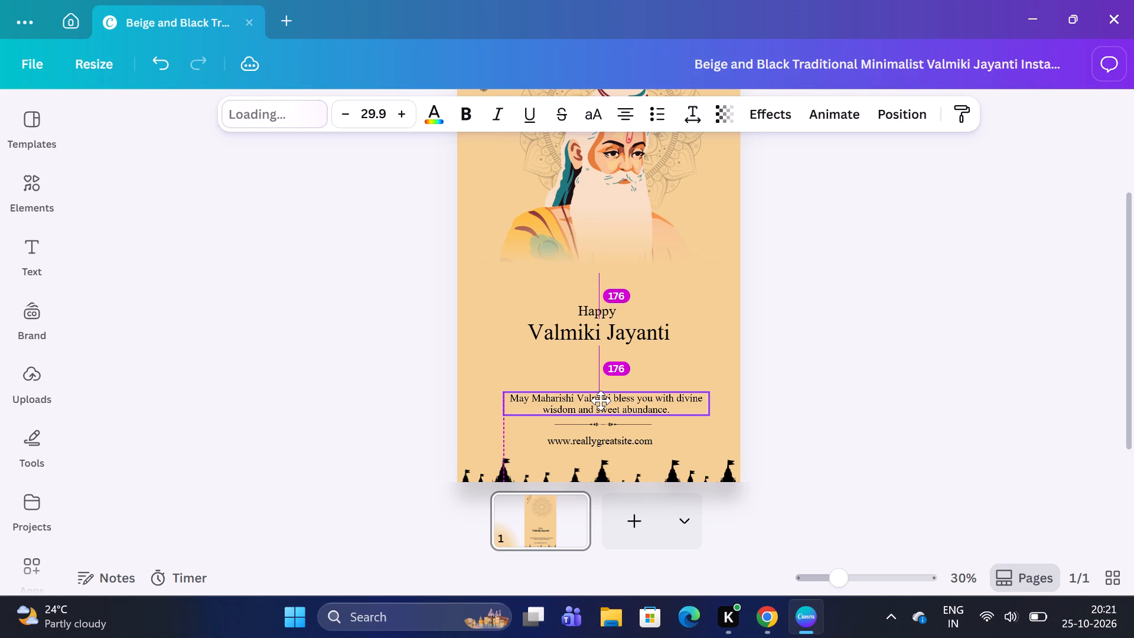
left_click_drag(601, 401, 588, 402)
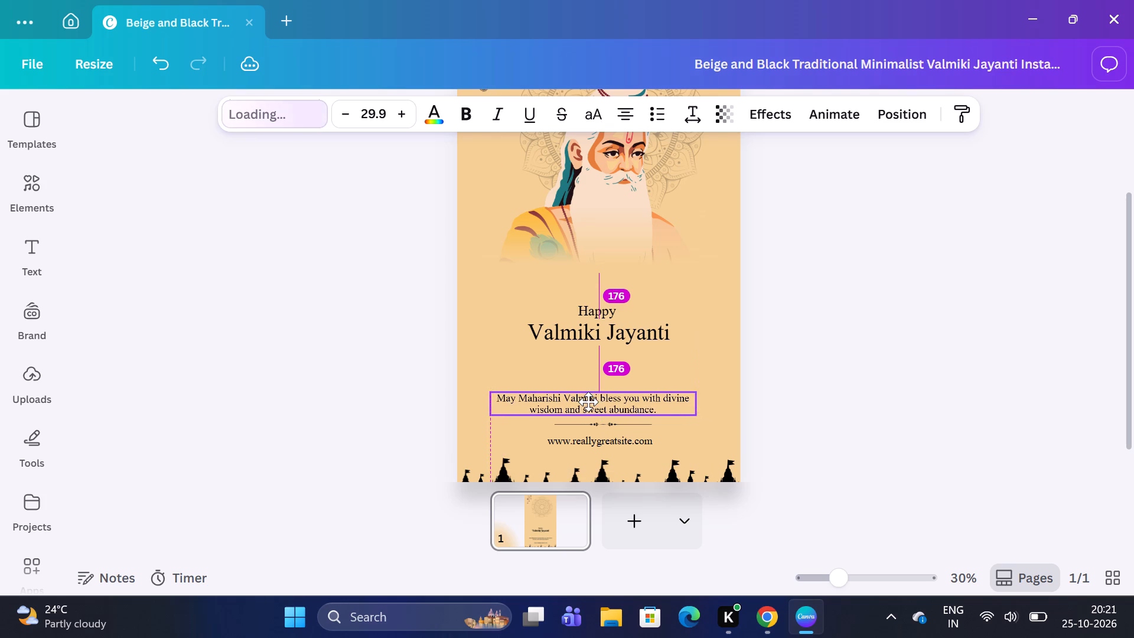
left_click_drag(588, 402, 596, 401)
left_click(645, 300)
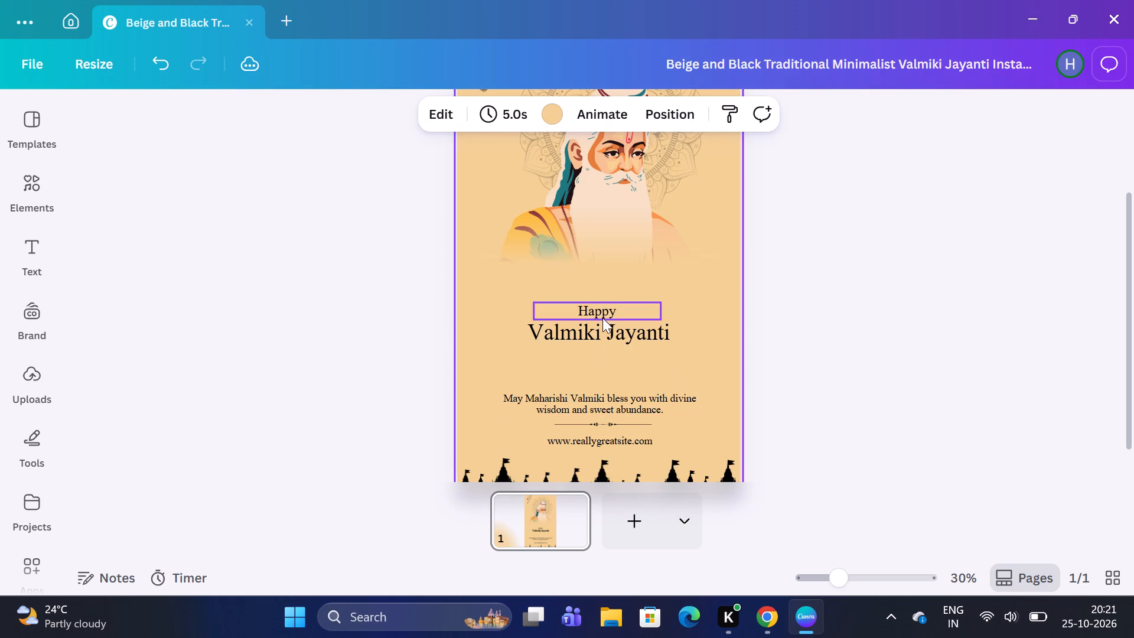
Move the Valmiki Jayanti title down to just above the blessing text, with the word Happy directly over it.
left_click(596, 336)
left_click_drag(596, 336, 598, 366)
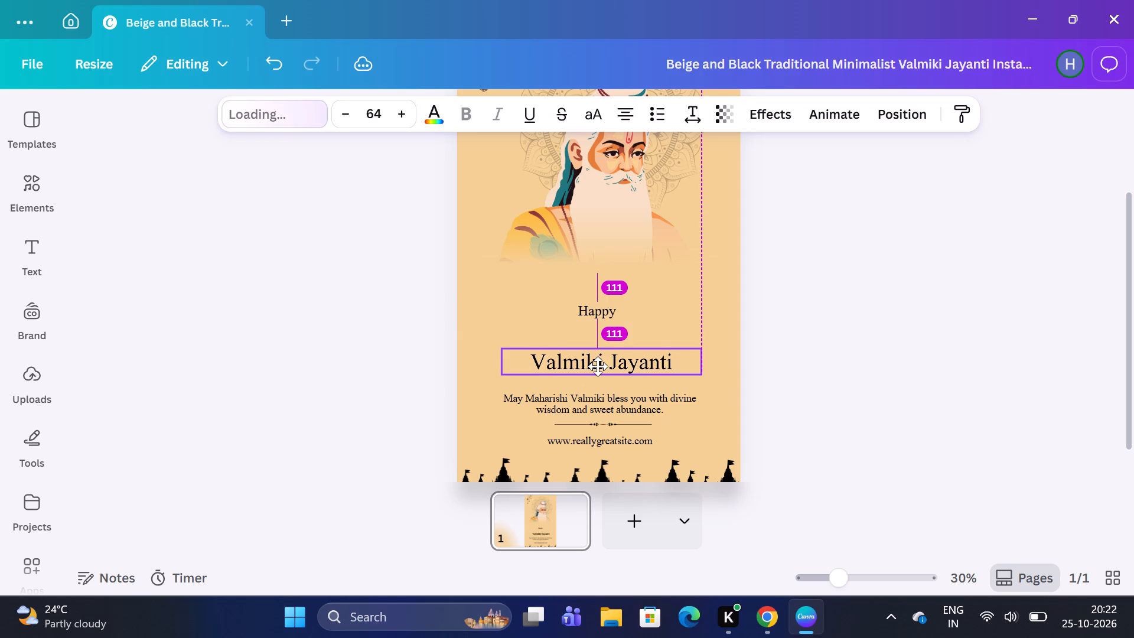
left_click_drag(598, 366, 598, 370)
left_click(601, 250)
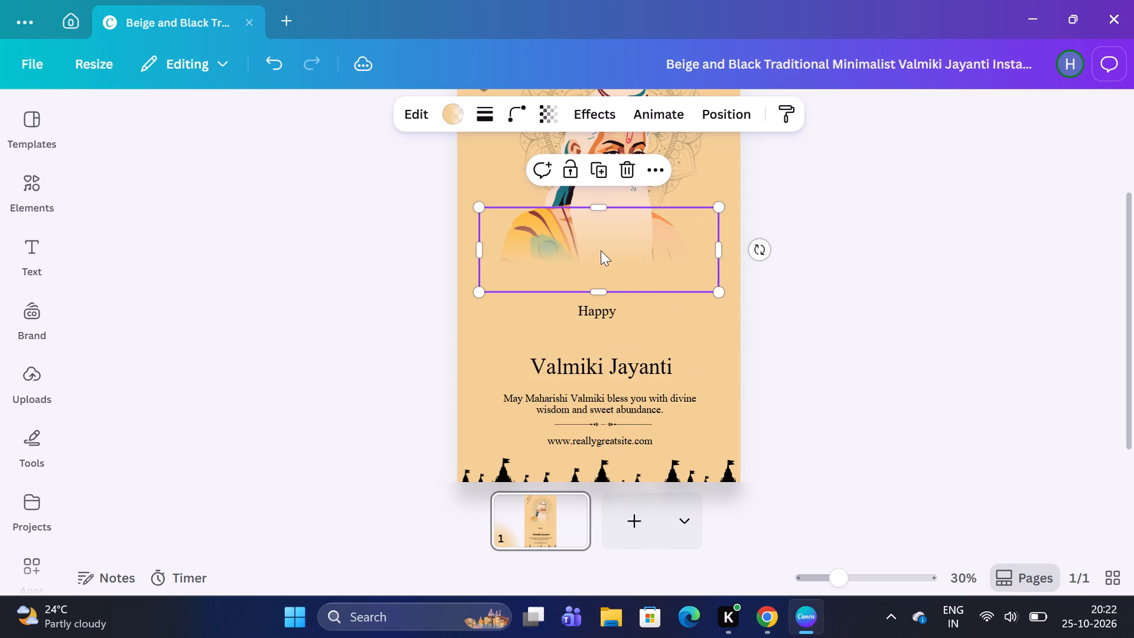
left_click_drag(596, 310, 598, 343)
Move the beige gradient fade shape down from the sage's robe to the area around the word Happy.
scroll(848, 263, "up", 1)
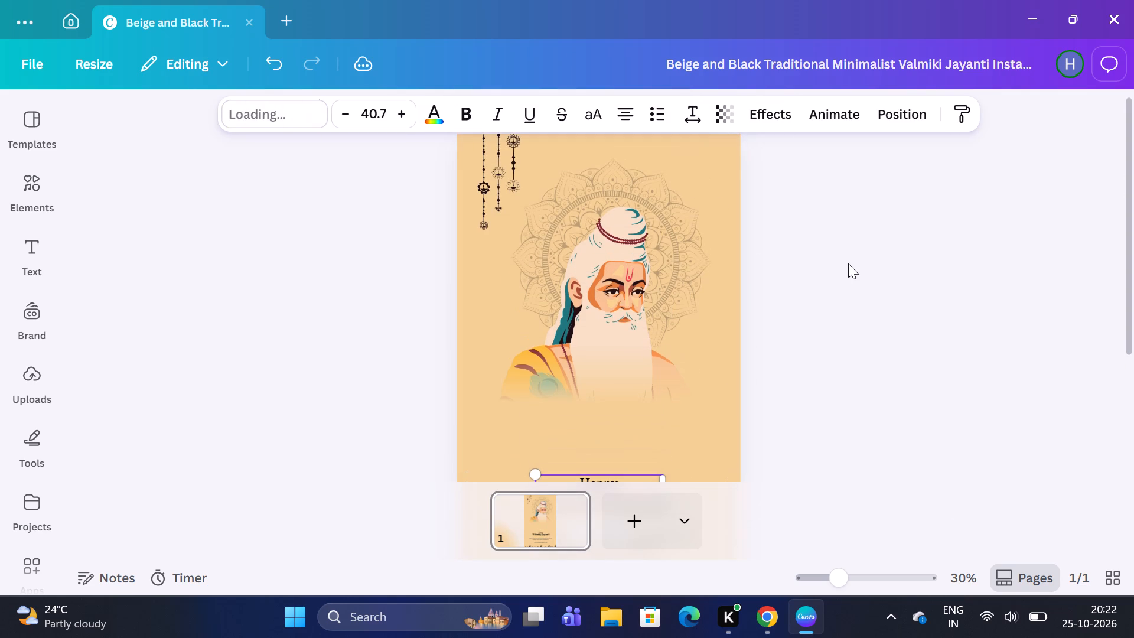
scroll(848, 263, "up", 1)
scroll(992, 235, "down", 1)
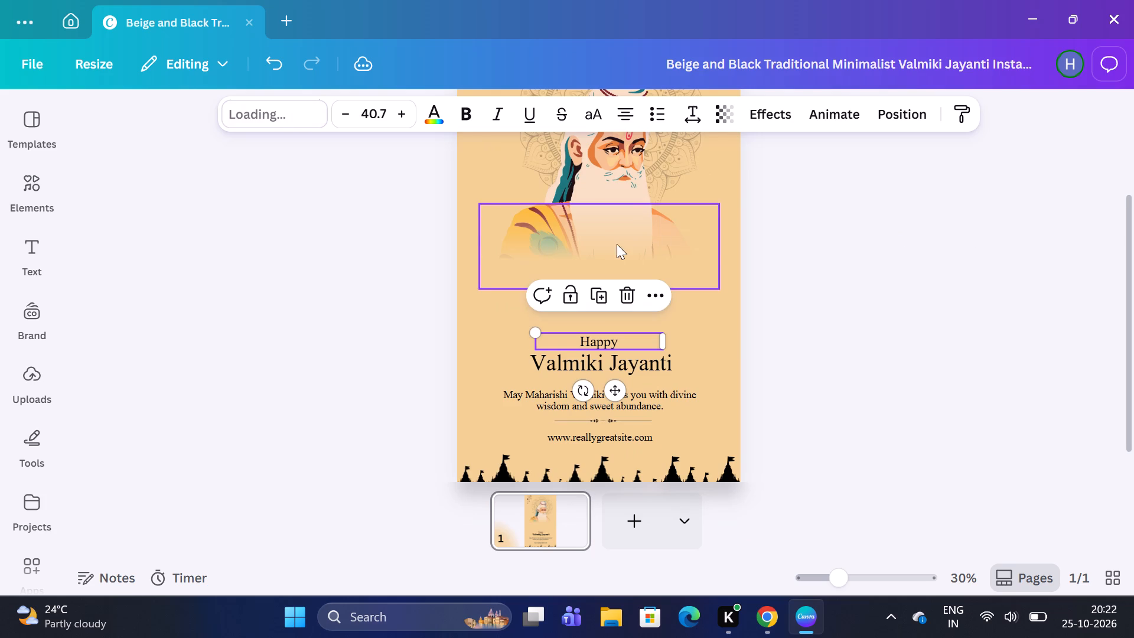
left_click_drag(614, 245, 624, 301)
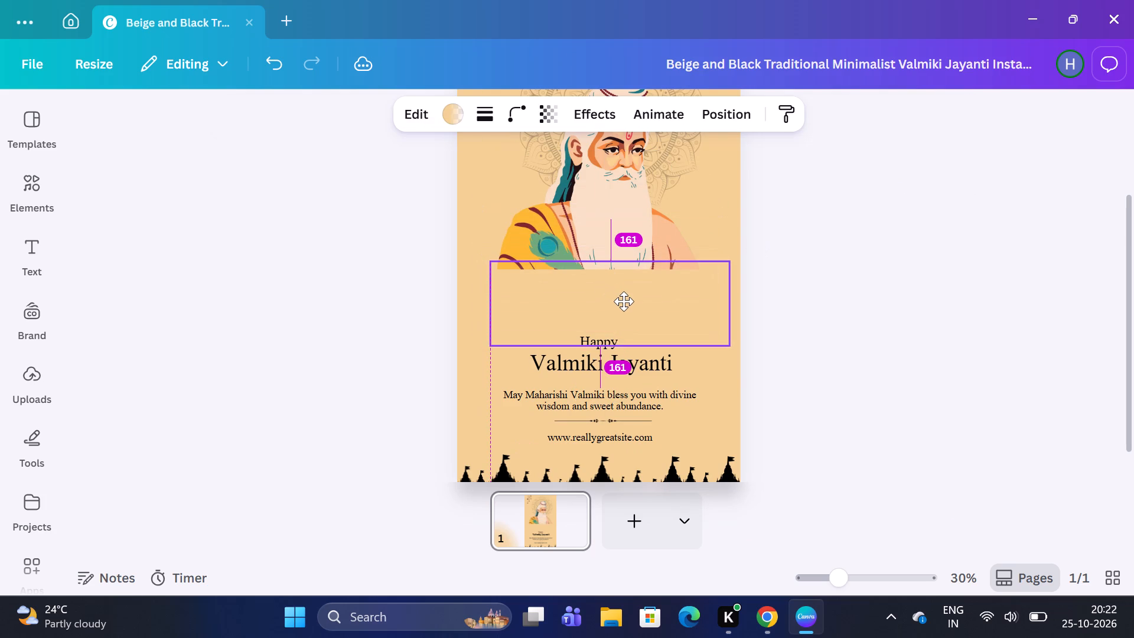
left_click_drag(624, 301, 608, 306)
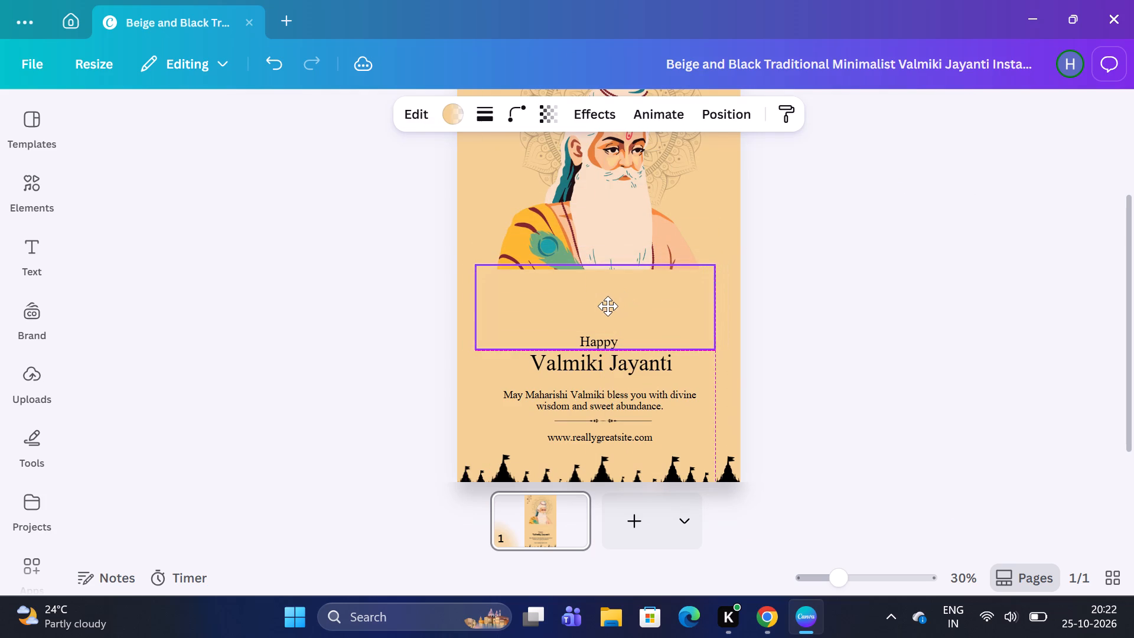
left_click_drag(608, 306, 610, 307)
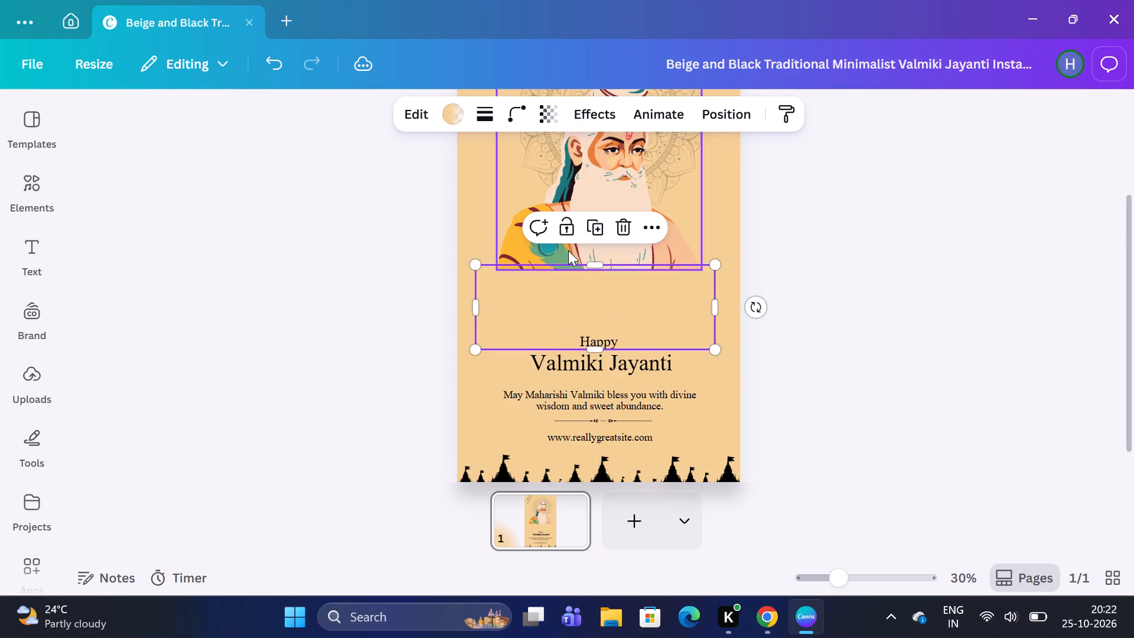
Move the sage illustration straight down so its faded lower edge sits just above the word Happy.
left_click_drag(583, 238, 587, 266)
left_click_drag(605, 183, 610, 232)
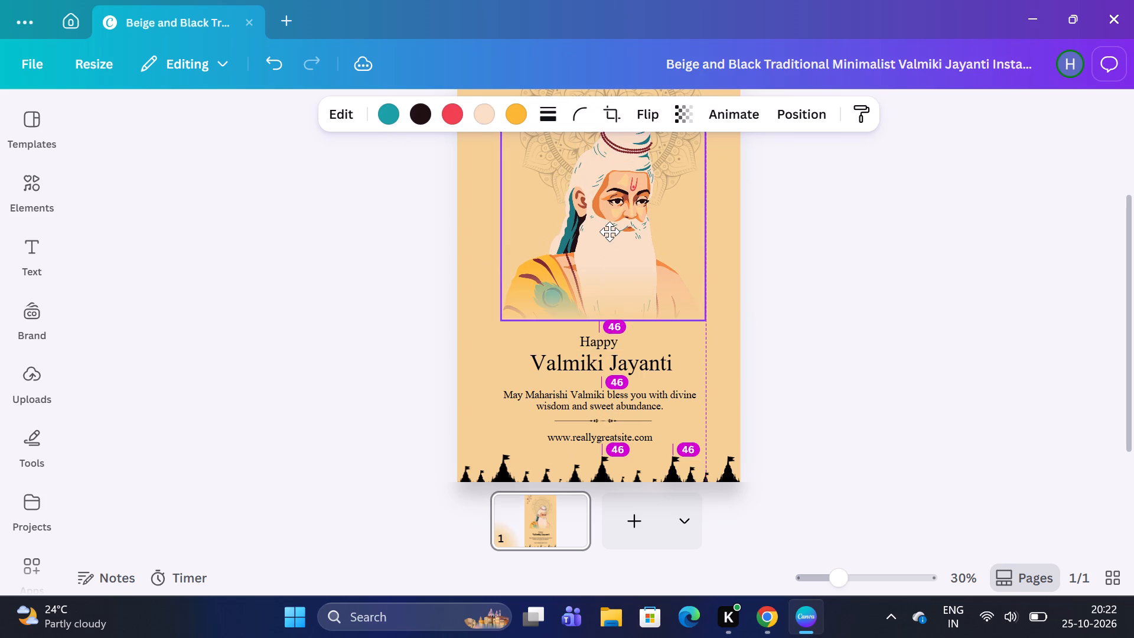
left_click_drag(610, 232, 605, 232)
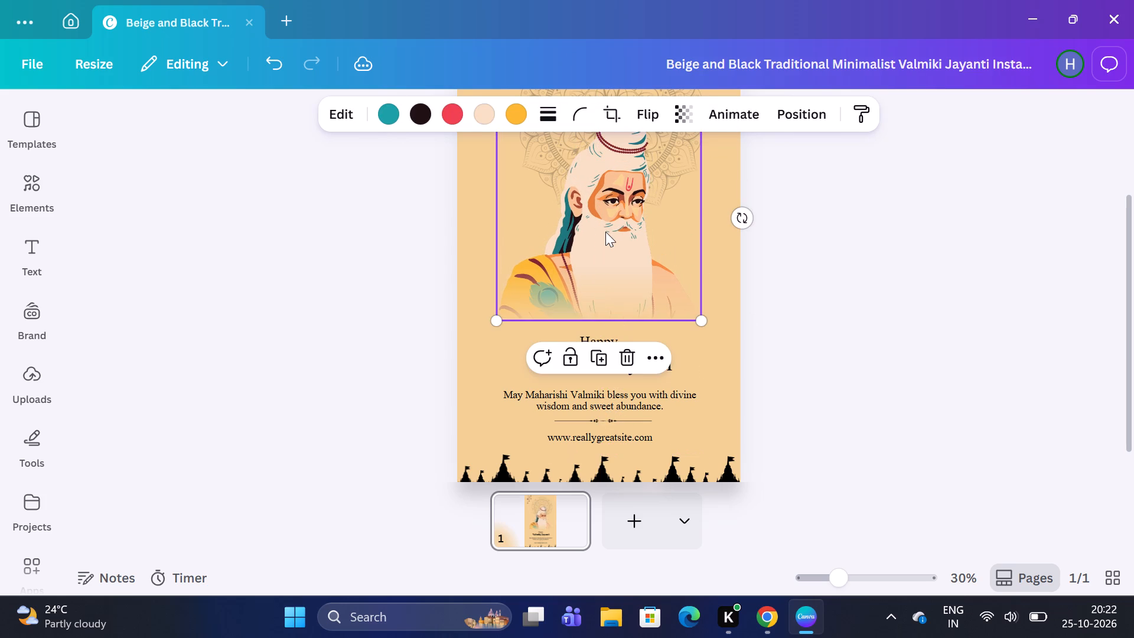
Move the mandala down so it sits roughly centred behind the sage's head.
scroll(1008, 261, "up", 1)
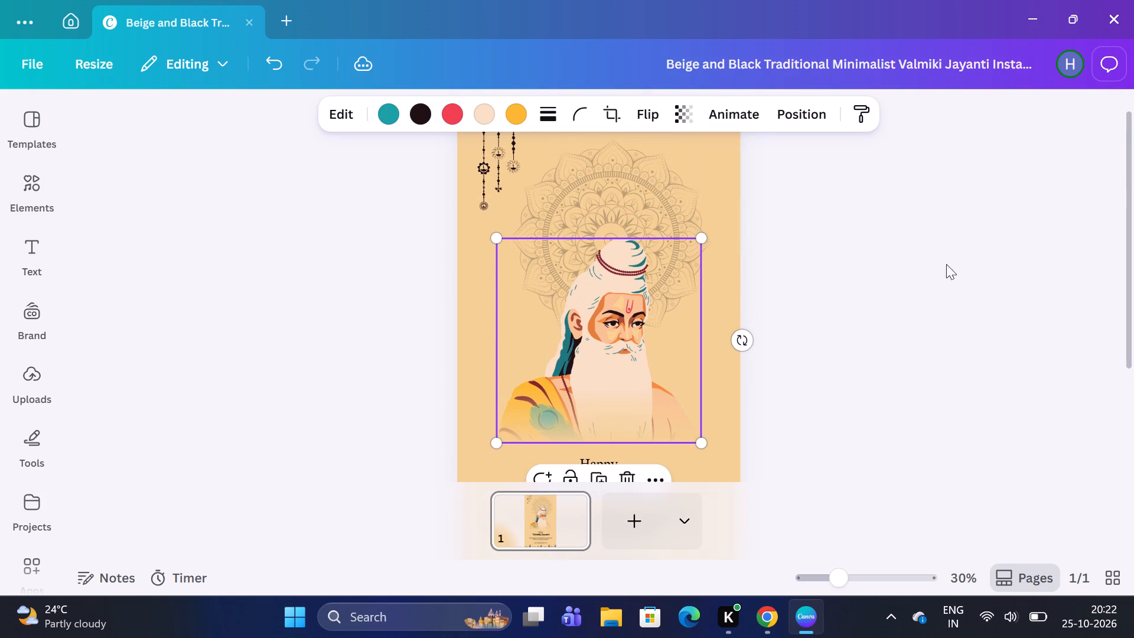
left_click(915, 262)
left_click_drag(620, 223, 619, 274)
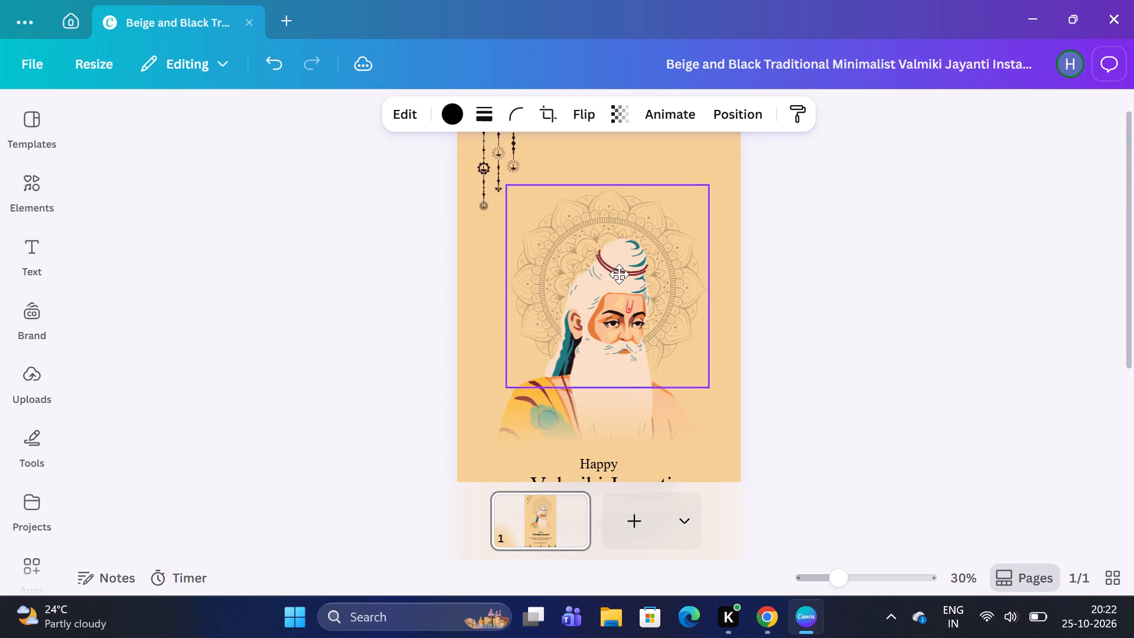
left_click_drag(619, 274, 618, 276)
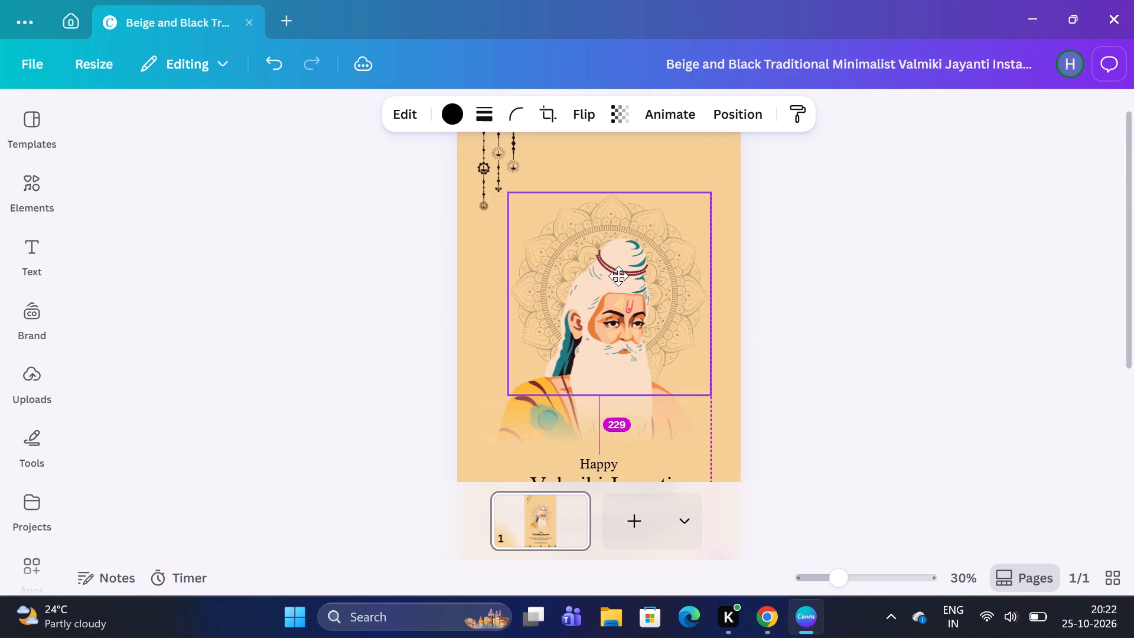
left_click_drag(618, 276, 607, 278)
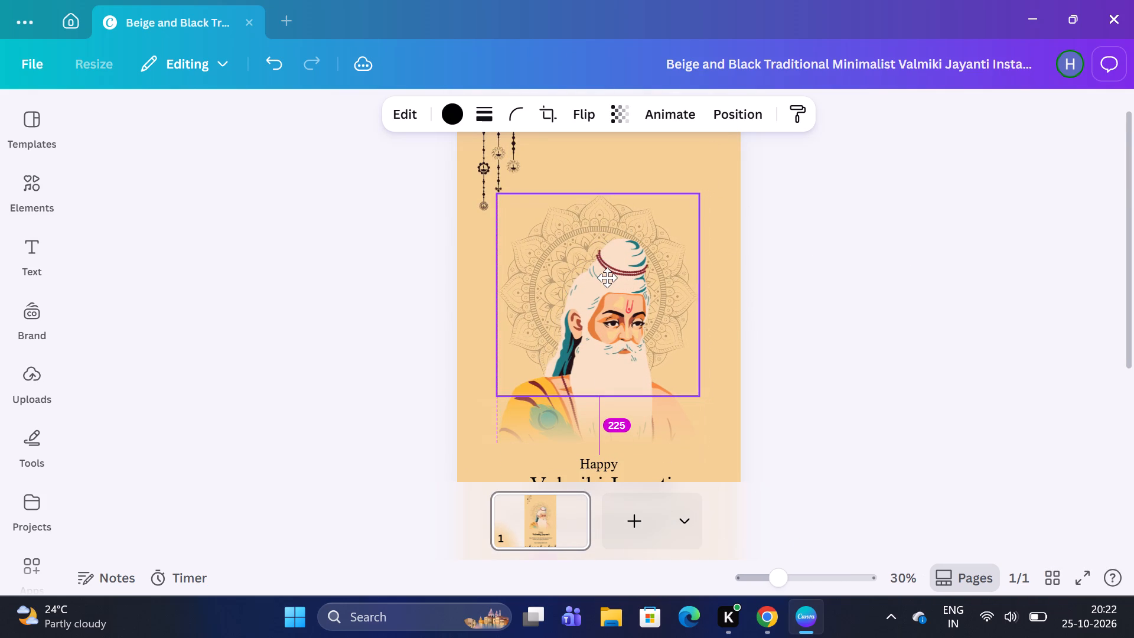
left_click_drag(607, 278, 609, 278)
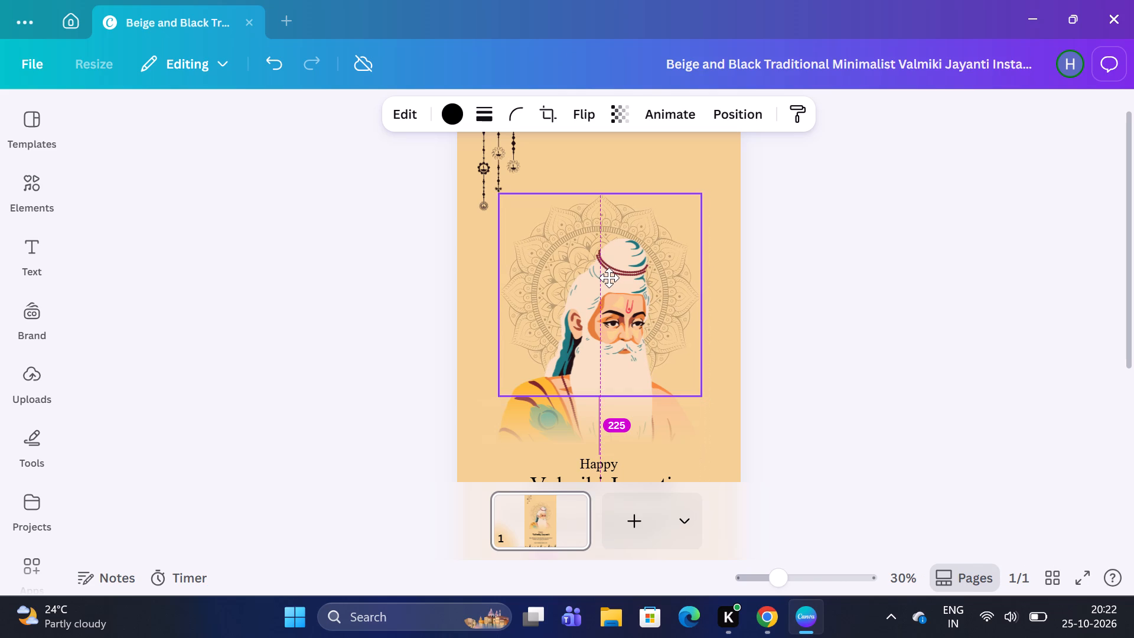
left_click_drag(609, 278, 611, 276)
left_click(826, 262)
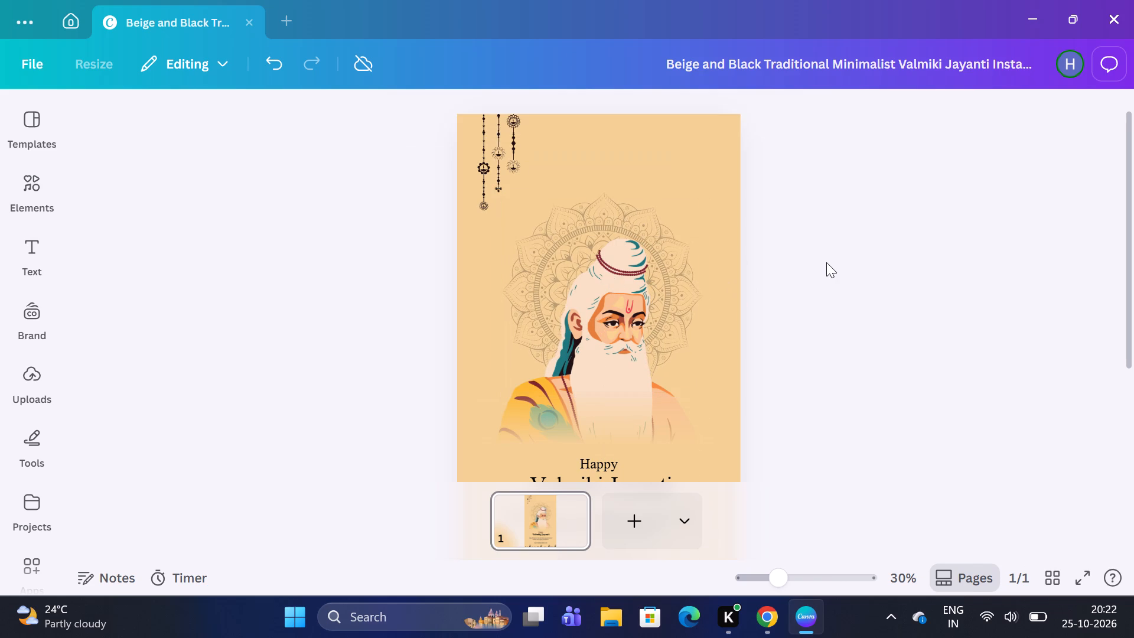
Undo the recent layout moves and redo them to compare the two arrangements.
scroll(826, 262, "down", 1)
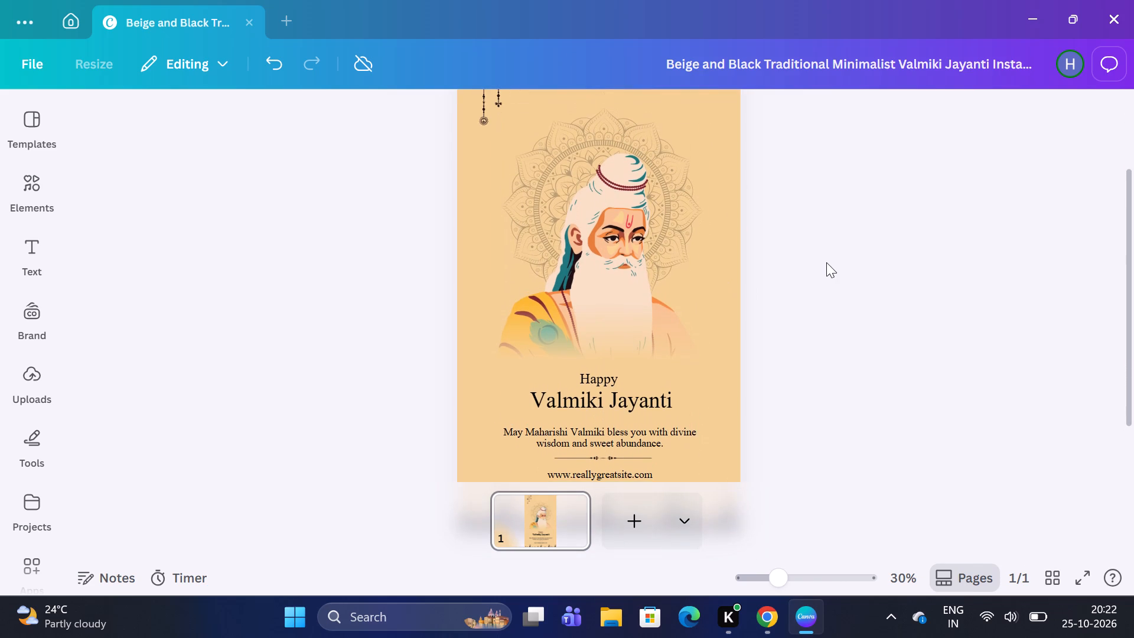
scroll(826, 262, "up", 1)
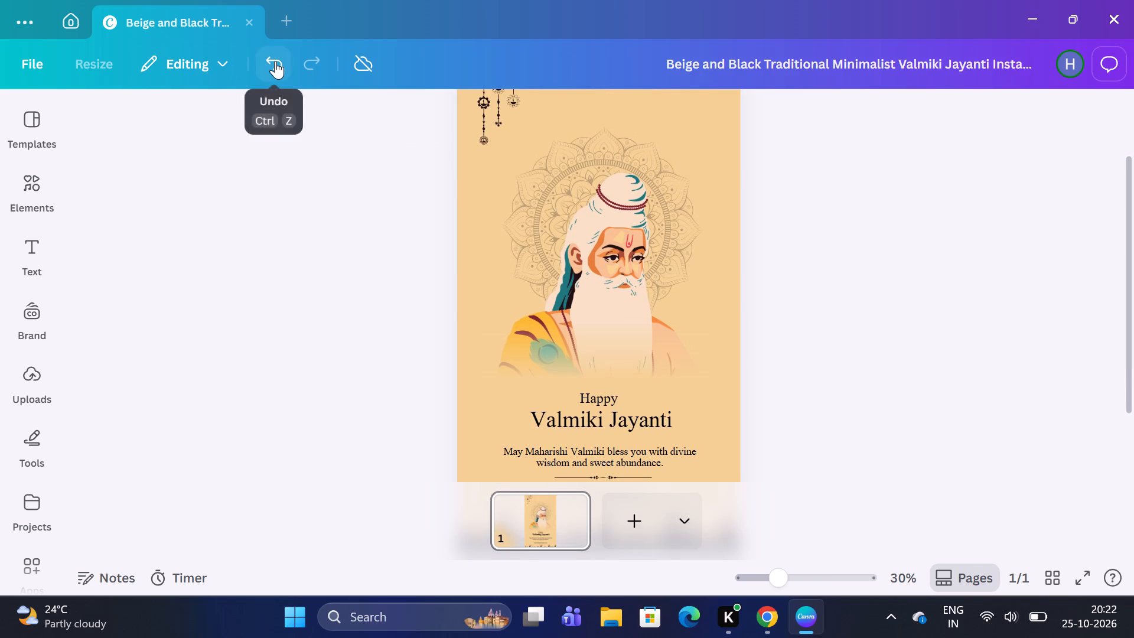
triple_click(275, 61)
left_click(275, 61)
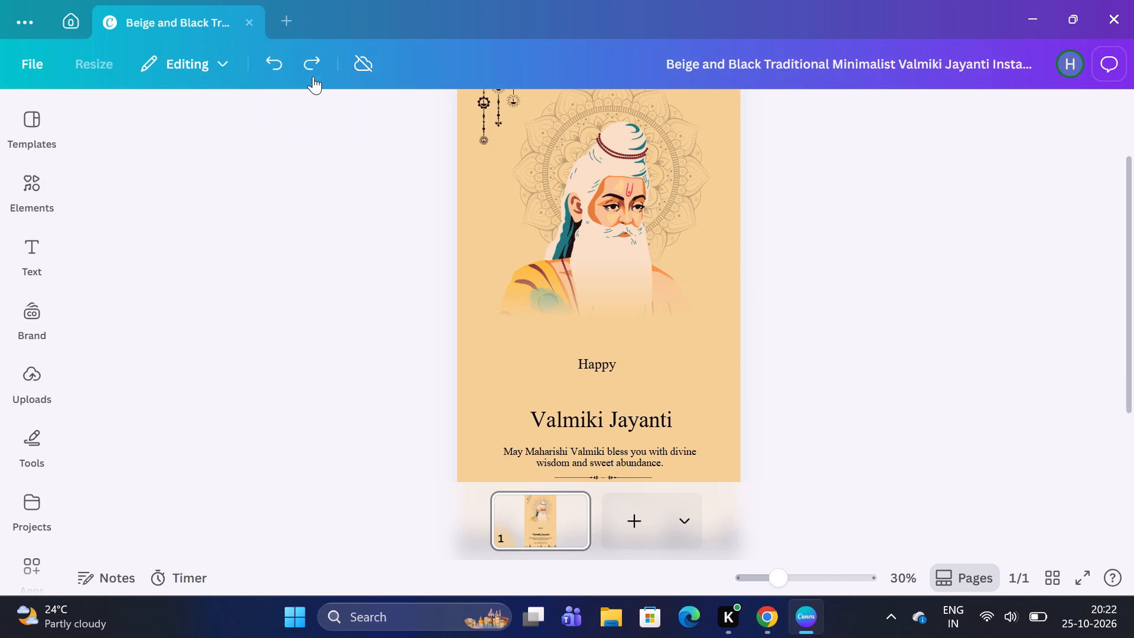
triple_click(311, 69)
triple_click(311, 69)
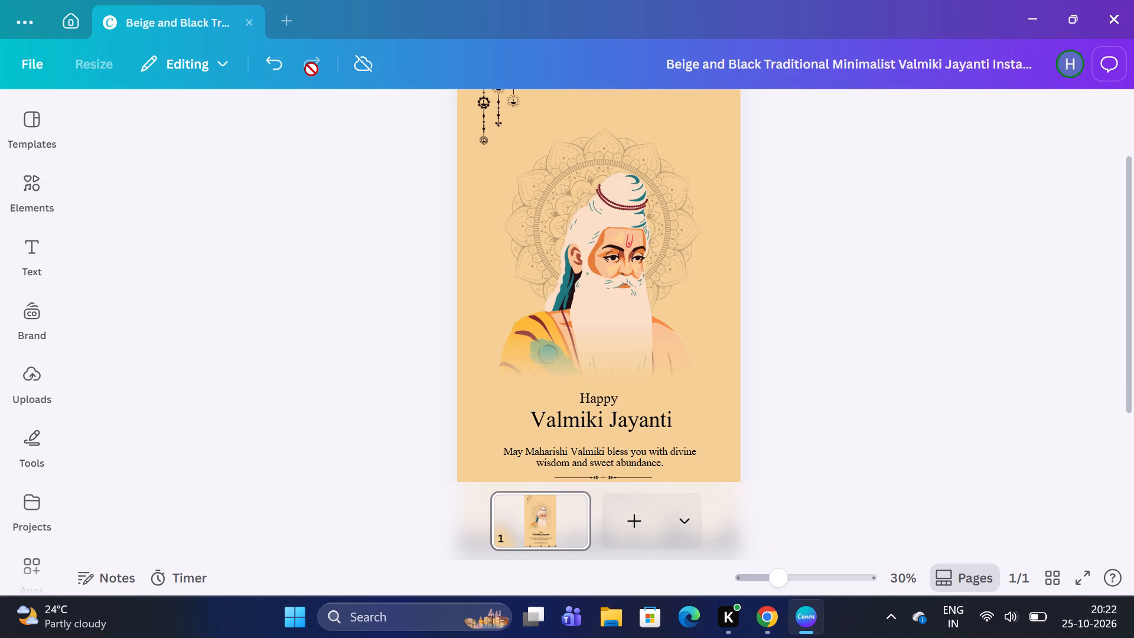
Nudge the mandala up slightly and centre it horizontally on the page behind the sage's head.
left_click(556, 210)
left_click_drag(564, 159, 572, 152)
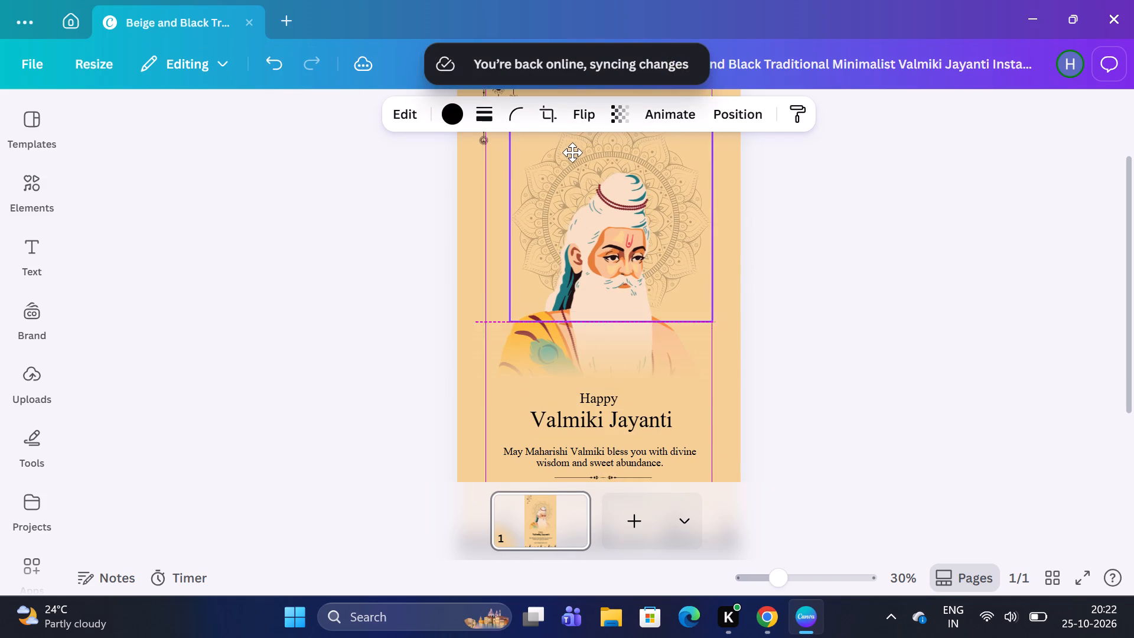
left_click_drag(572, 152, 571, 148)
left_click(952, 227)
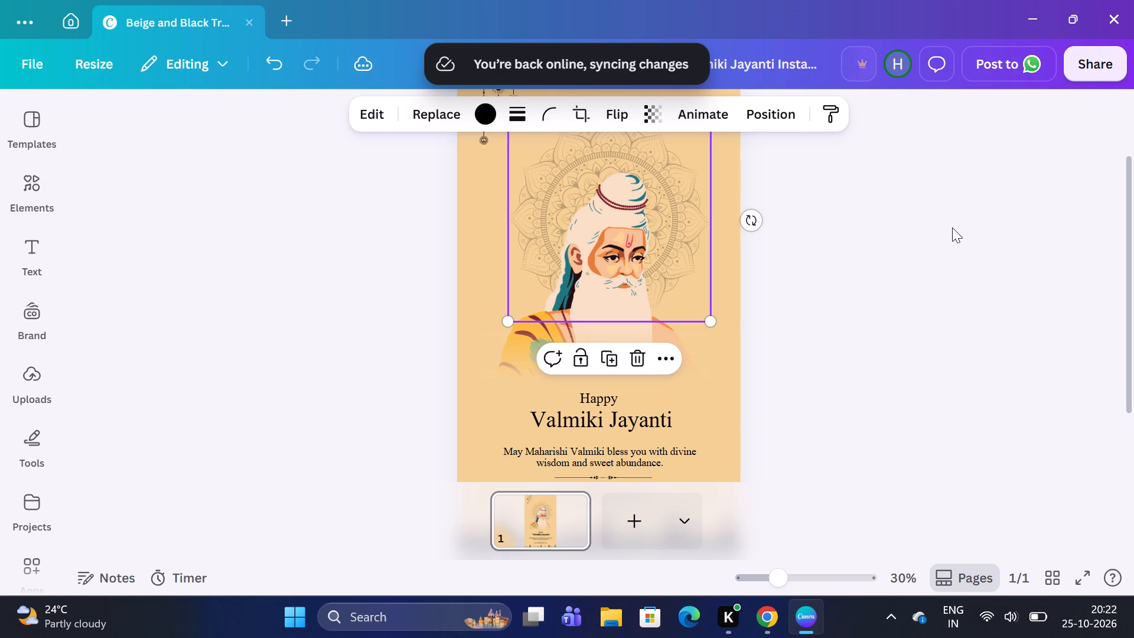
scroll(909, 276, "up", 1)
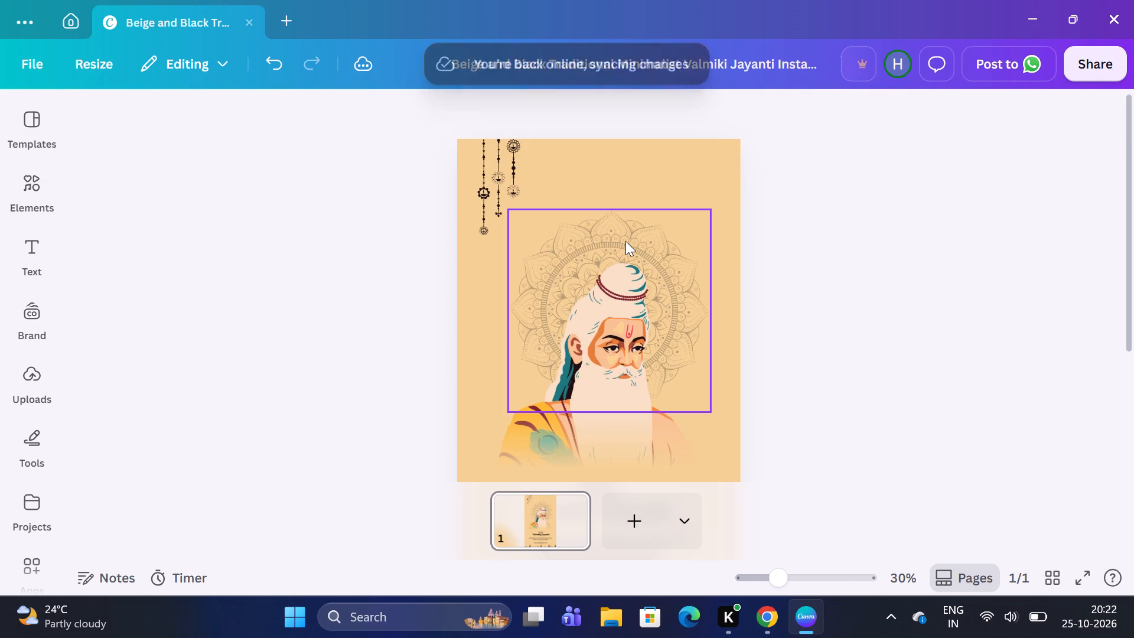
left_click_drag(625, 241, 616, 240)
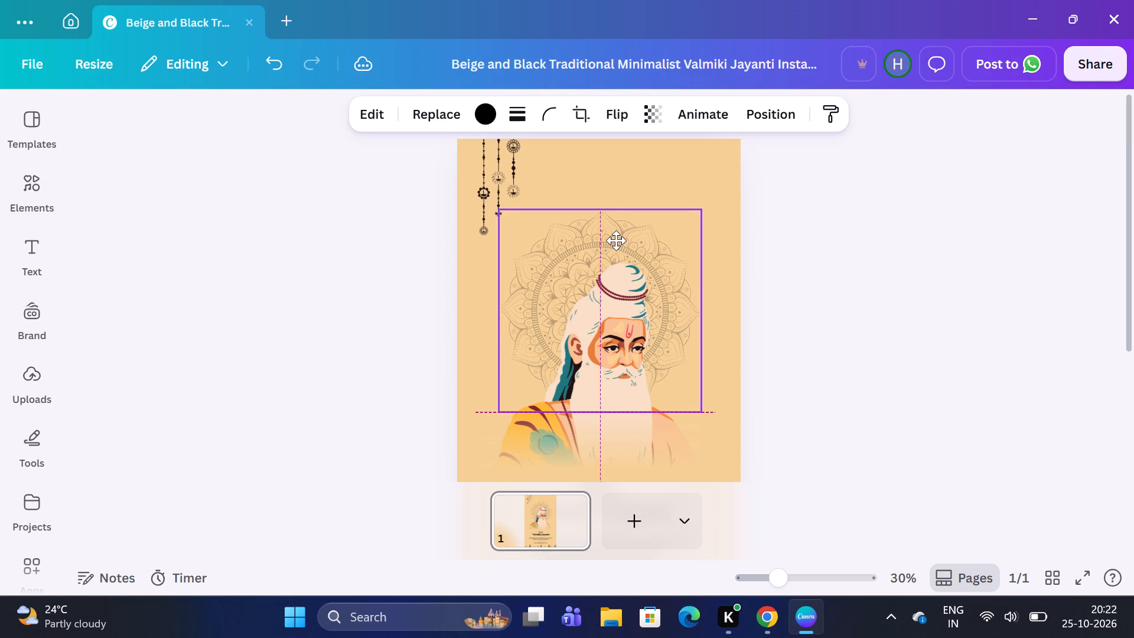
left_click_drag(616, 240, 614, 240)
left_click(847, 265)
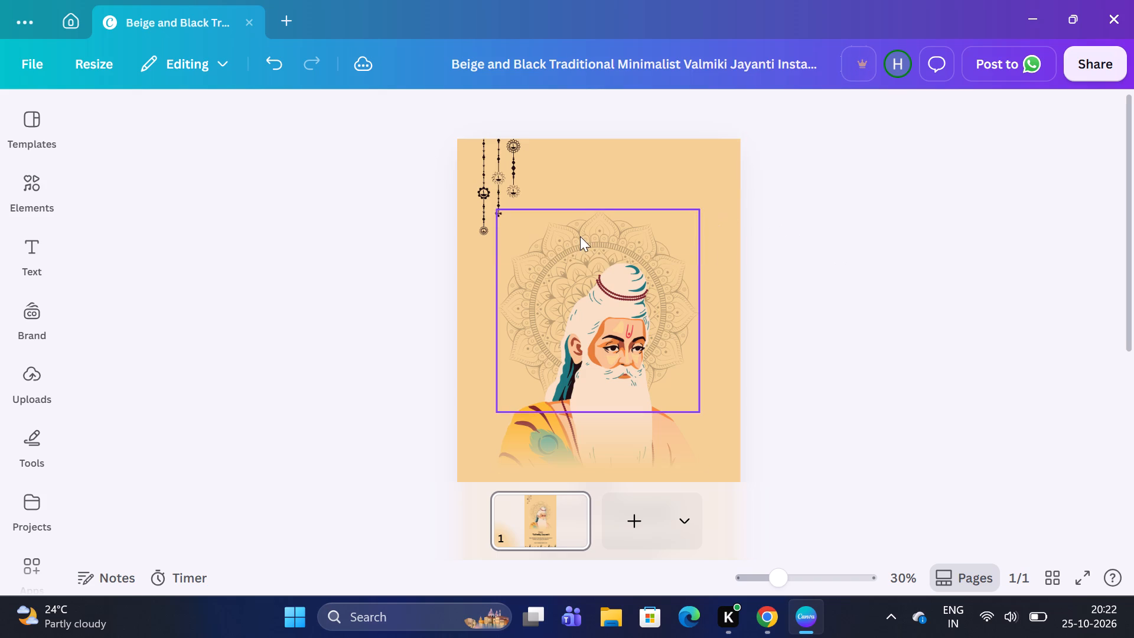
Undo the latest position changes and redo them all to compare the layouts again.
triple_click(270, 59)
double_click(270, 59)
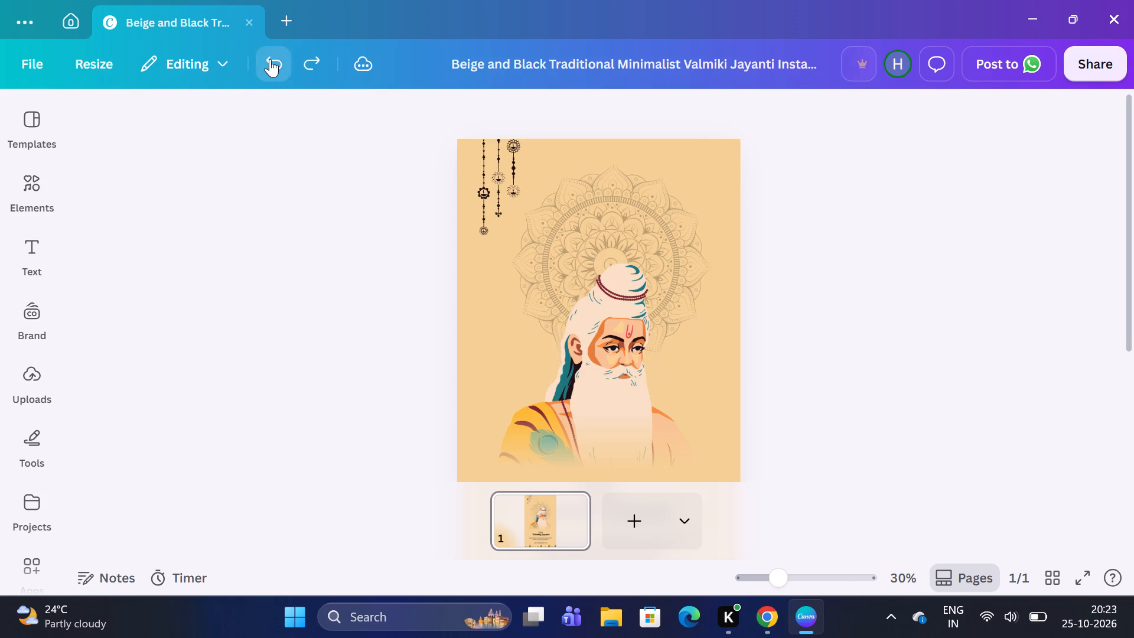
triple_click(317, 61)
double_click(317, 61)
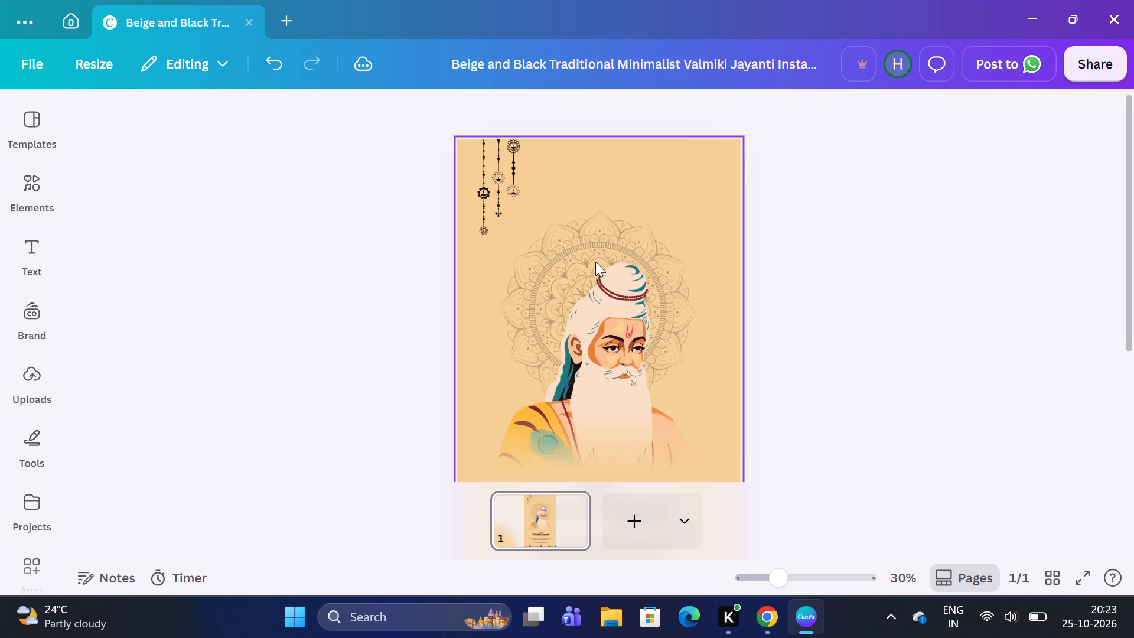
Try to nudge the mandala slightly up and to the right behind the sage's head.
left_click(595, 262)
left_click_drag(595, 262, 613, 249)
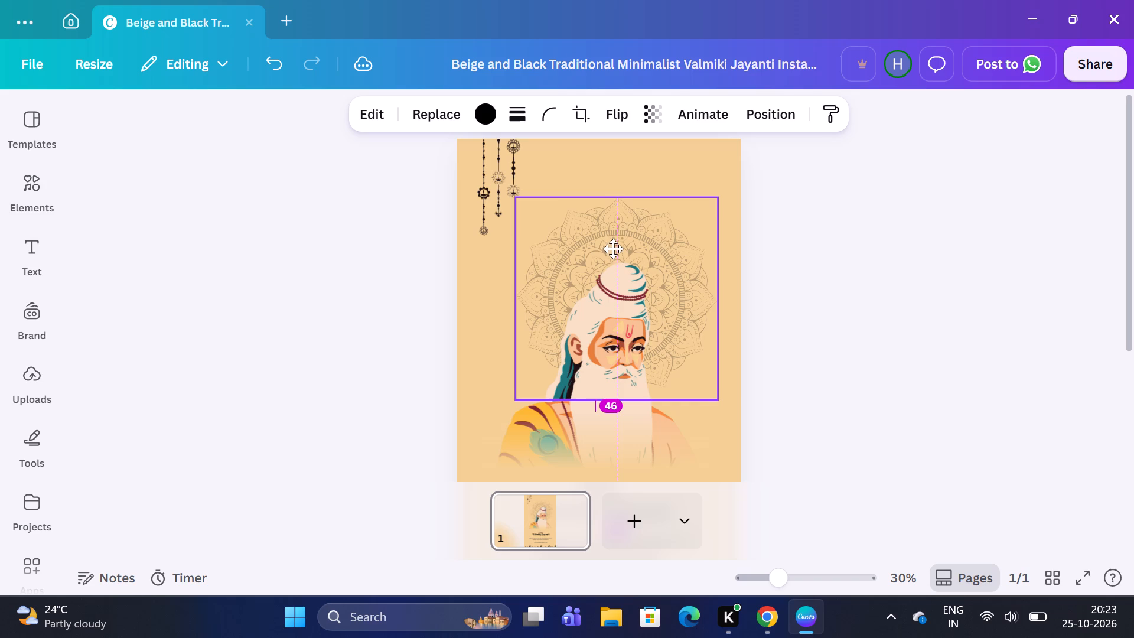
Move the mandala slightly down and to the left behind the sage's head.
left_click_drag(613, 249, 612, 261)
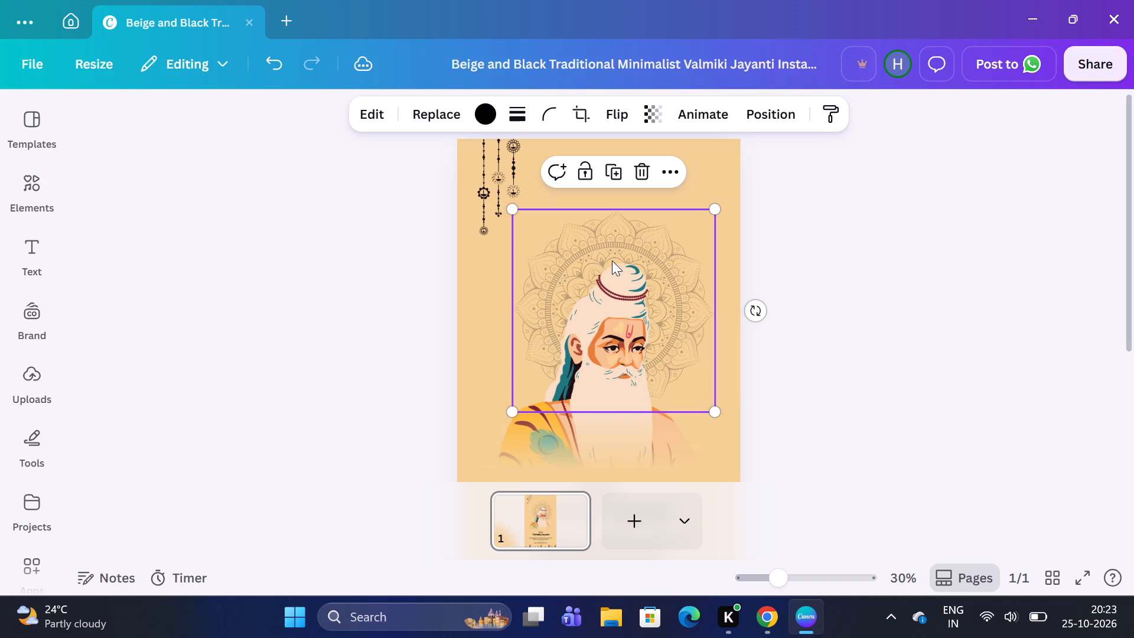
left_click(909, 317)
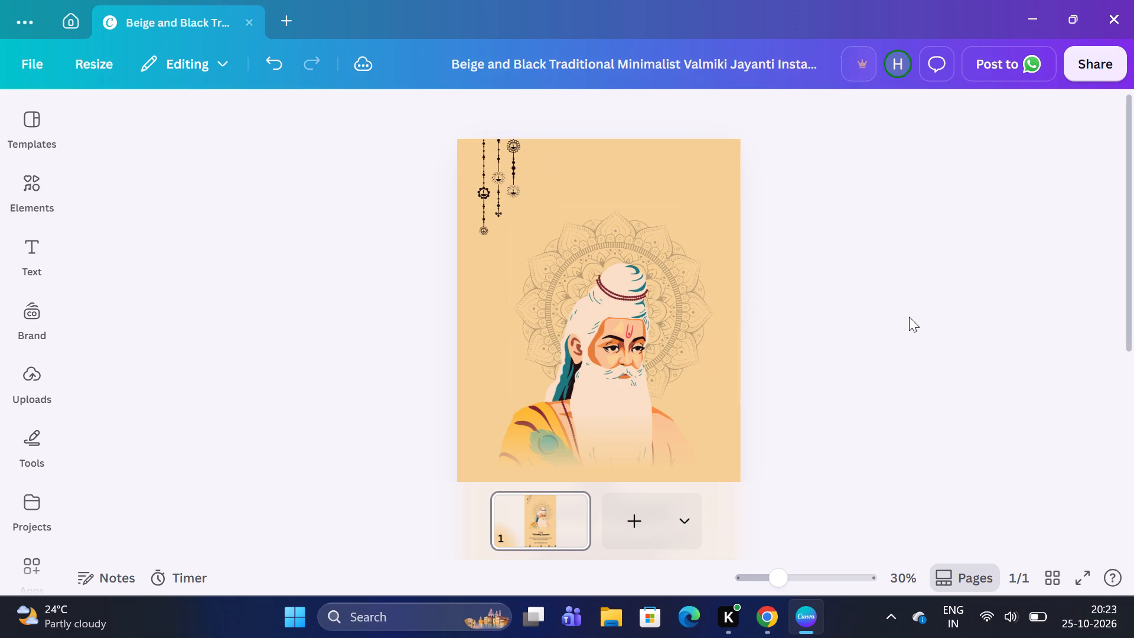
Nudge the hanging ornaments slightly down and to the left in the page's upper-left corner.
left_click(494, 165)
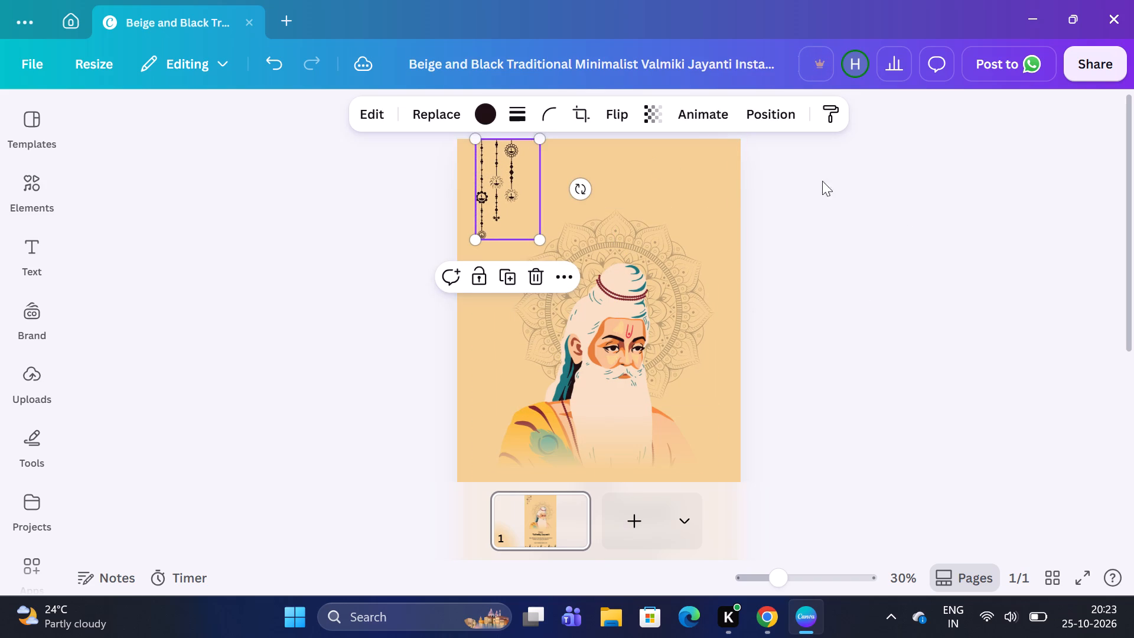
left_click(911, 210)
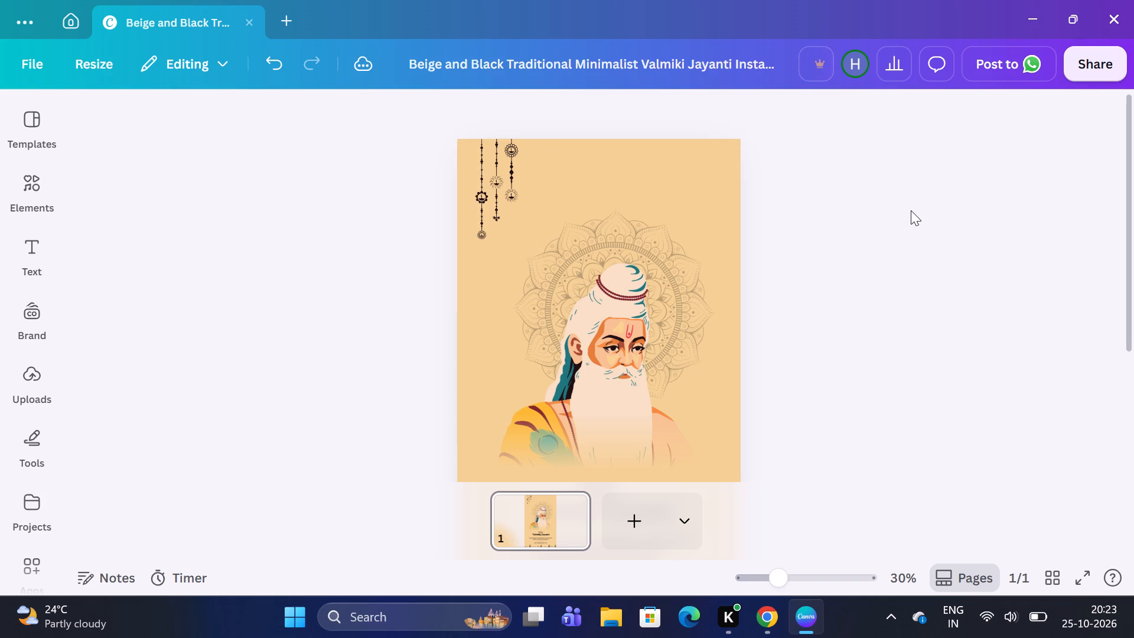
Check the story layout against the original Valmiki Jayanti template on the home page, browse similar templates, and close the template preview.
scroll(911, 210, "down", 1)
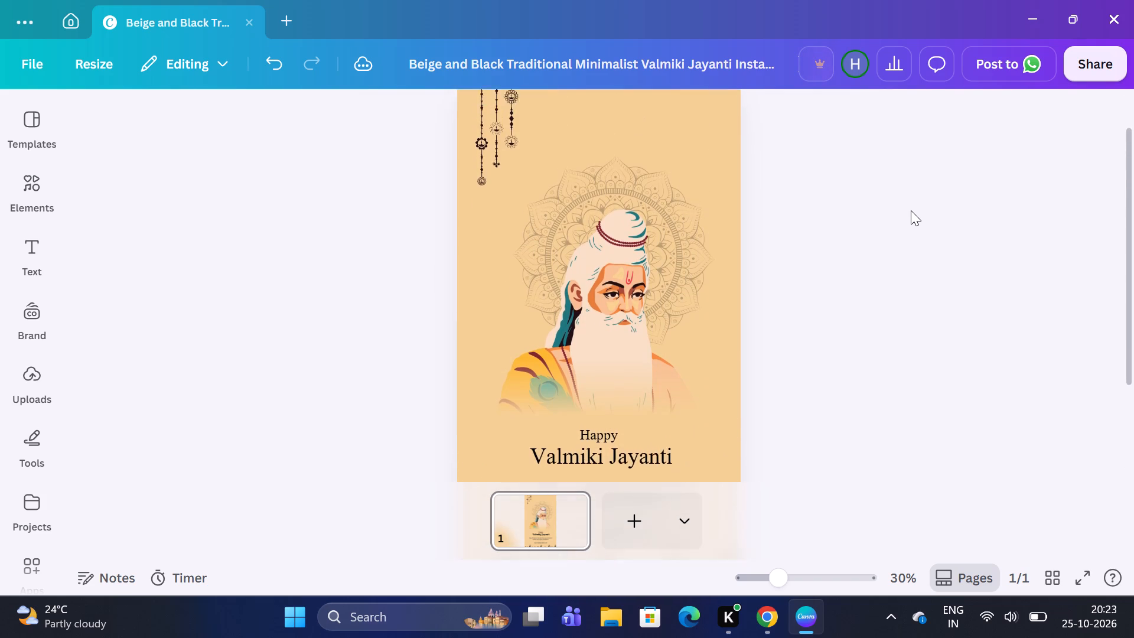
scroll(911, 210, "down", 1)
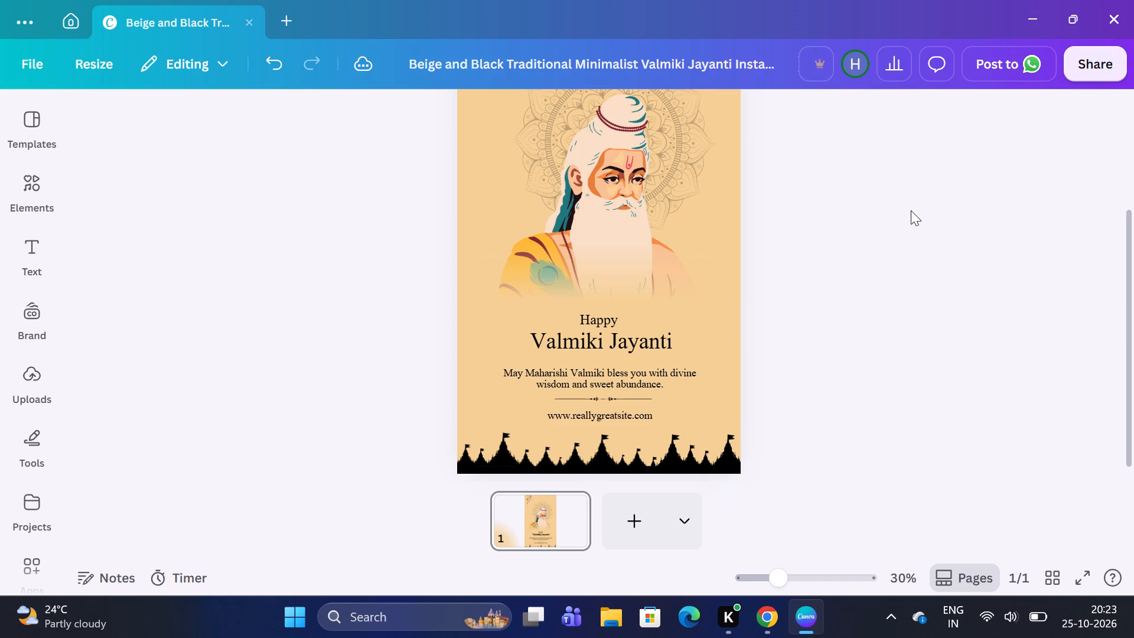
left_click(73, 21)
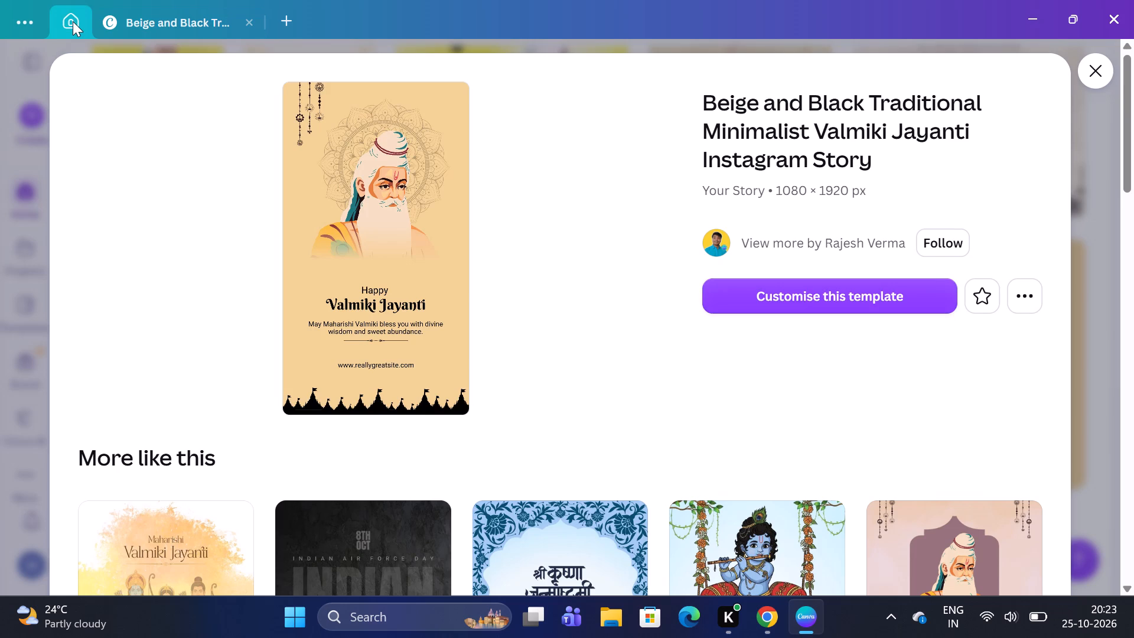
scroll(385, 212, "down", 2)
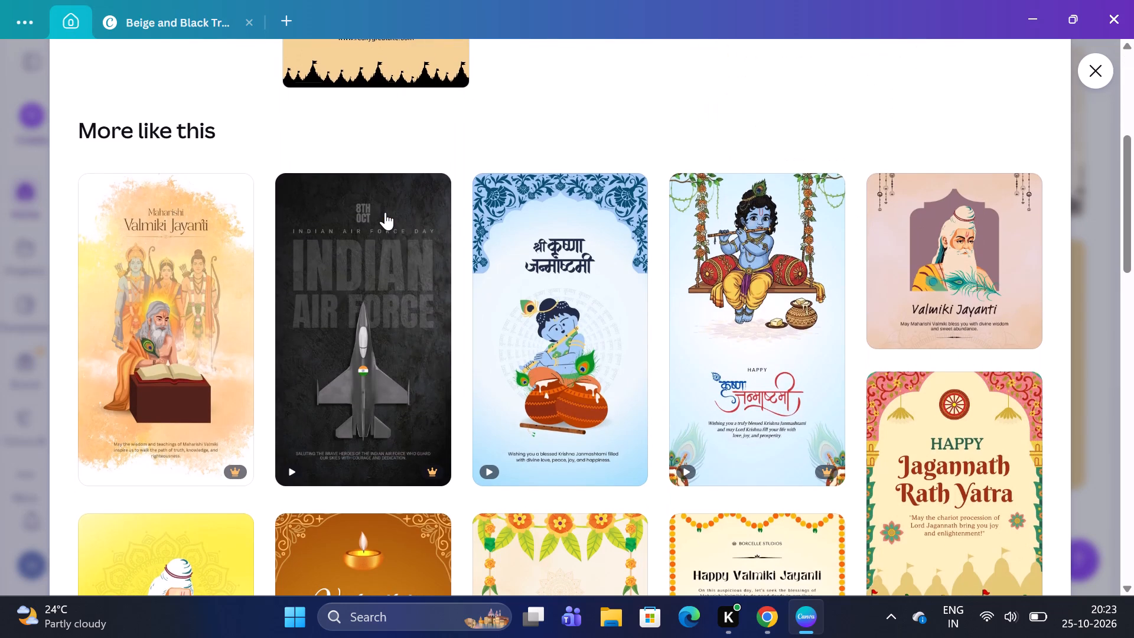
scroll(385, 212, "down", 3)
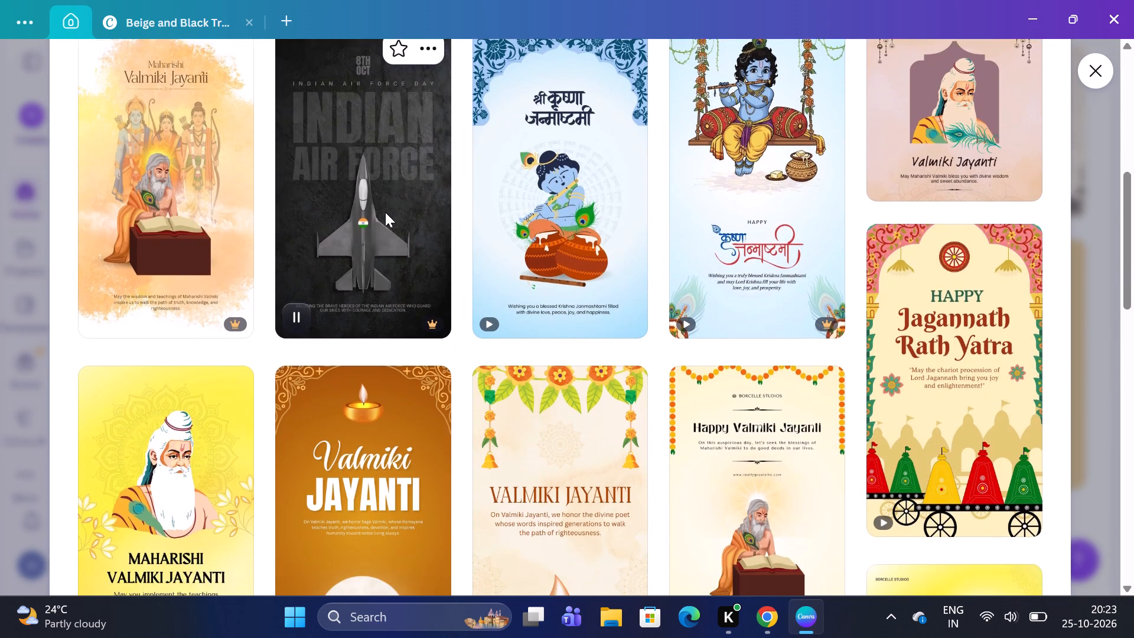
scroll(385, 212, "down", 2)
scroll(385, 212, "up", 4)
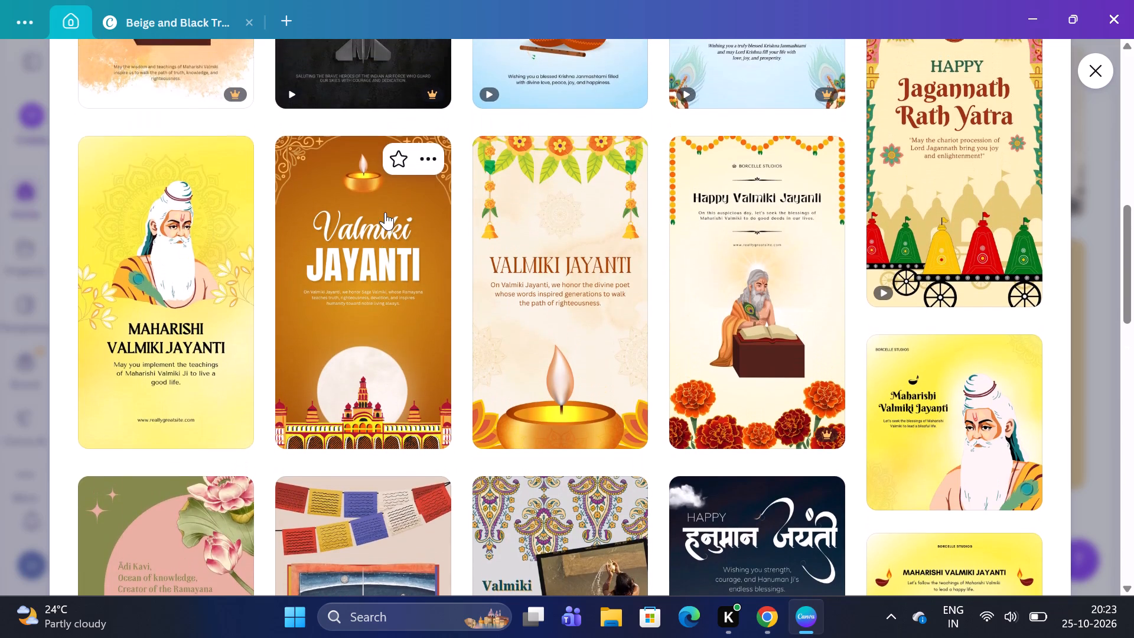
scroll(385, 212, "up", 2)
scroll(385, 212, "down", 1)
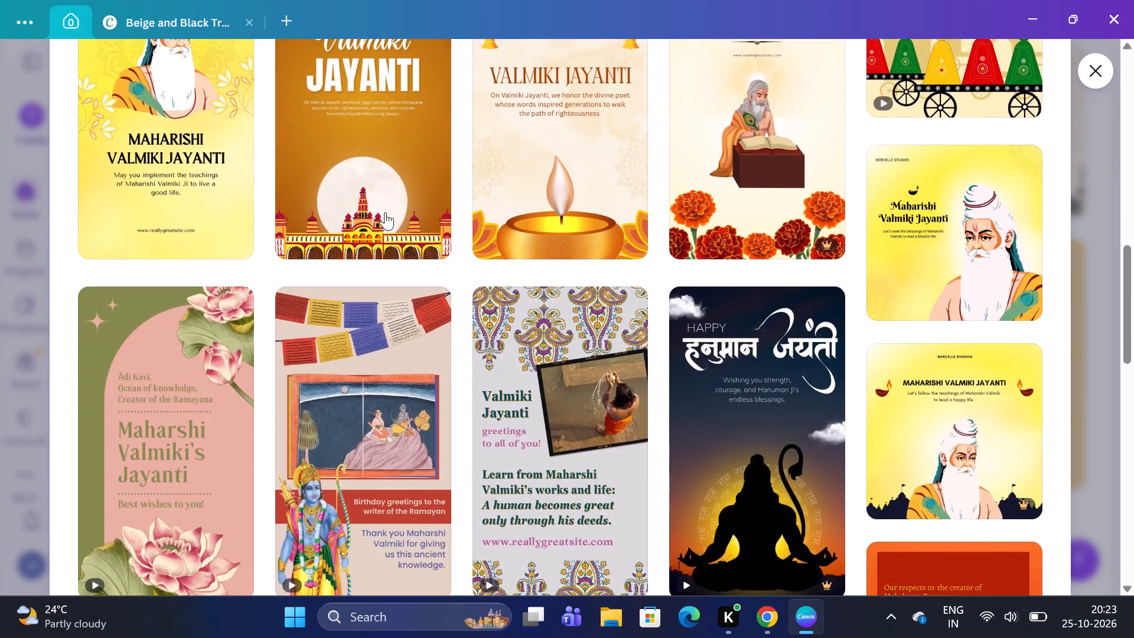
scroll(385, 212, "down", 1)
left_click(1105, 57)
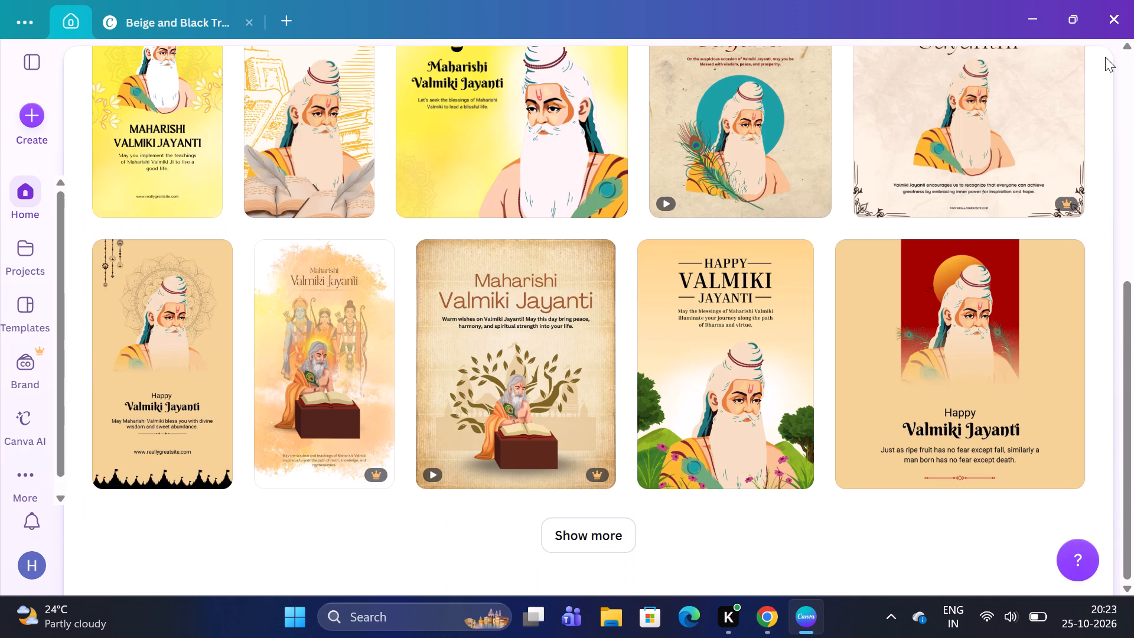
Look through the Valmiki Jayanti templates on the home page for an alternative poster design.
scroll(483, 362, "up", 2)
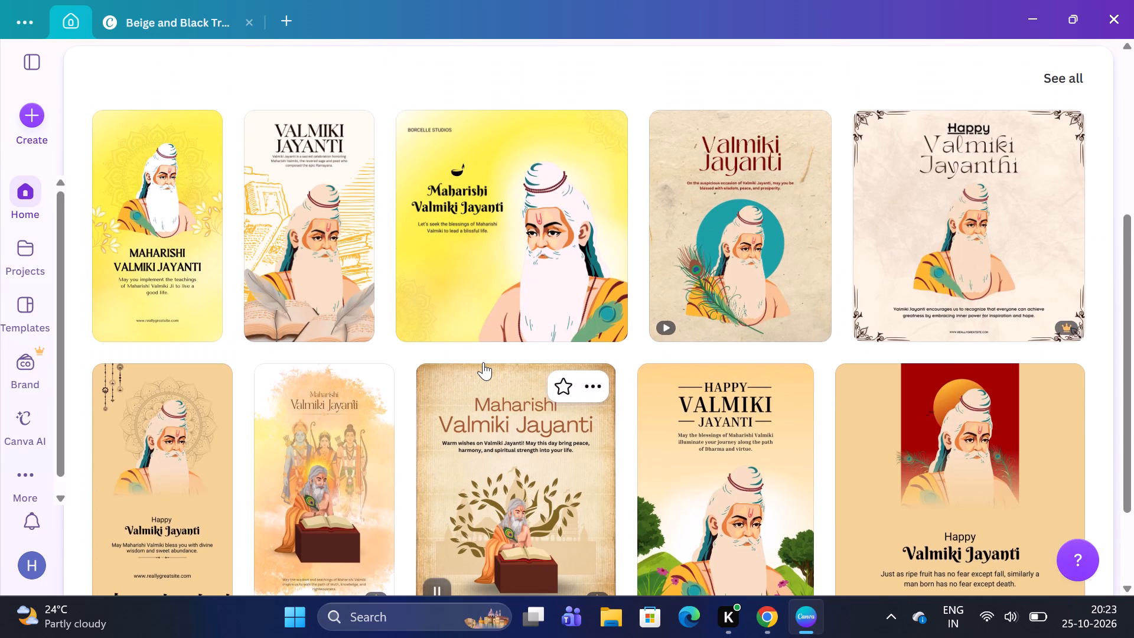
scroll(483, 362, "up", 1)
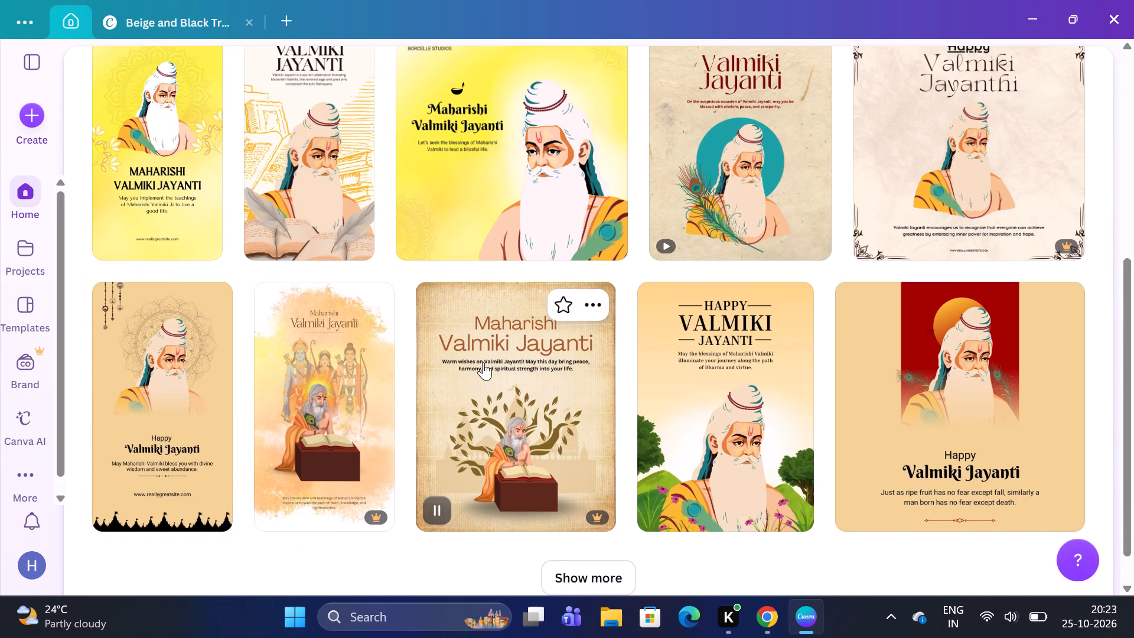
scroll(483, 362, "up", 3)
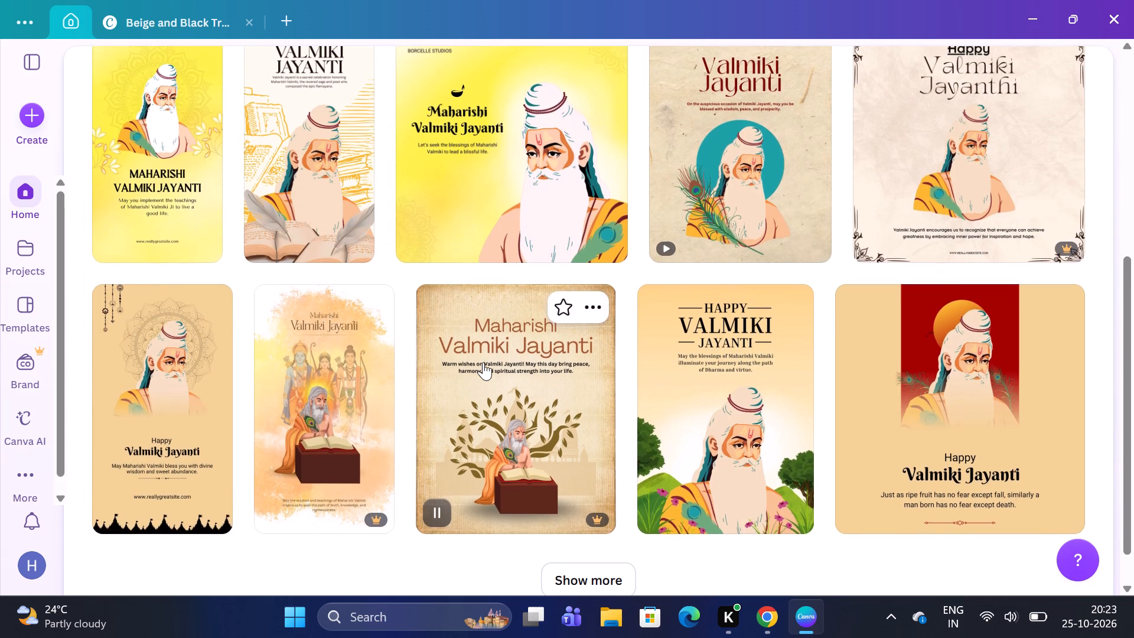
scroll(483, 362, "up", 2)
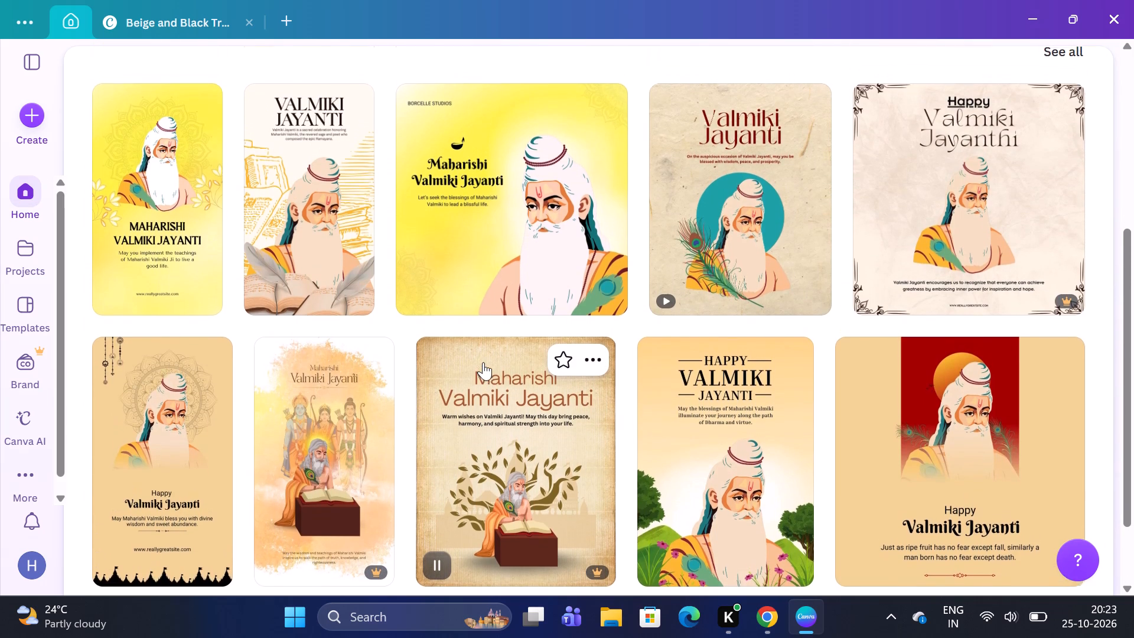
scroll(483, 362, "up", 1)
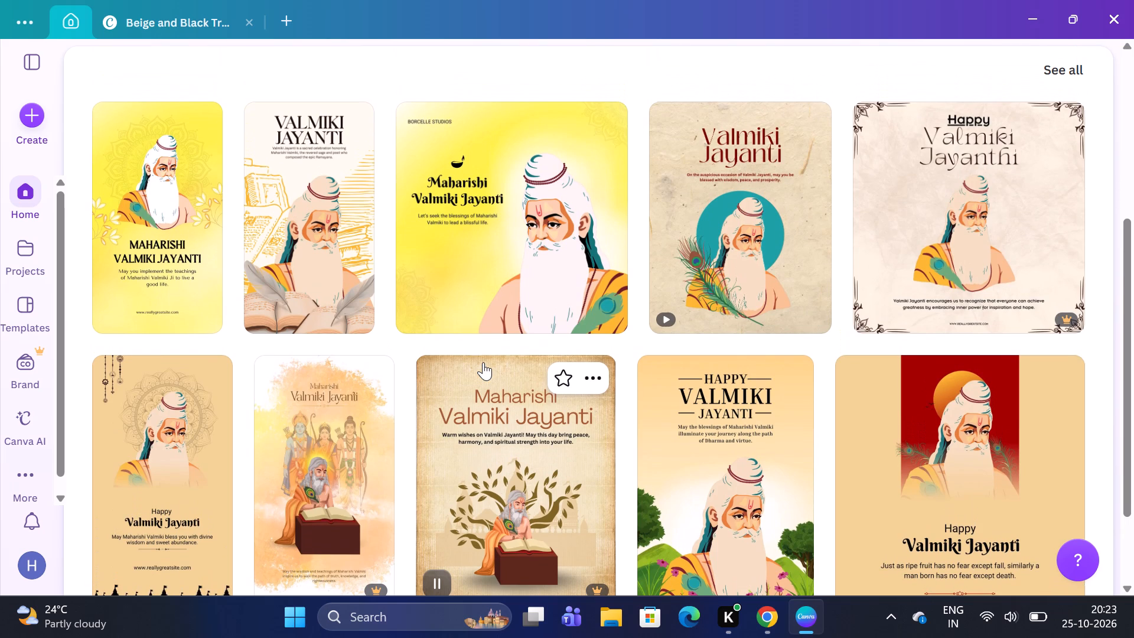
scroll(483, 362, "up", 1)
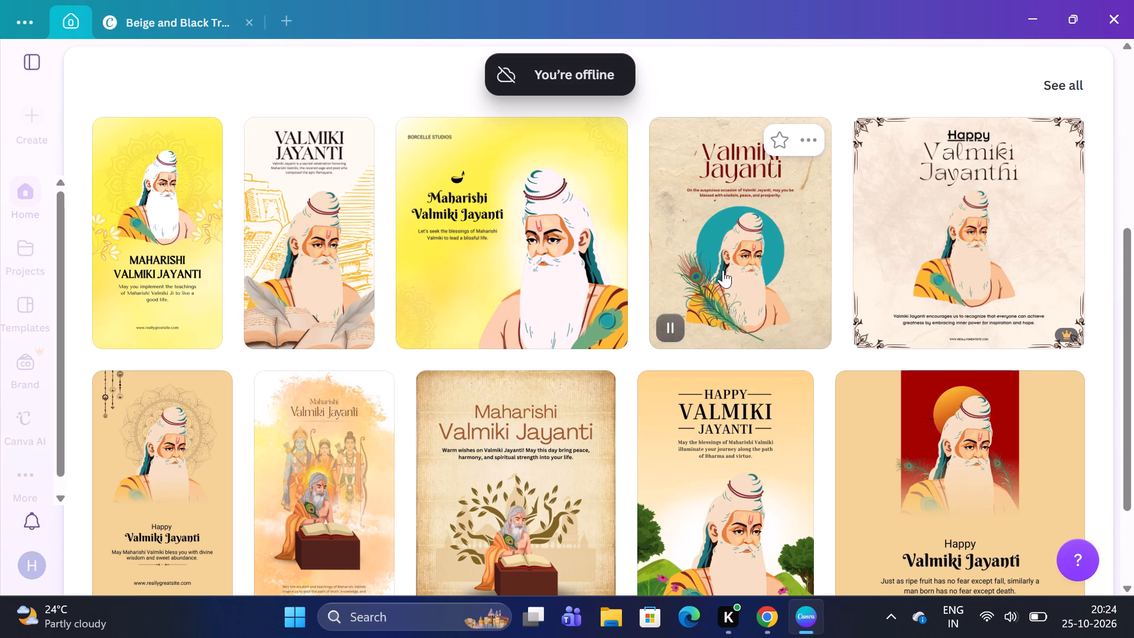
Check the network connection and open the preview of the Brown & Black Illustrative Valmiki Jayanthi Instagram Post template.
left_click(923, 200)
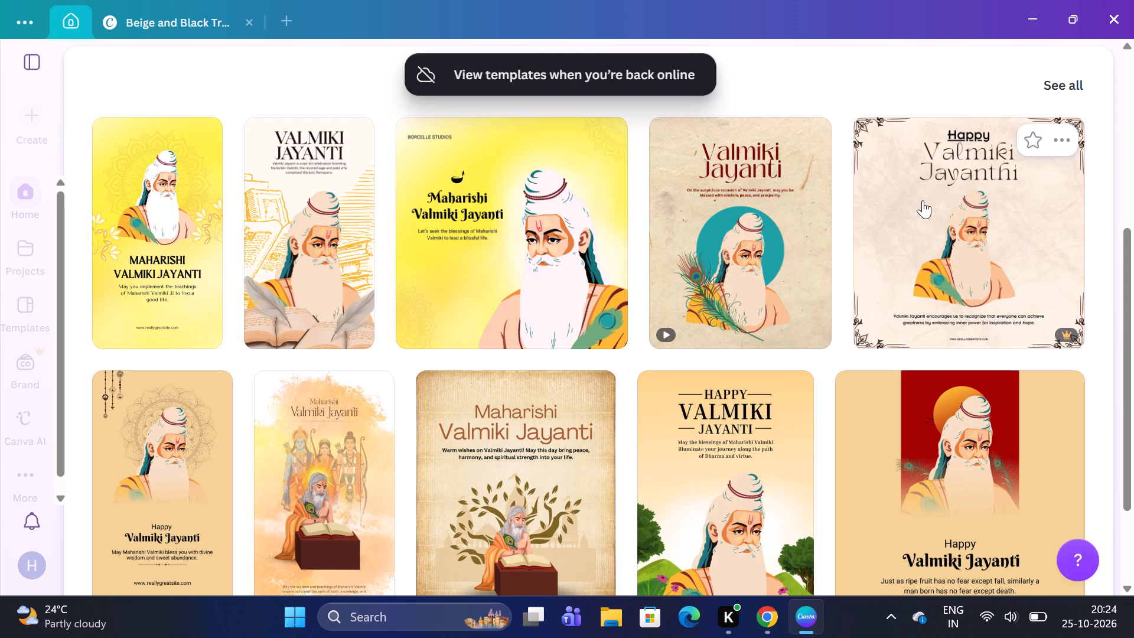
left_click(982, 203)
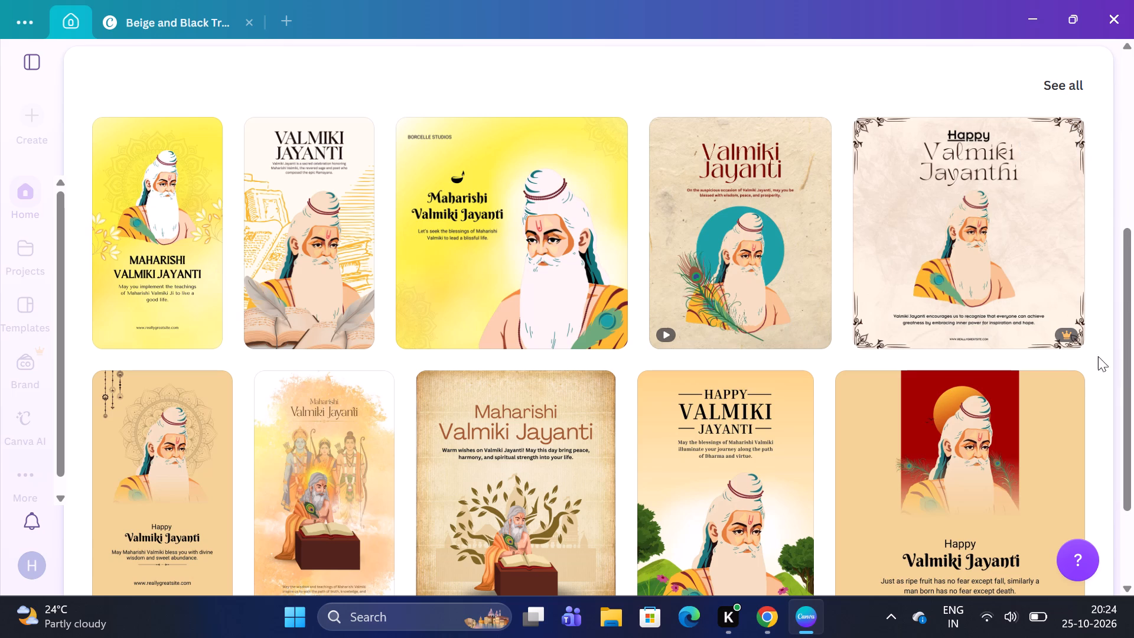
left_click(983, 610)
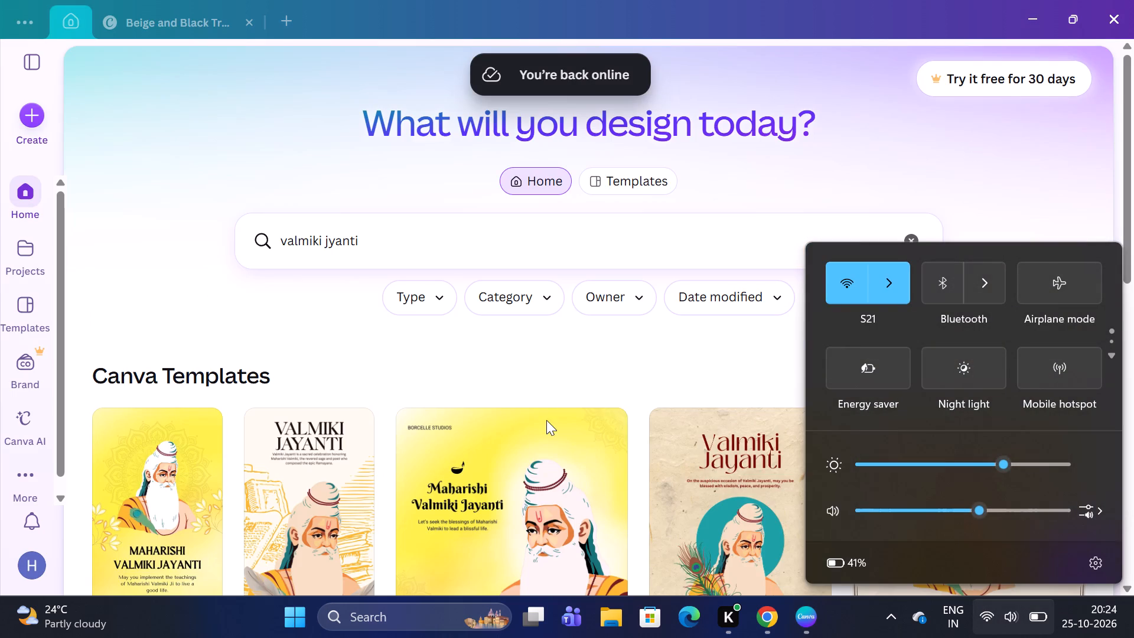
scroll(527, 461, "down", 1)
left_click(964, 162)
left_click(954, 429)
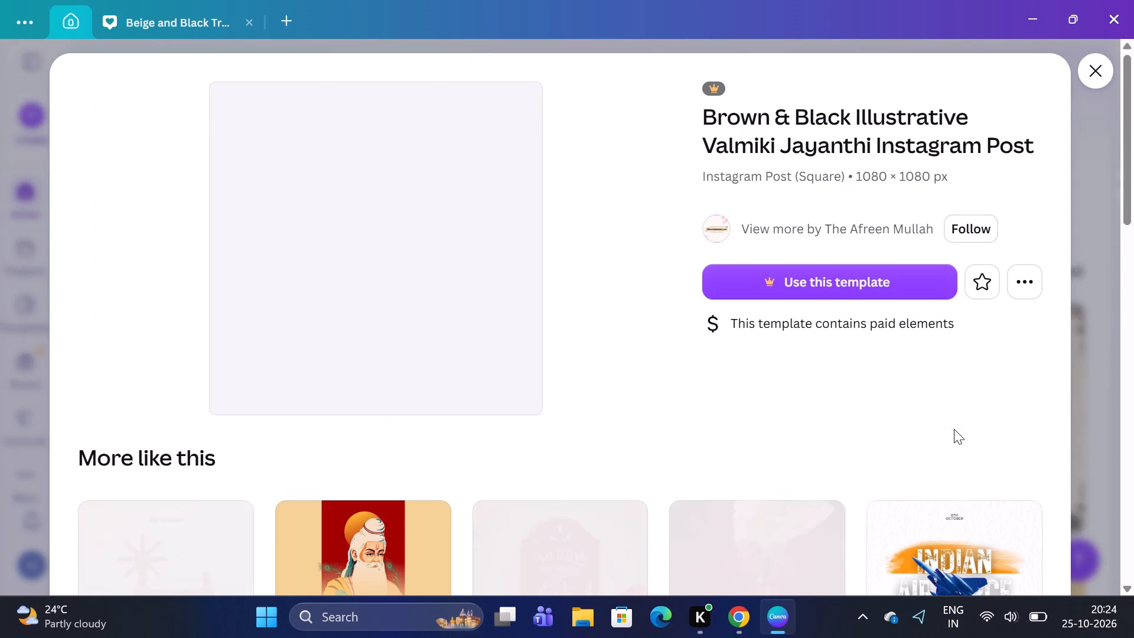
Browse the similar templates under the Brown & Black Illustrative template's preview for alternative Valmiki Jayanti poster layouts.
scroll(860, 379, "down", 2)
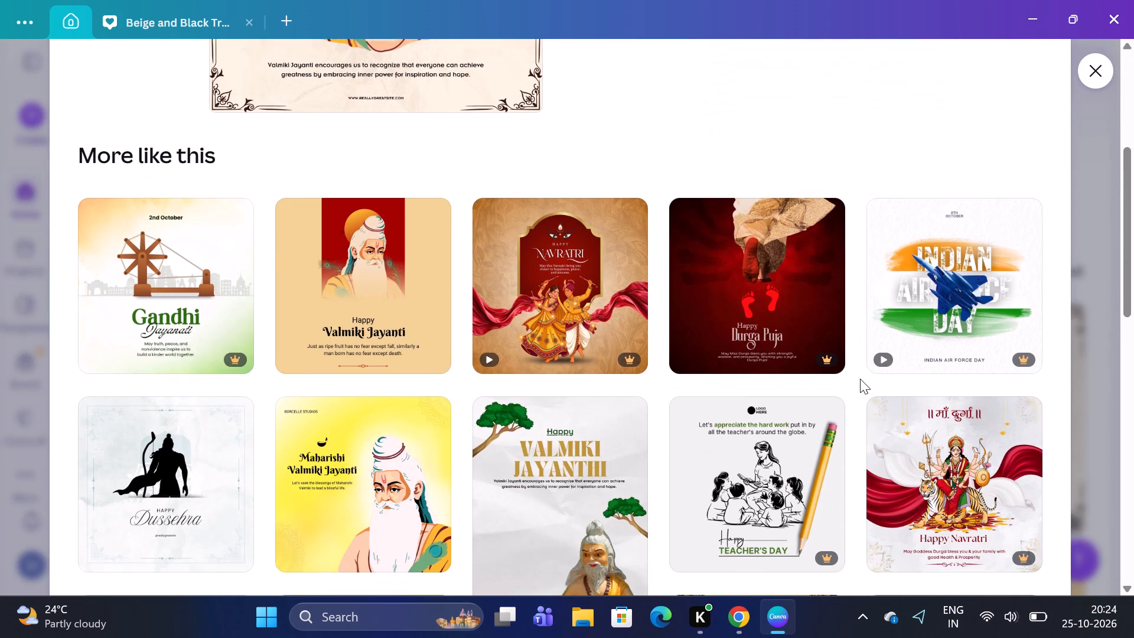
scroll(860, 379, "down", 3)
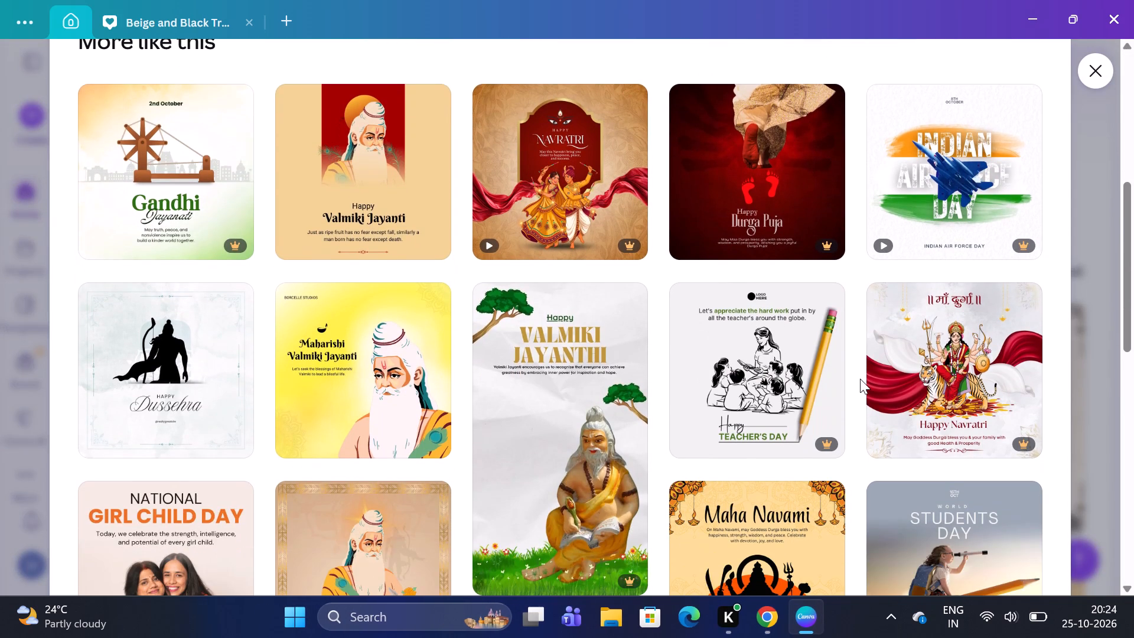
scroll(860, 379, "down", 3)
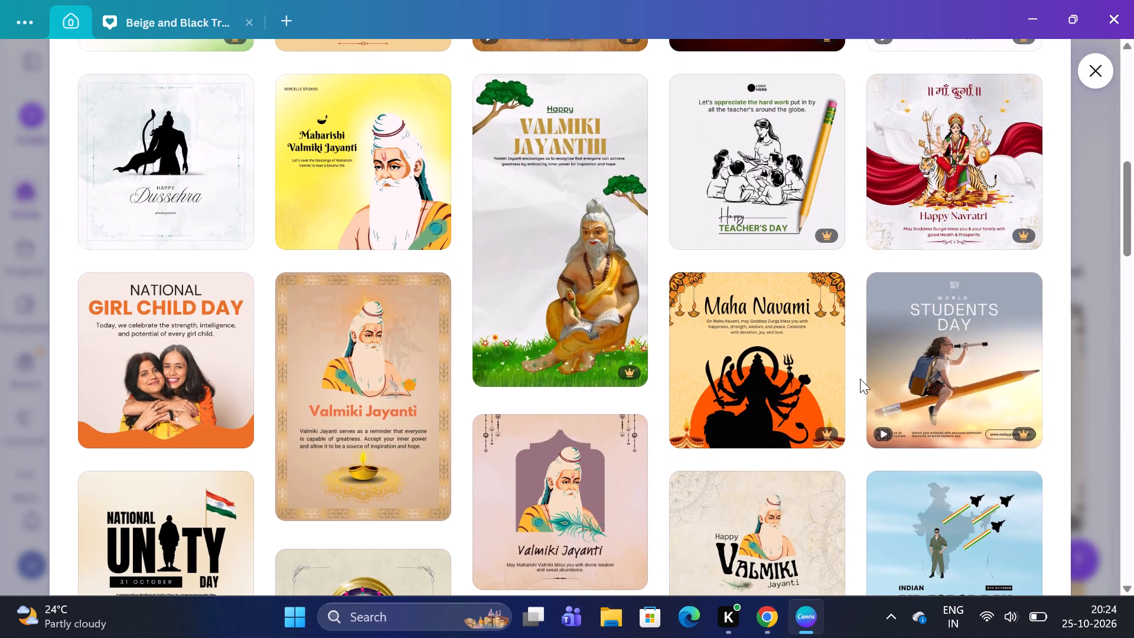
scroll(860, 379, "down", 4)
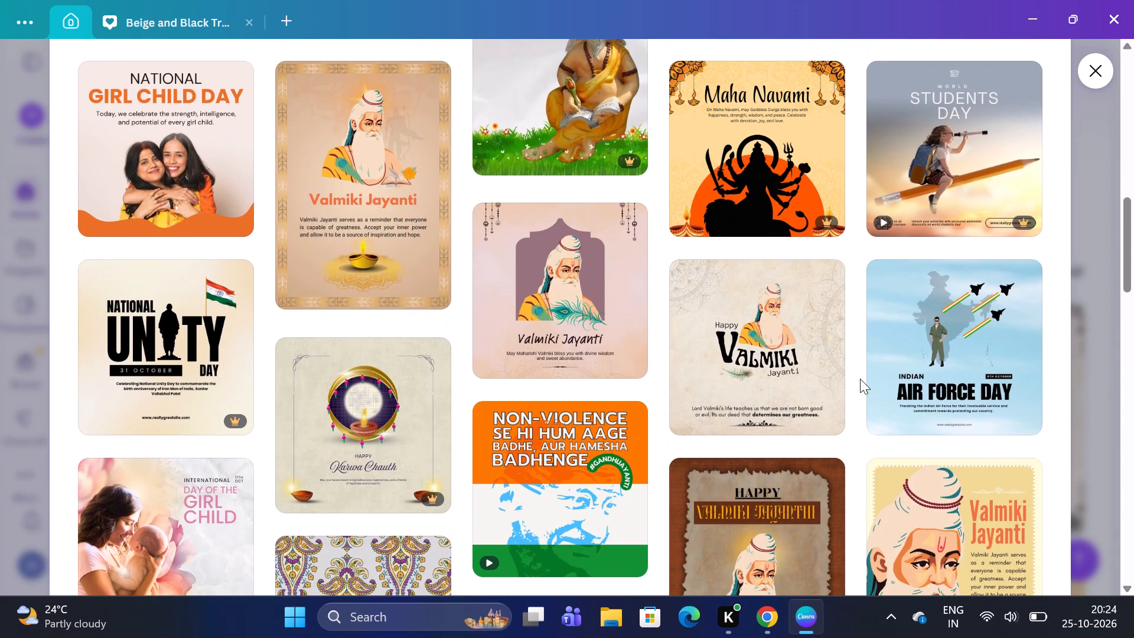
scroll(860, 379, "down", 2)
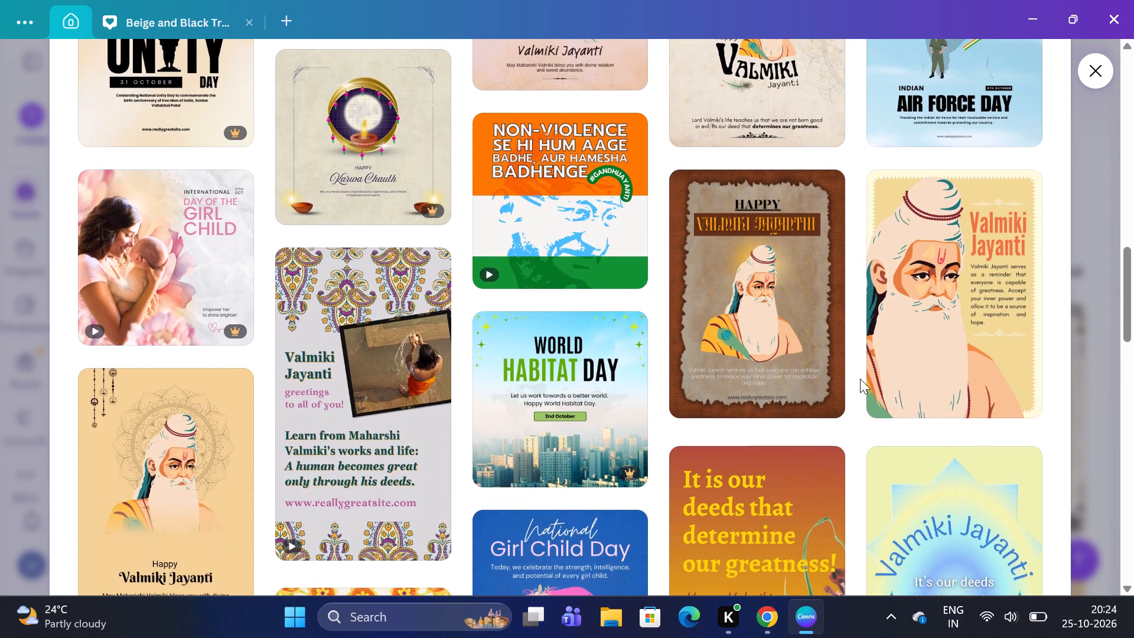
scroll(860, 379, "down", 6)
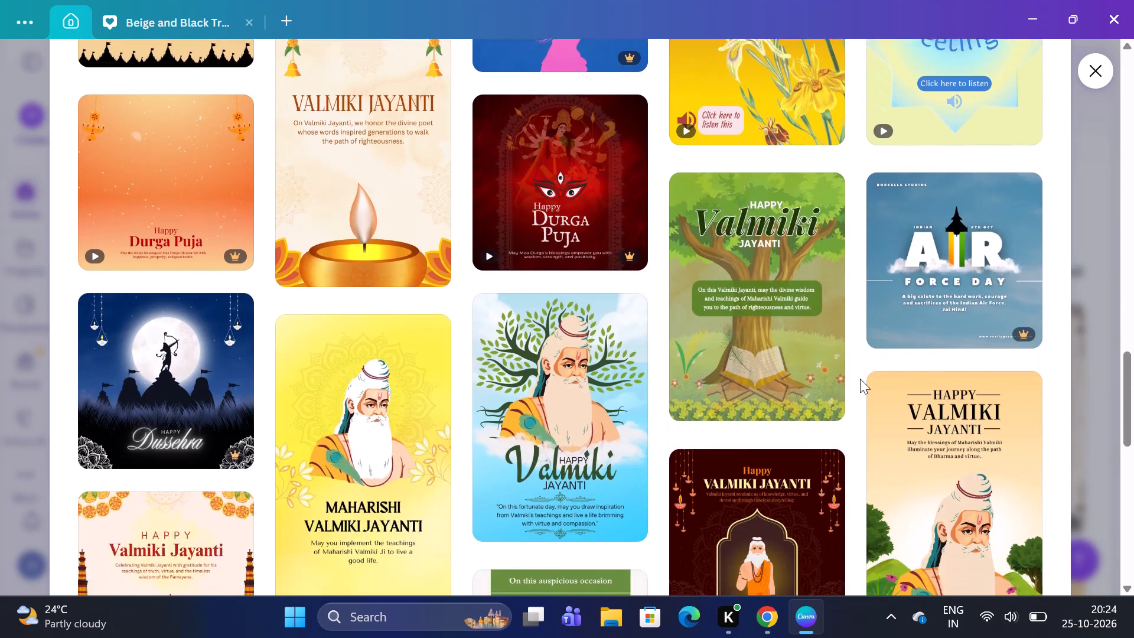
scroll(860, 379, "up", 5)
scroll(860, 379, "down", 6)
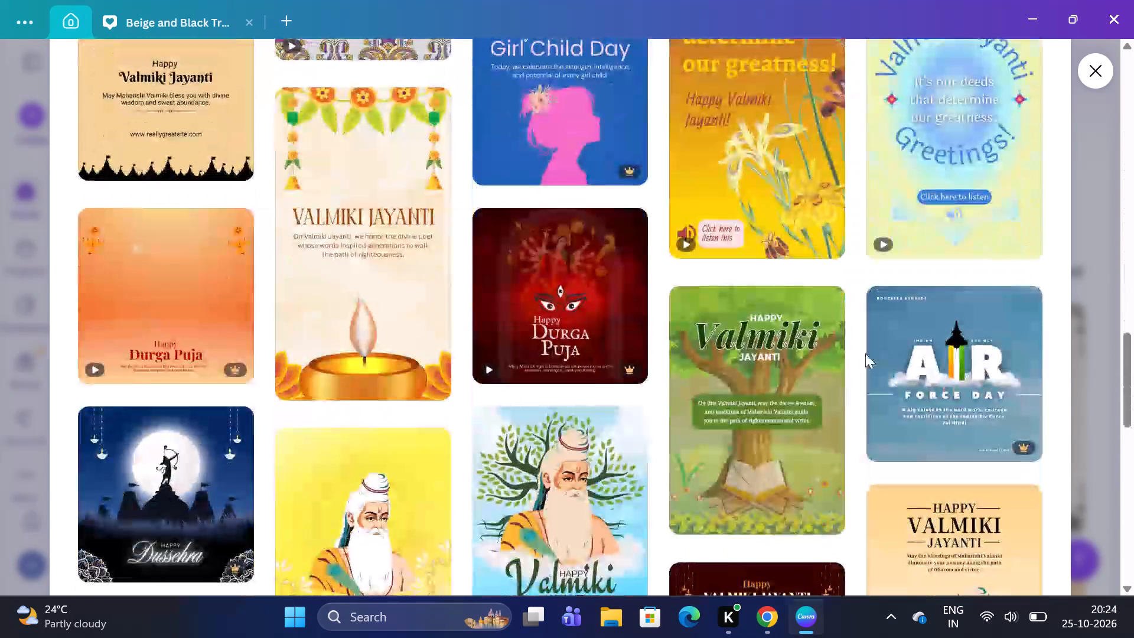
scroll(865, 353, "up", 3)
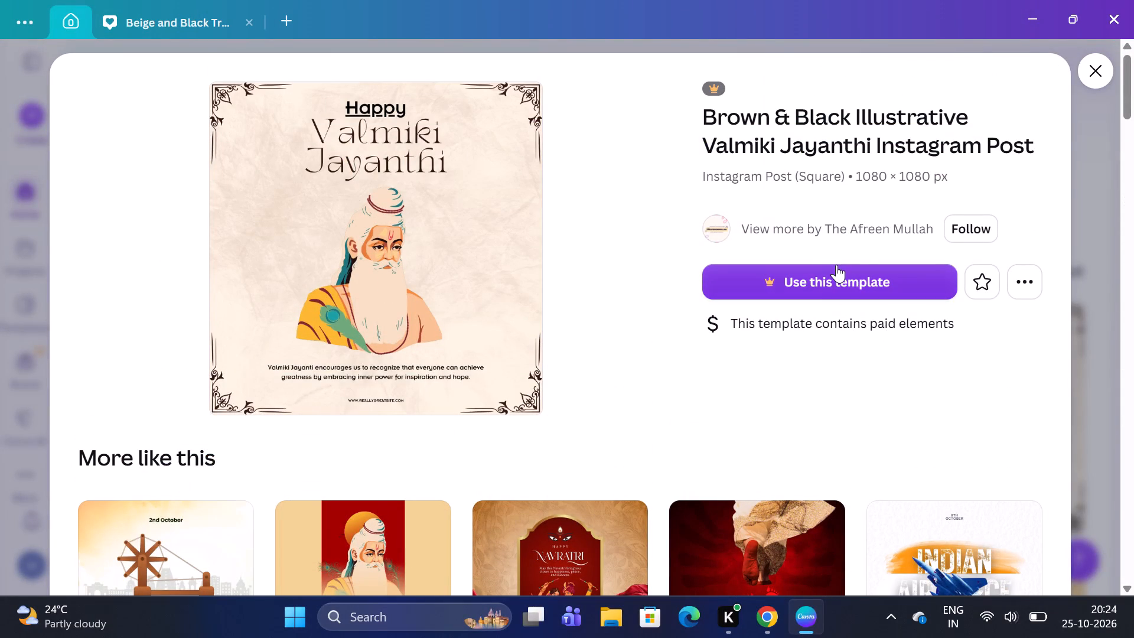
scroll(832, 272, "down", 3)
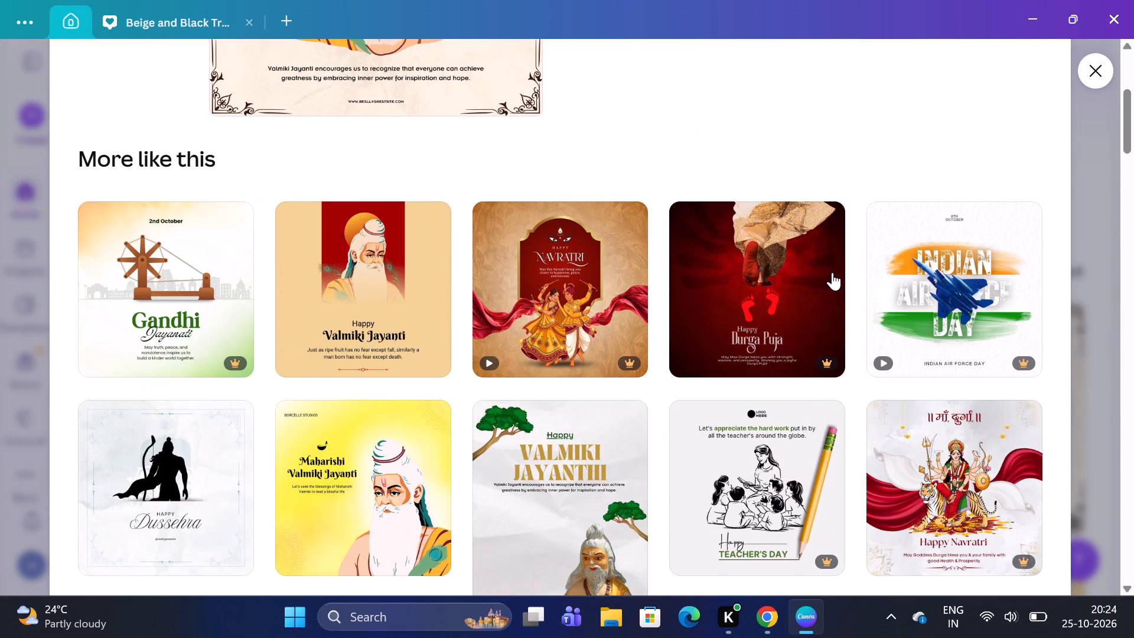
scroll(832, 272, "down", 1)
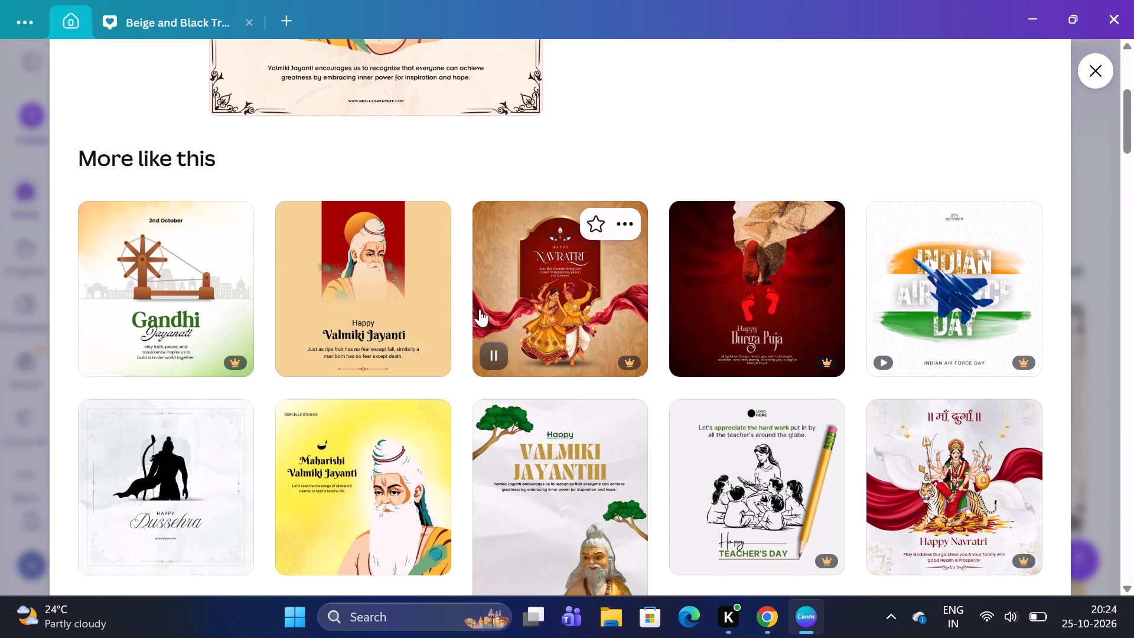
Choose the similar Yellow and Black Minimal Valmiki Jayanti Greeting Instagram Post template and open it for customising.
left_click(383, 305)
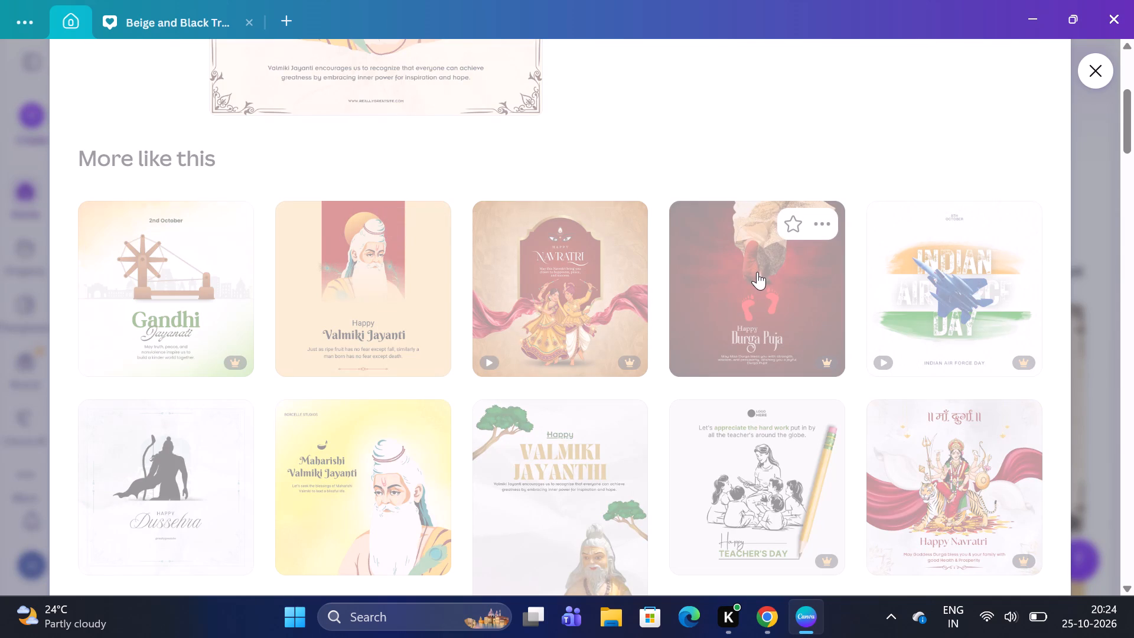
left_click(774, 301)
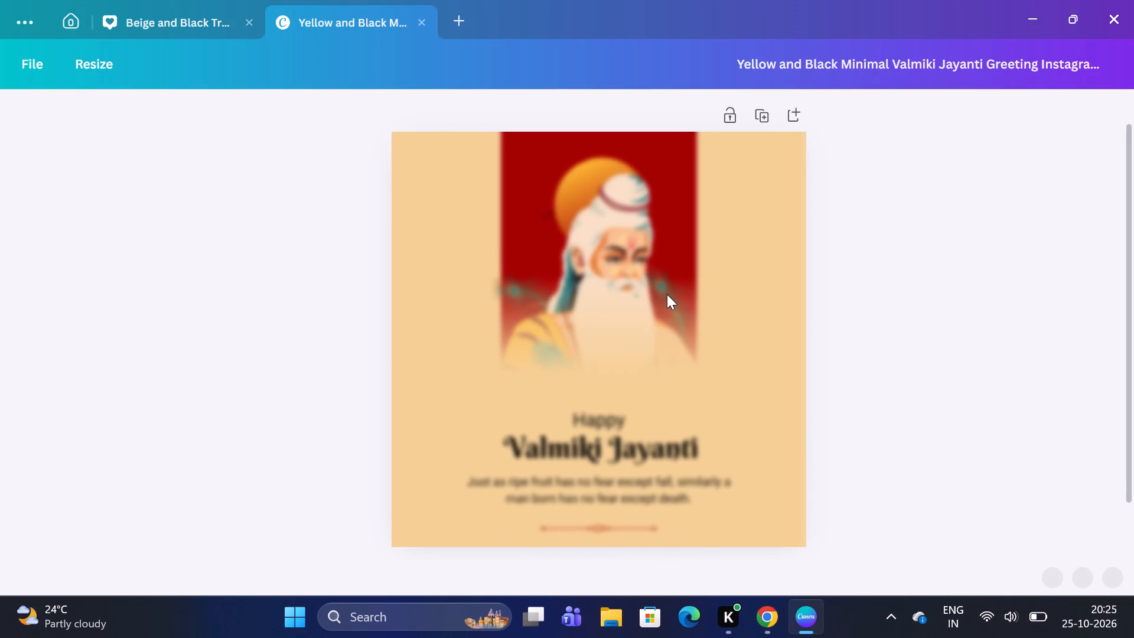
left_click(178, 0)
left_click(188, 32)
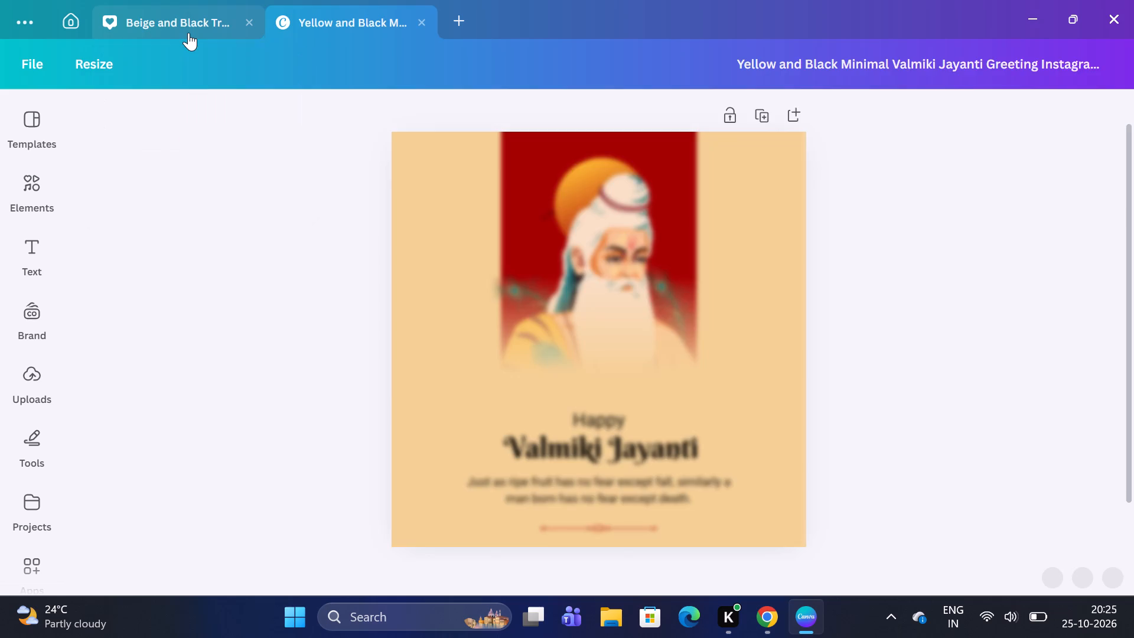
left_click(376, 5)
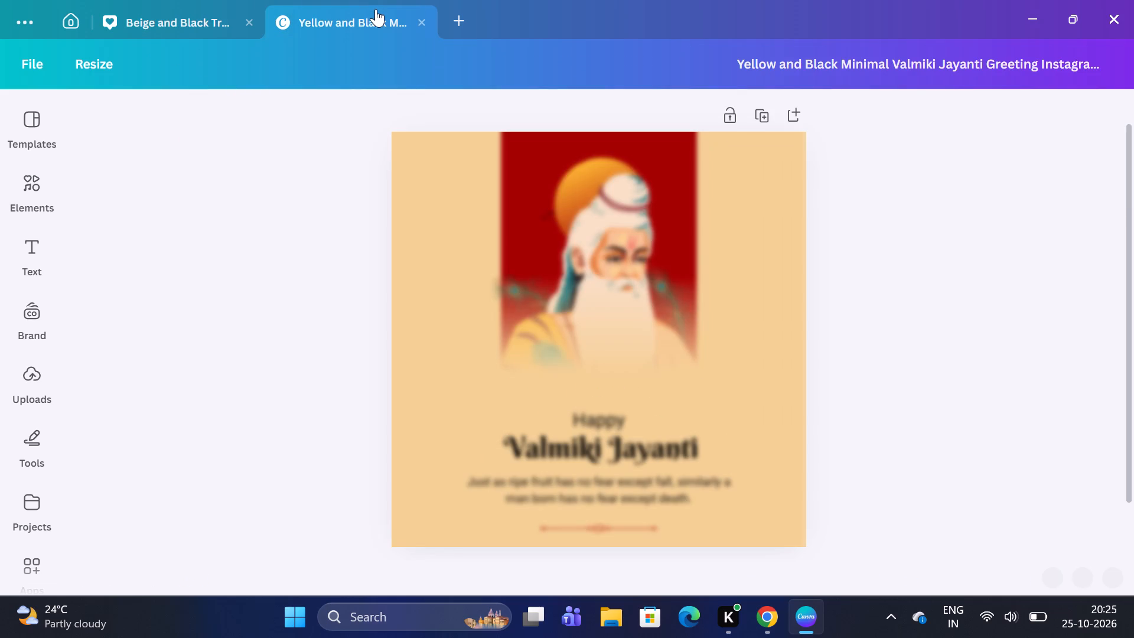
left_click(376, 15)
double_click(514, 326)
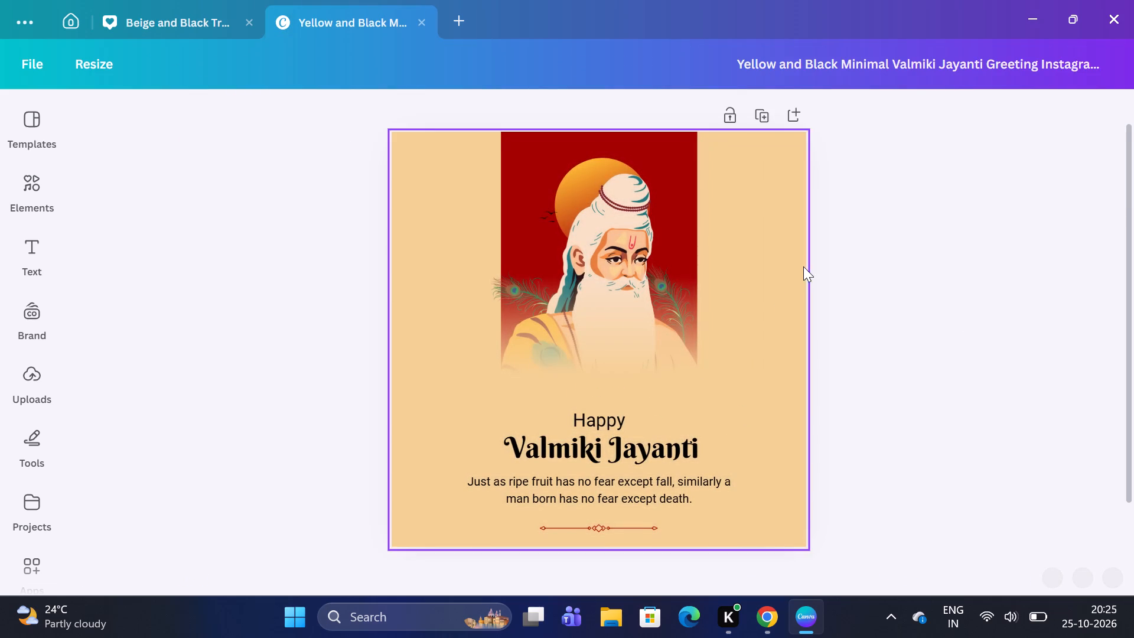
Nudge the two-line ripe fruit quote slightly up and to the right, keeping it just below the Valmiki Jayanti title.
left_click_drag(595, 494, 594, 485)
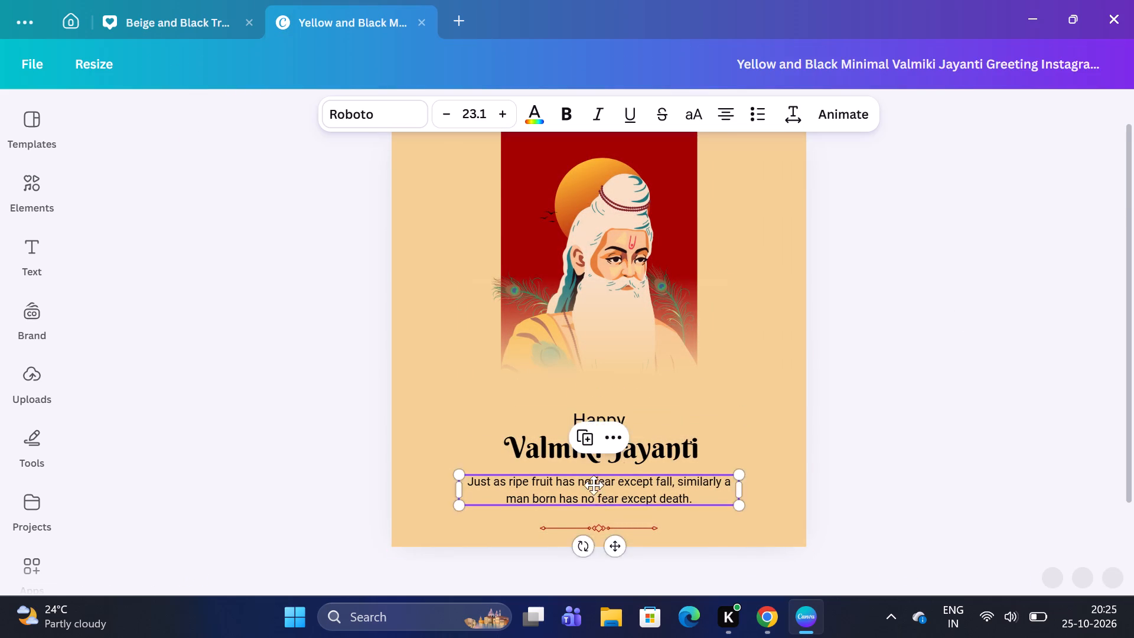
left_click_drag(594, 485, 599, 489)
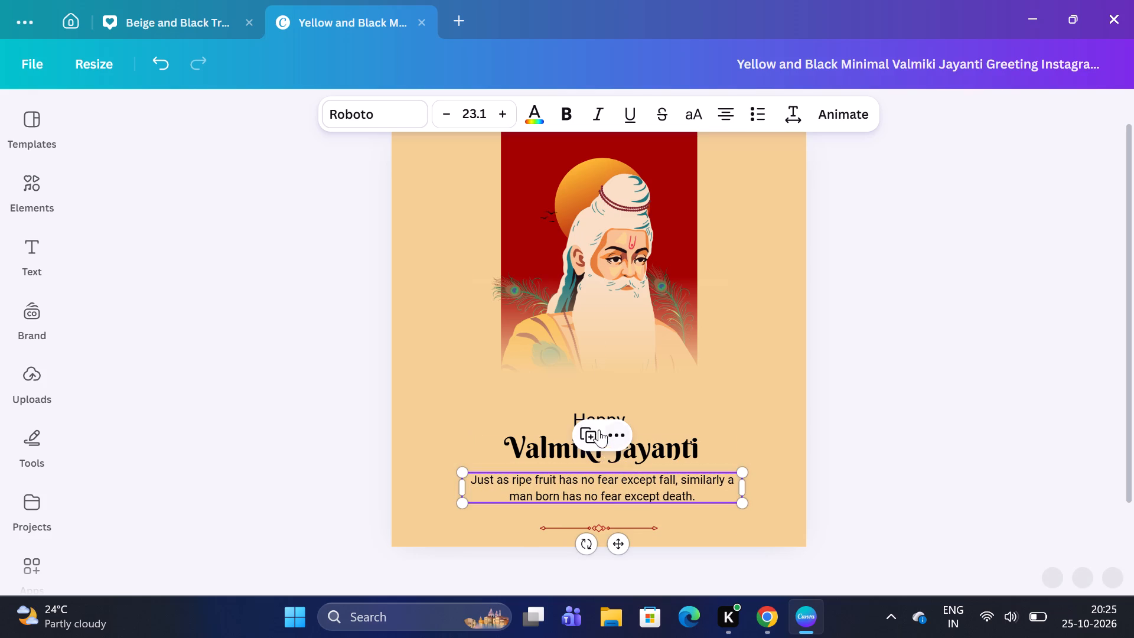
Move the word Happy up to just below the sage illustration, keeping it horizontally centred.
left_click(600, 408)
left_click_drag(600, 408, 595, 389)
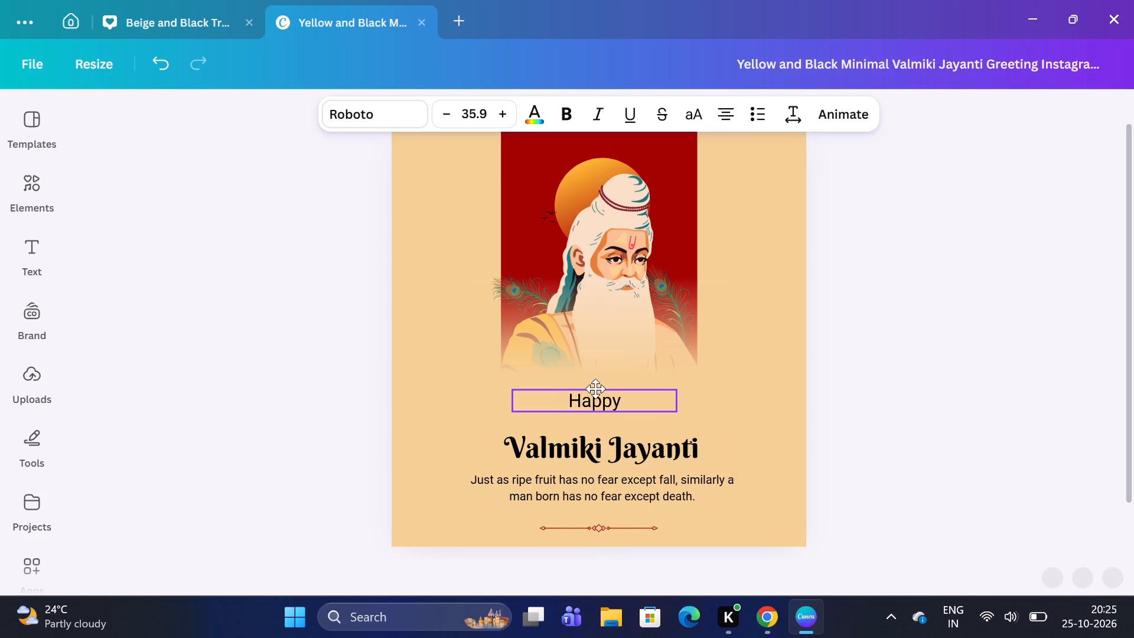
left_click_drag(595, 389, 598, 388)
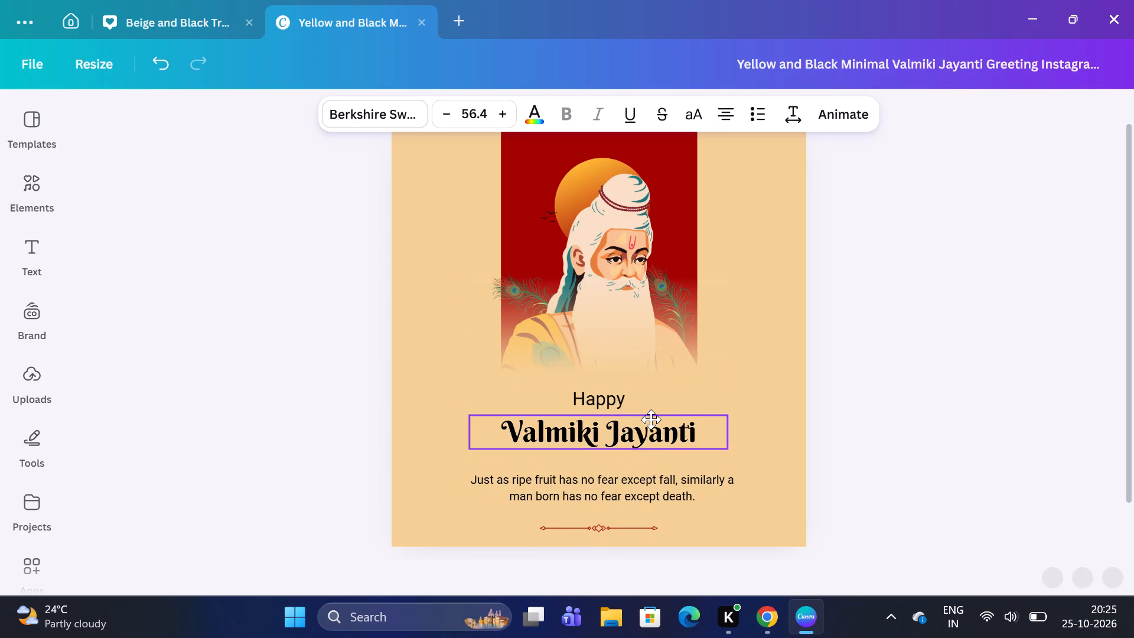
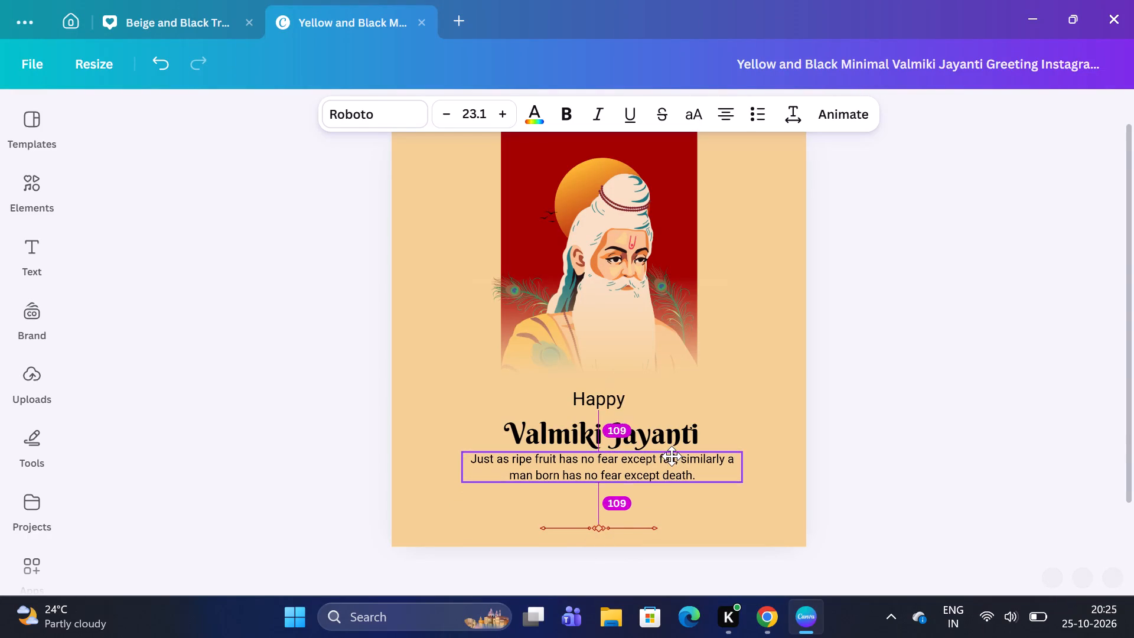
Move the red ornamental divider up to just below the ripe fruit quote, keeping it horizontally centred.
left_click_drag(640, 526, 642, 510)
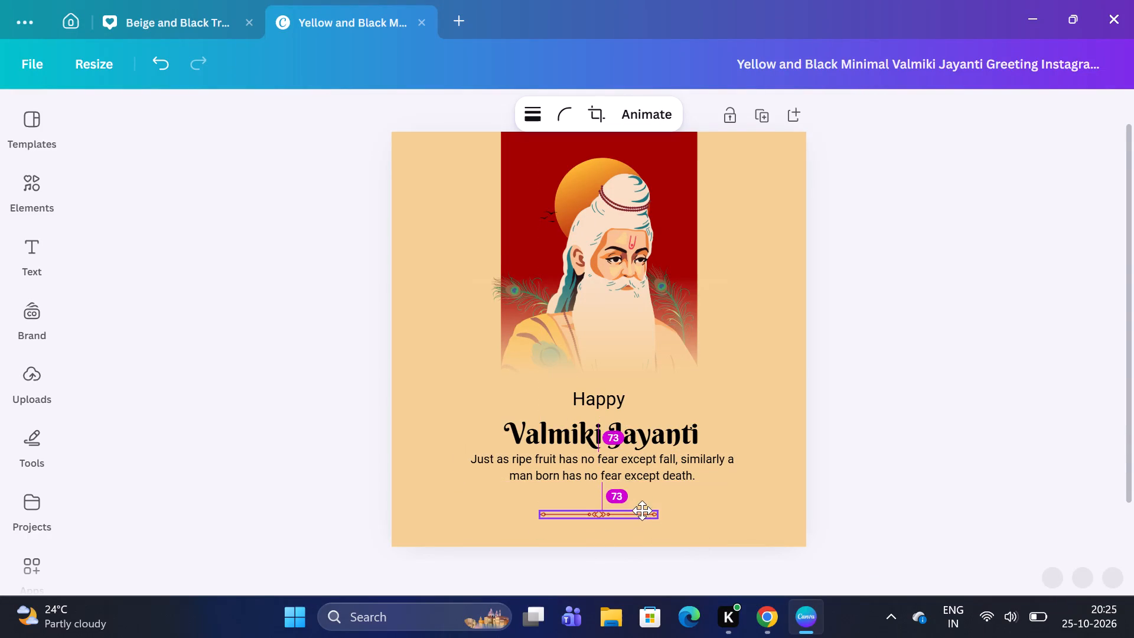
left_click_drag(642, 510, 641, 496)
left_click_drag(641, 496, 144, 83)
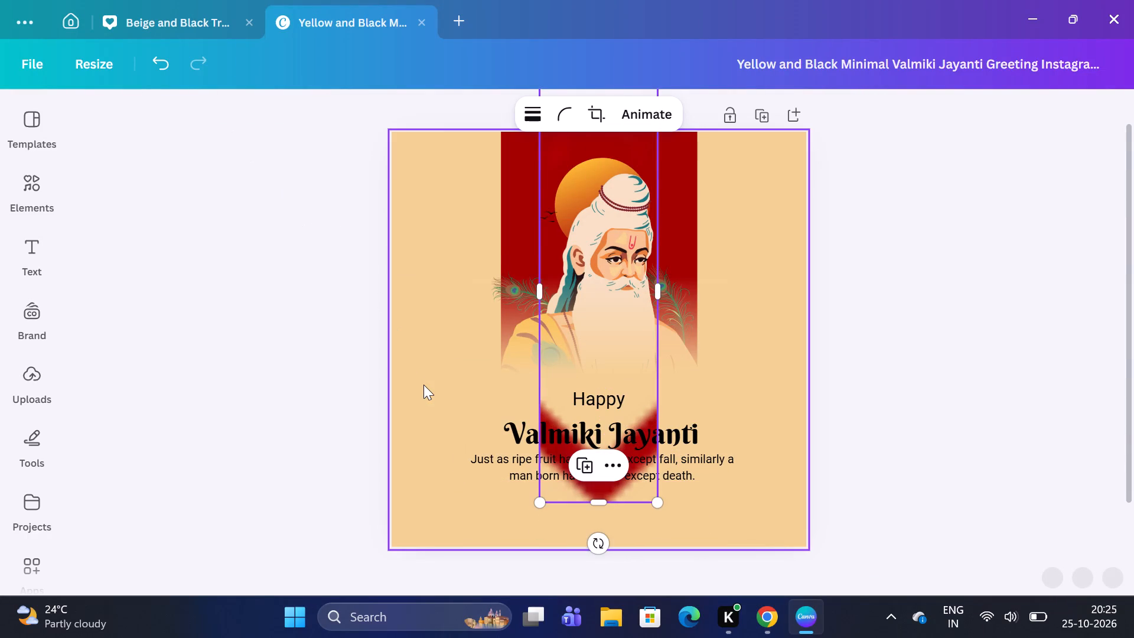
key("ctrl+z")
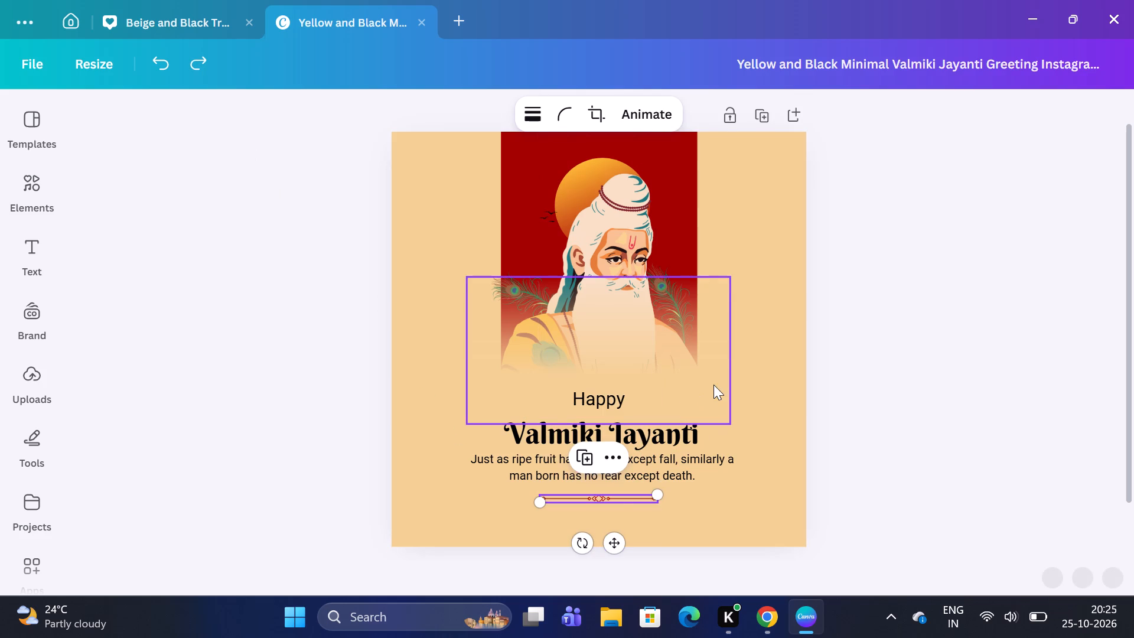
left_click(713, 385)
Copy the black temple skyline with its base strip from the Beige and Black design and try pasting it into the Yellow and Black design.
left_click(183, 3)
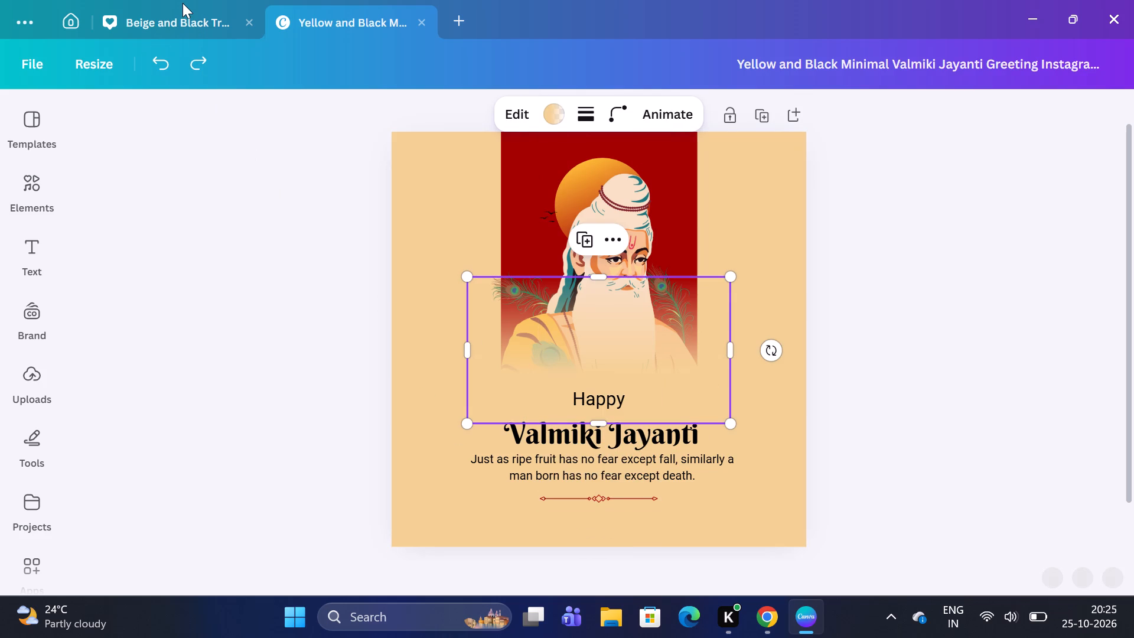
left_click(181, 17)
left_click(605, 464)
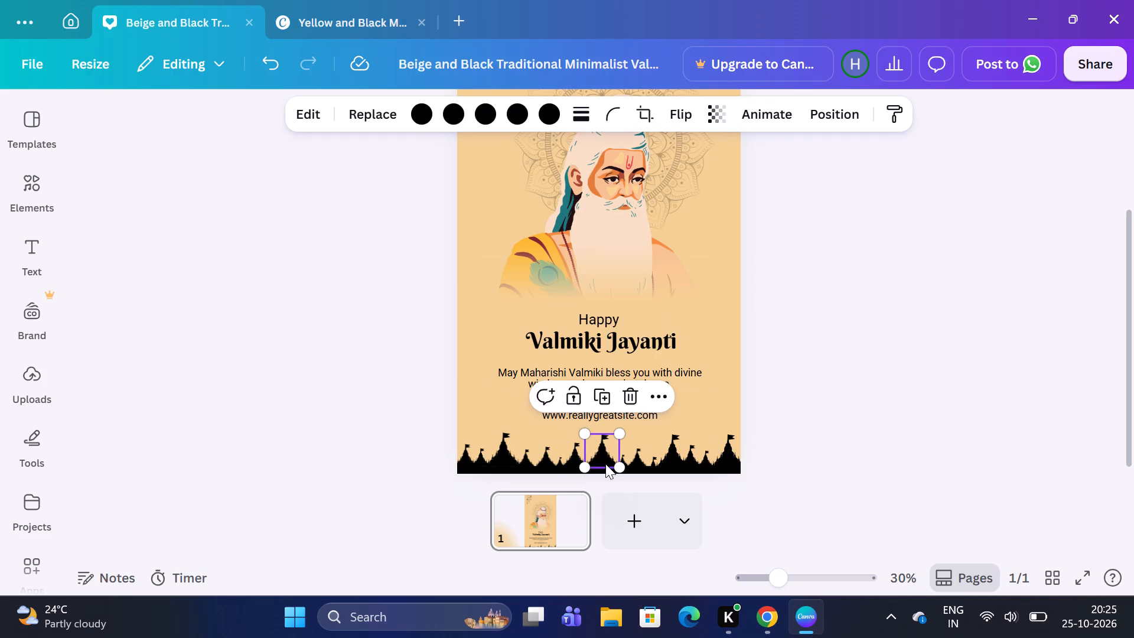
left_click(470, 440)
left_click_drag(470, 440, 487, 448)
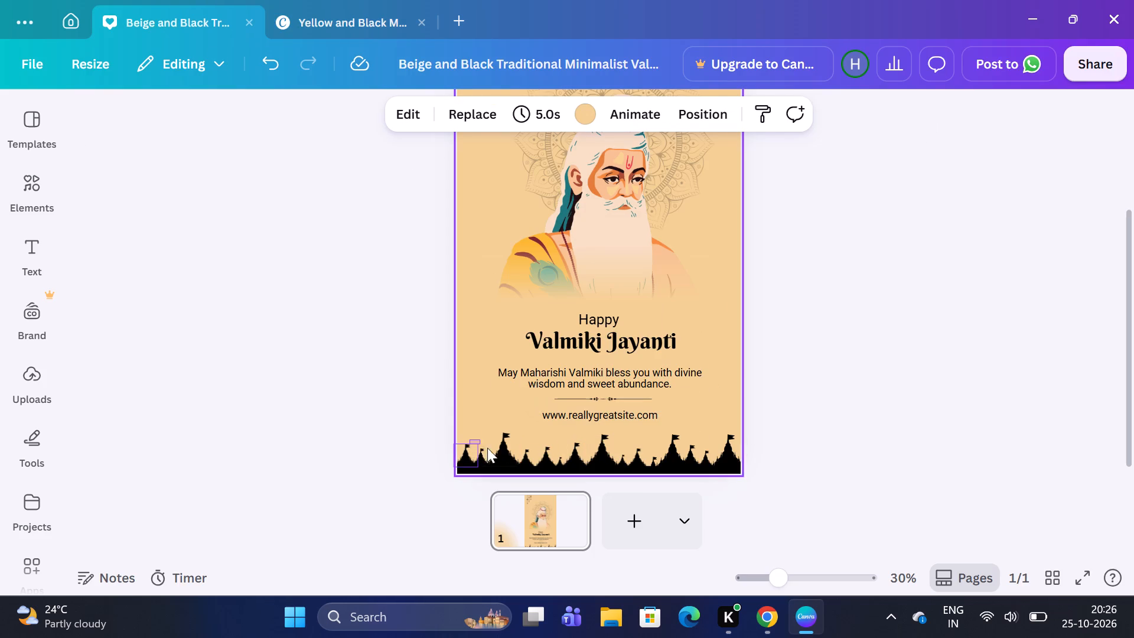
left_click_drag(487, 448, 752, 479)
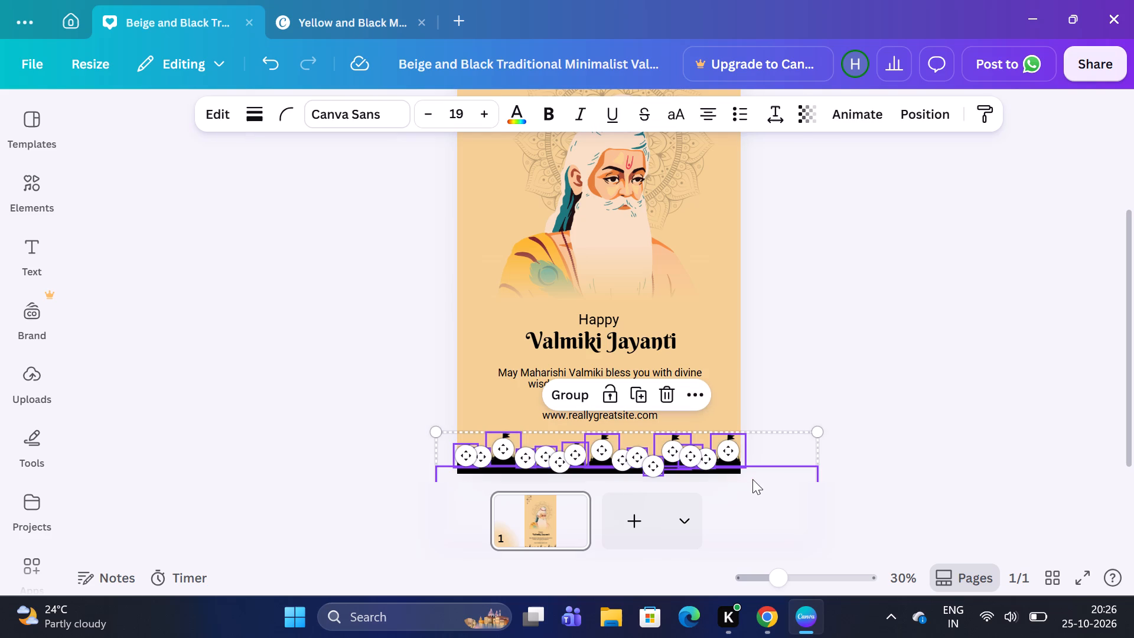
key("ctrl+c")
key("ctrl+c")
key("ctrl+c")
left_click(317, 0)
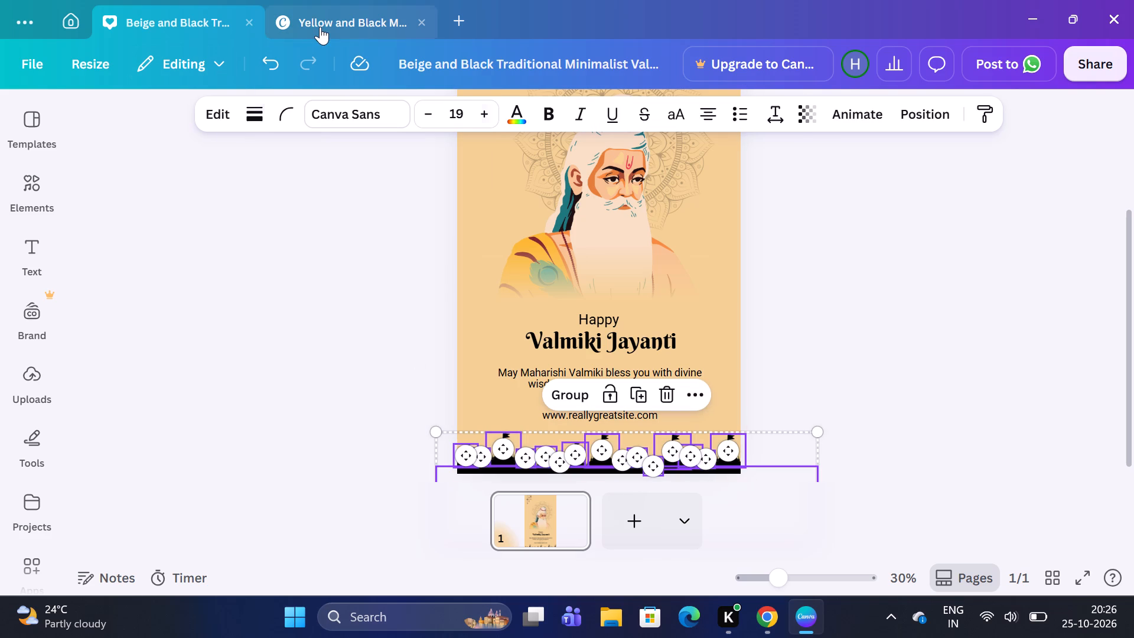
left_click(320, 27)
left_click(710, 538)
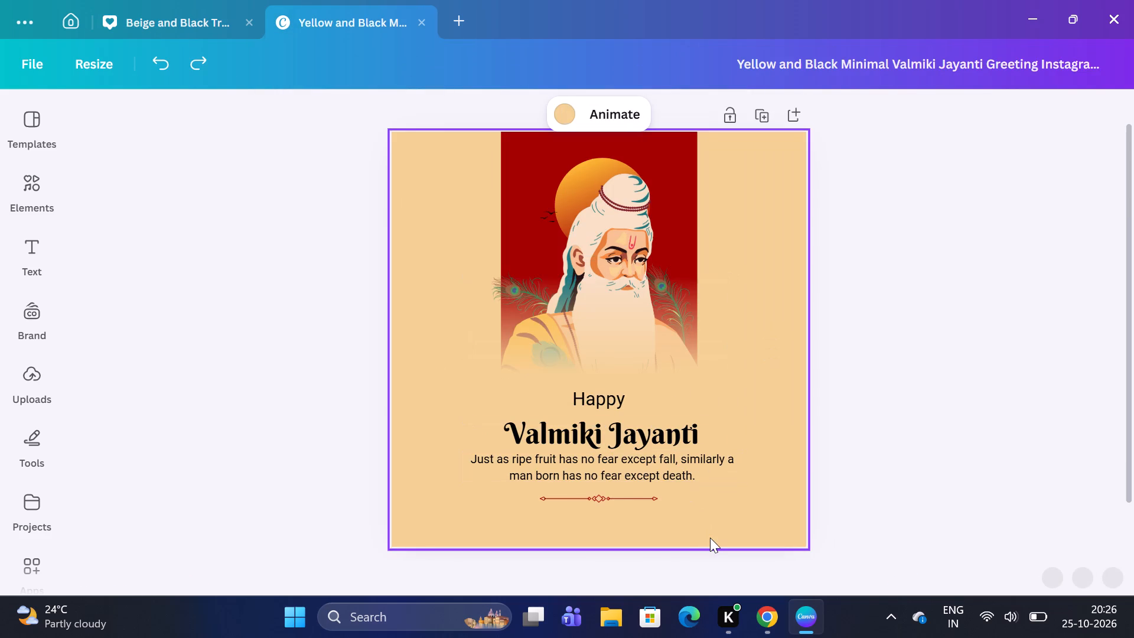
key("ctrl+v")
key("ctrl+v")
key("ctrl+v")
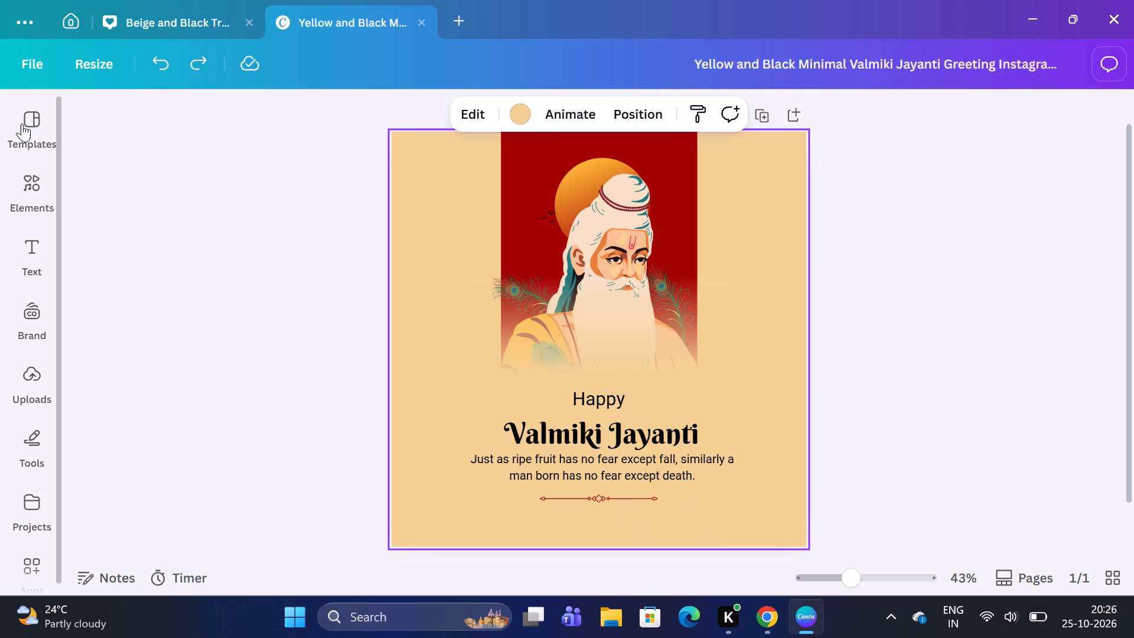
Back in the Beige and Black design, select the temple silhouettes along the poster's bottom without the wide base rectangle and copy them.
left_click(151, 0)
left_click(158, 33)
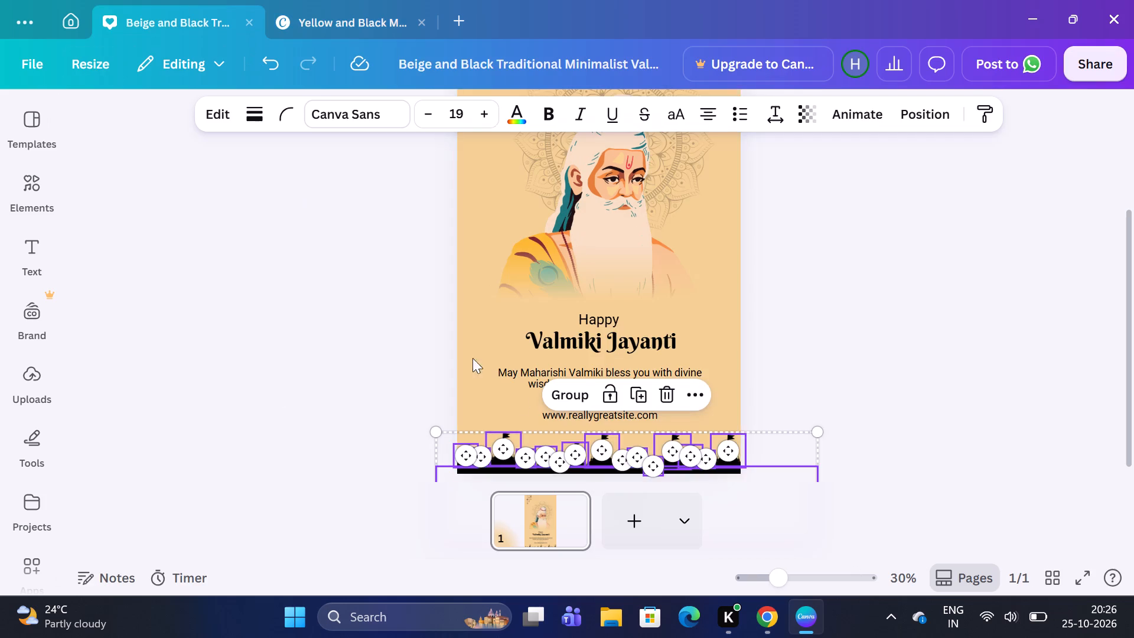
left_click(760, 474)
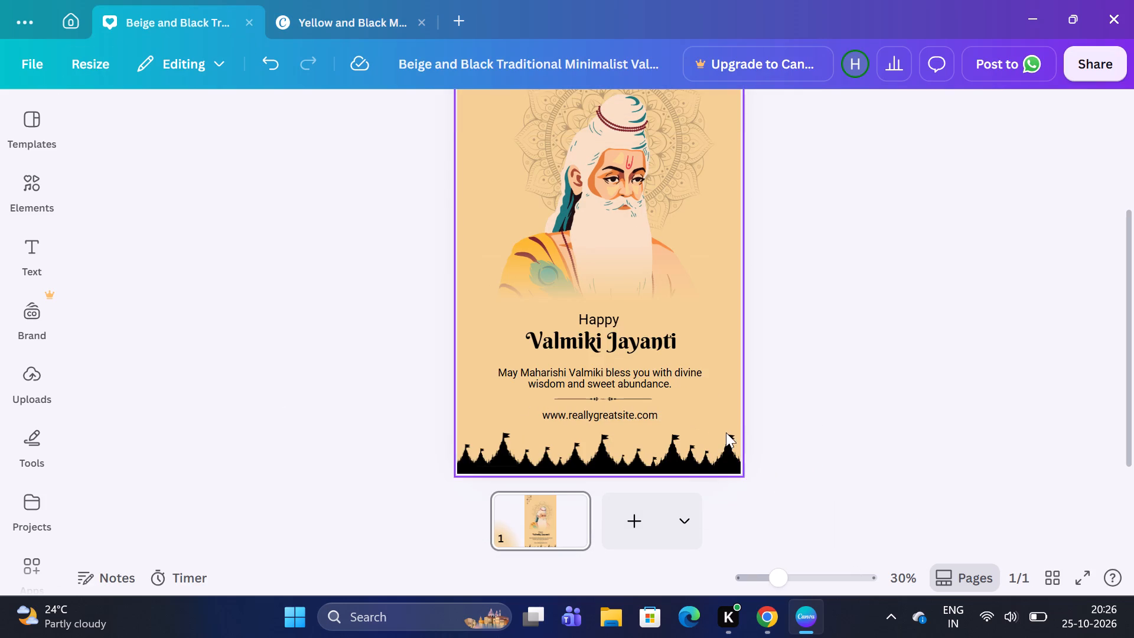
left_click(725, 431)
left_click(700, 470)
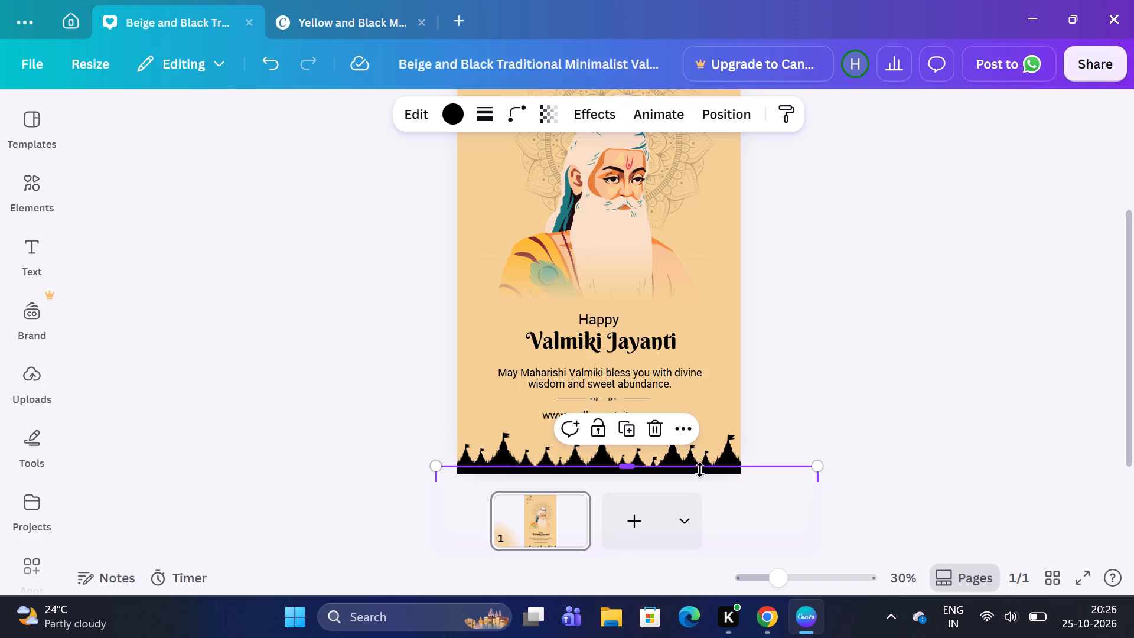
left_click(701, 479)
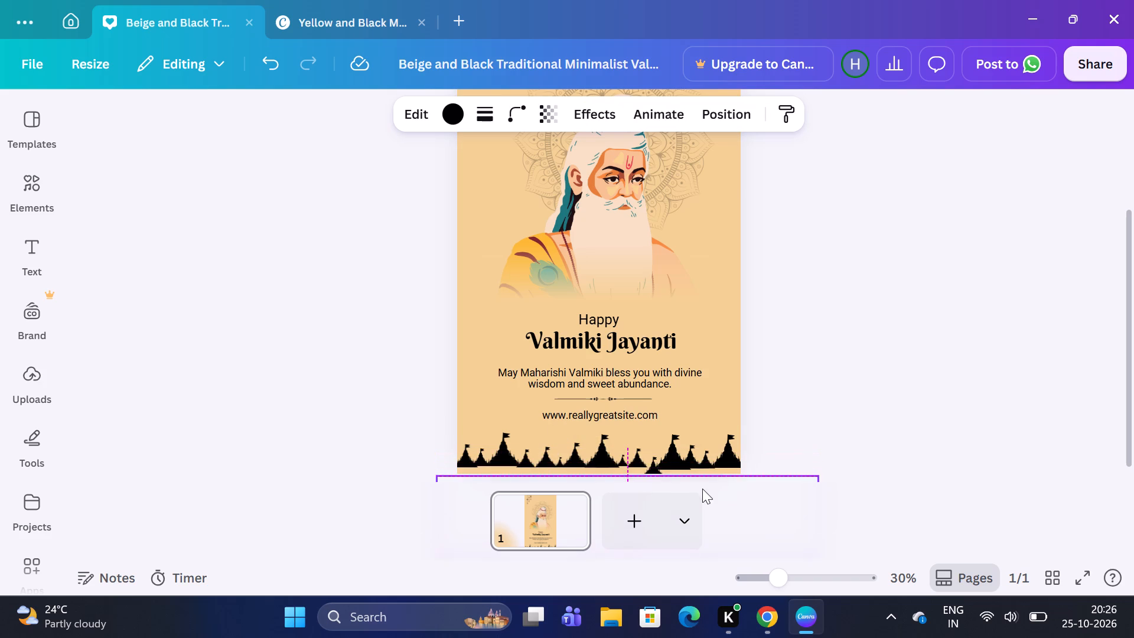
left_click(737, 403)
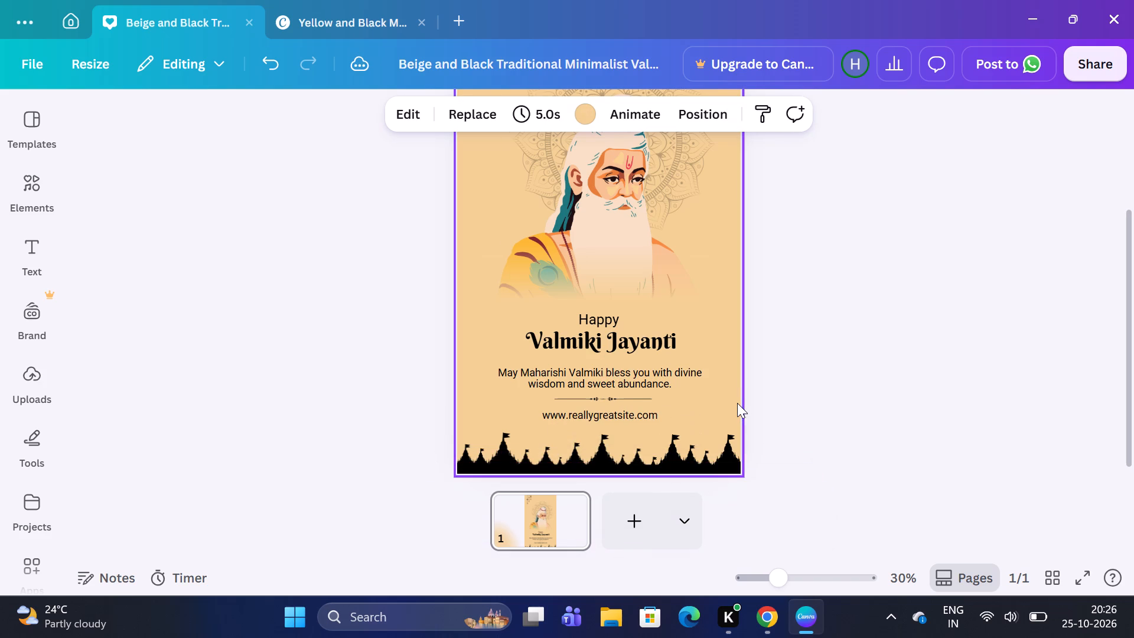
left_click_drag(728, 428, 687, 431)
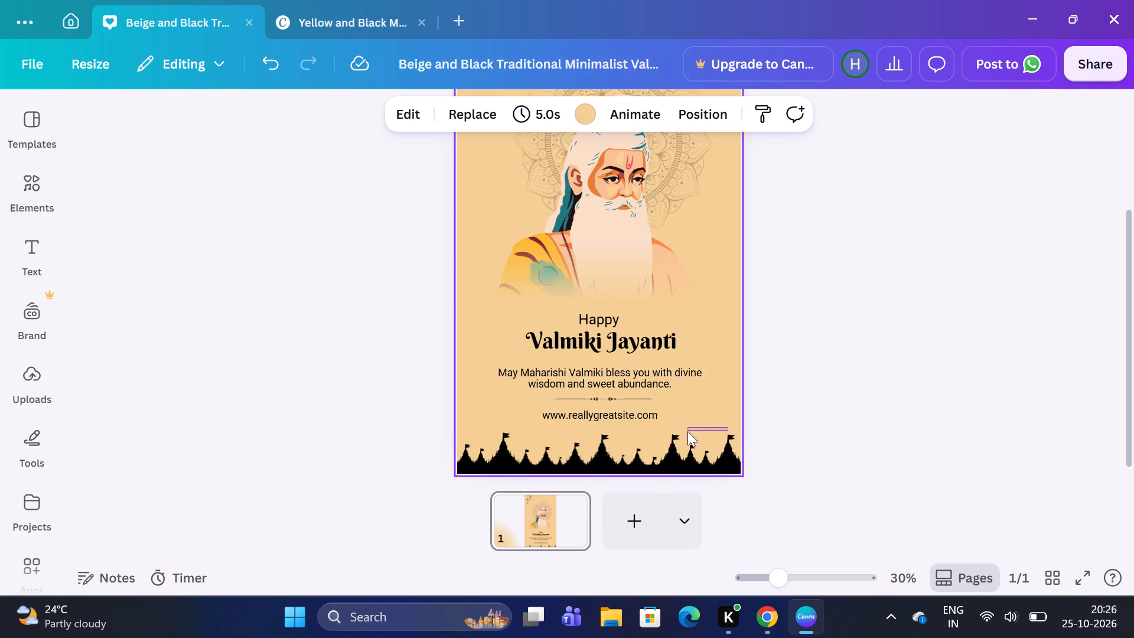
left_click_drag(687, 431, 468, 465)
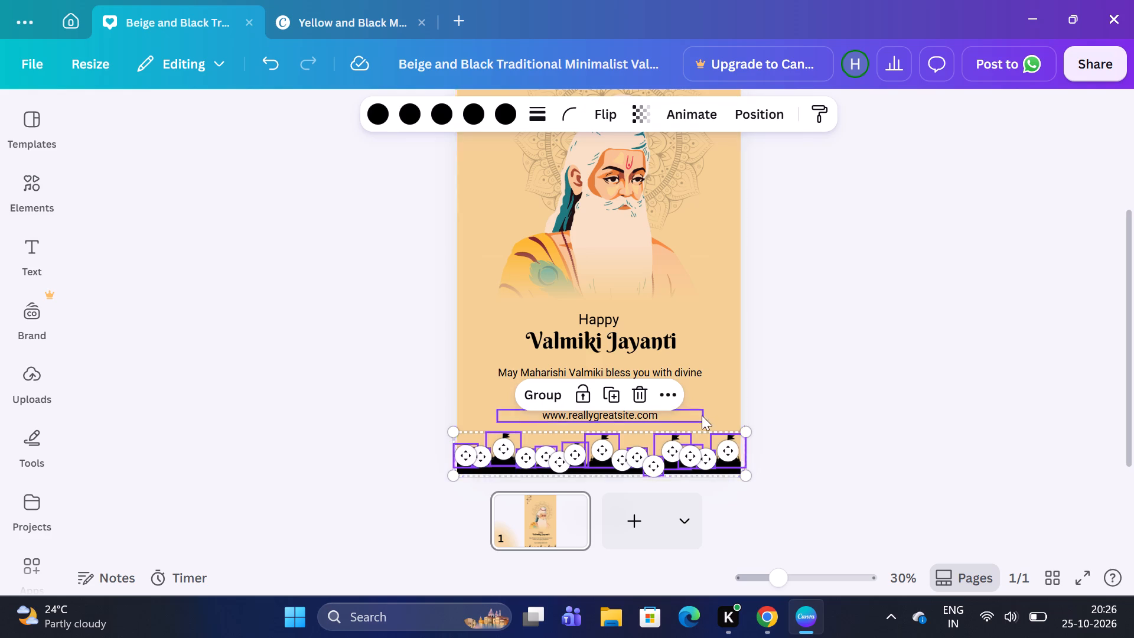
left_click(669, 393)
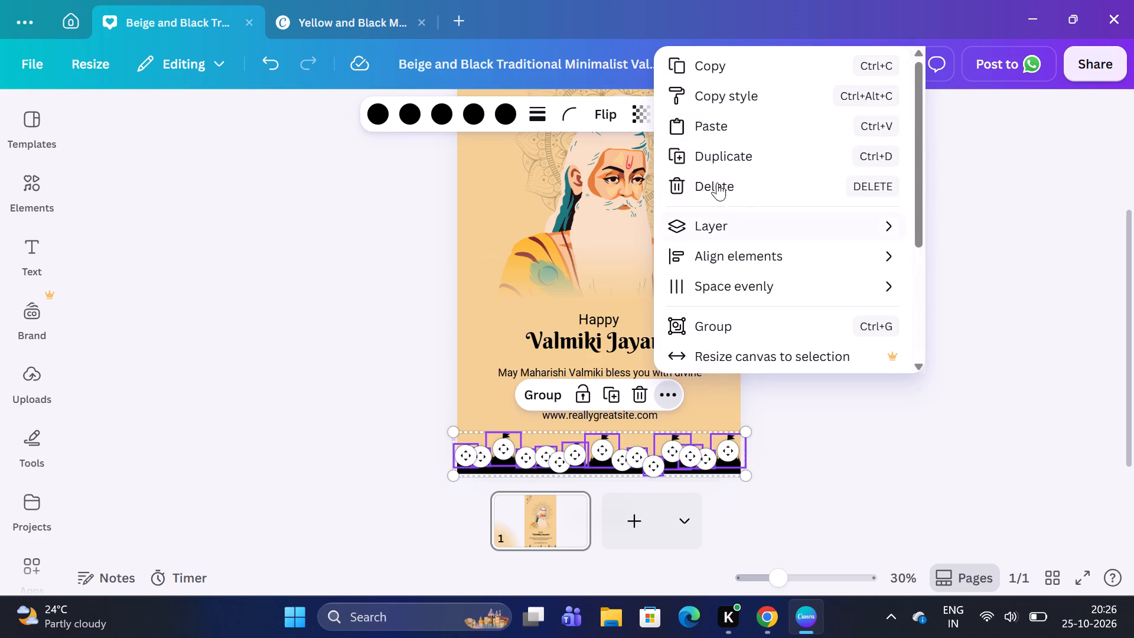
left_click(728, 71)
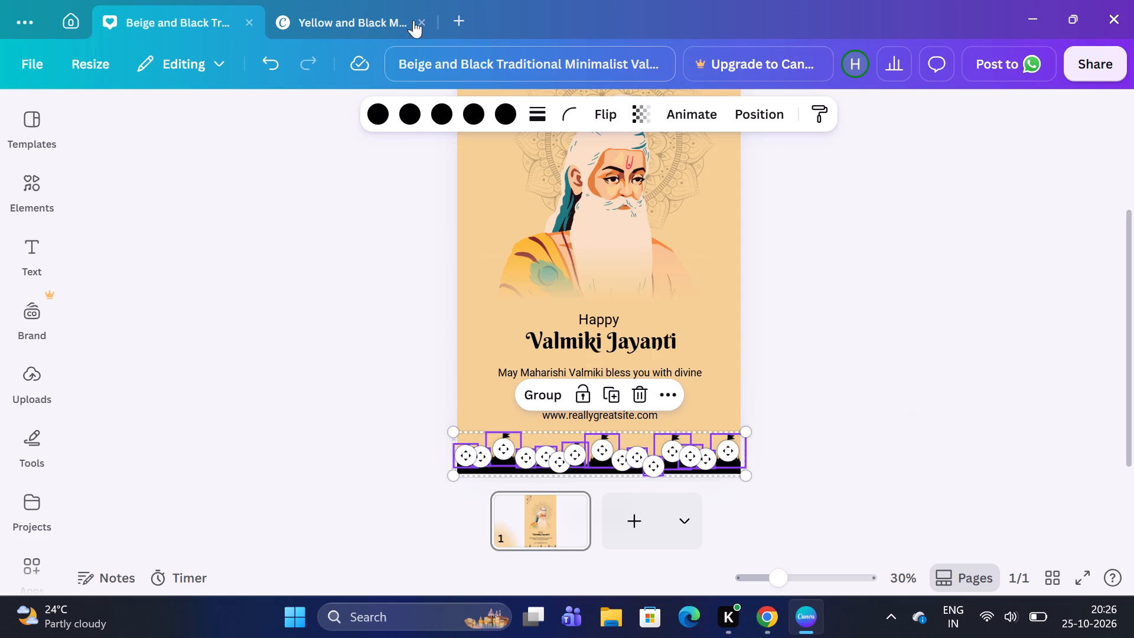
Switch to the Yellow and Black Minimal design and paste the copied temple silhouettes onto the poster.
left_click(377, 1)
left_click(370, 8)
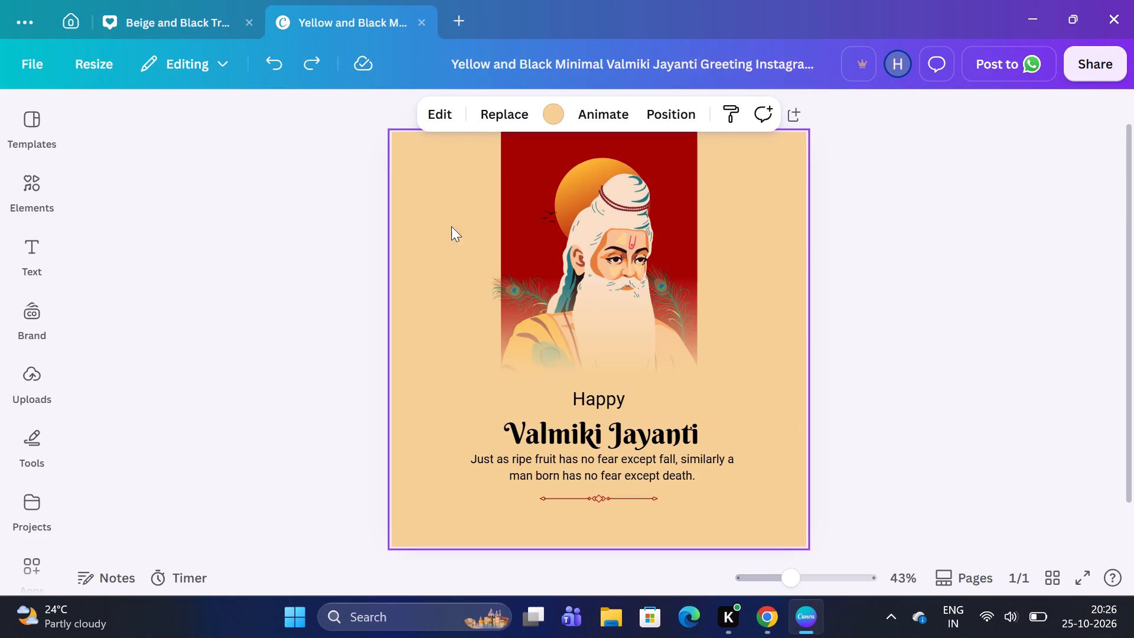
key("ctrl+v")
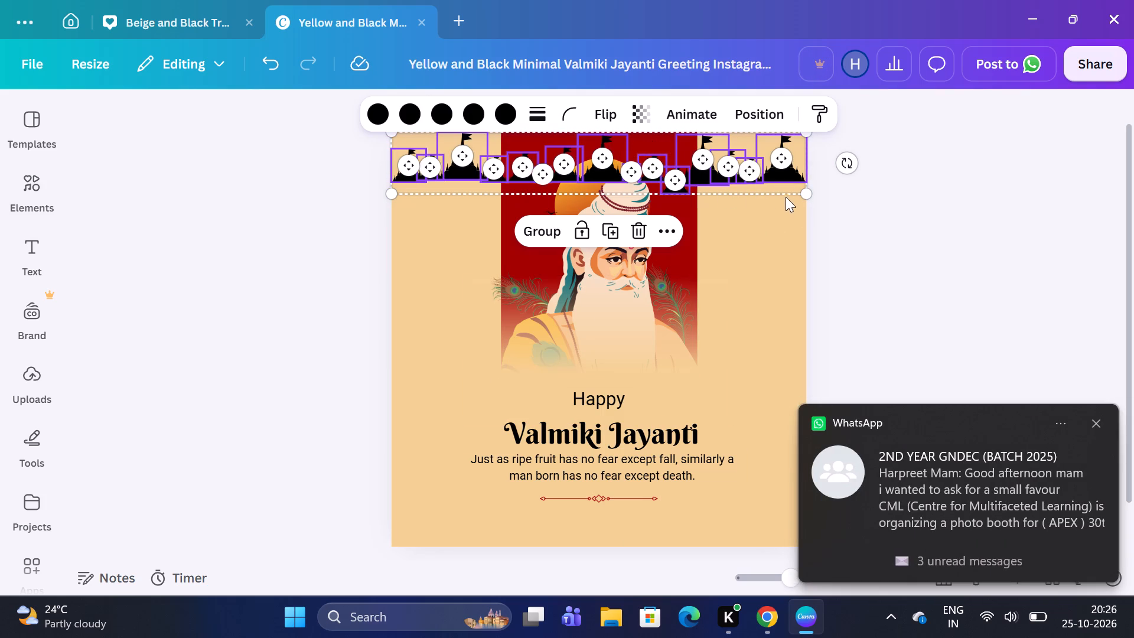
key("Down")
key("Down")
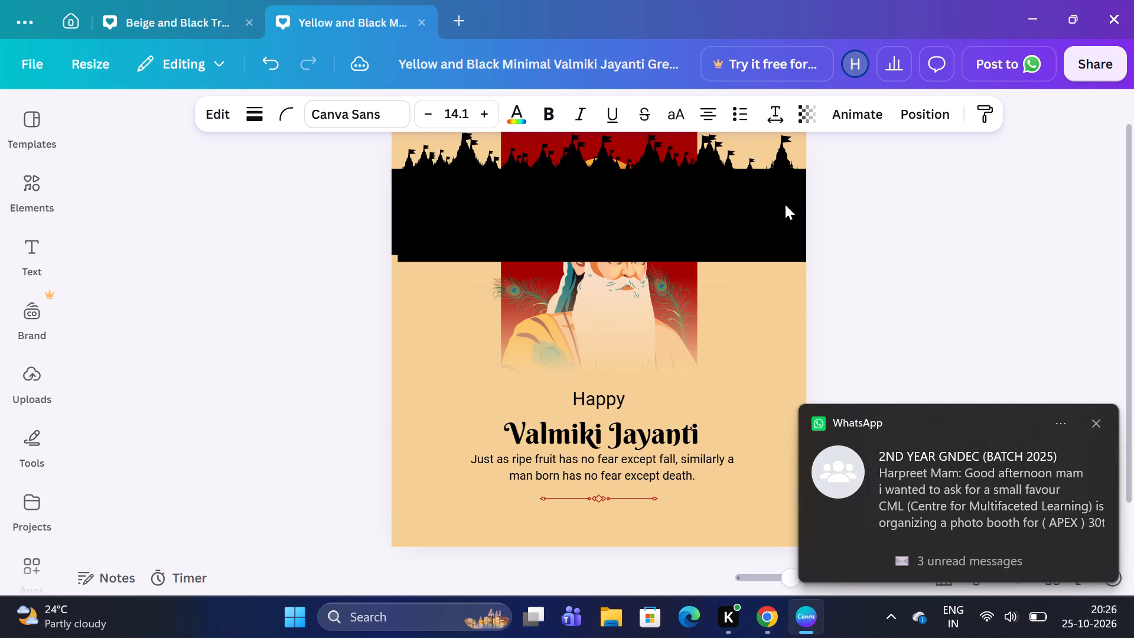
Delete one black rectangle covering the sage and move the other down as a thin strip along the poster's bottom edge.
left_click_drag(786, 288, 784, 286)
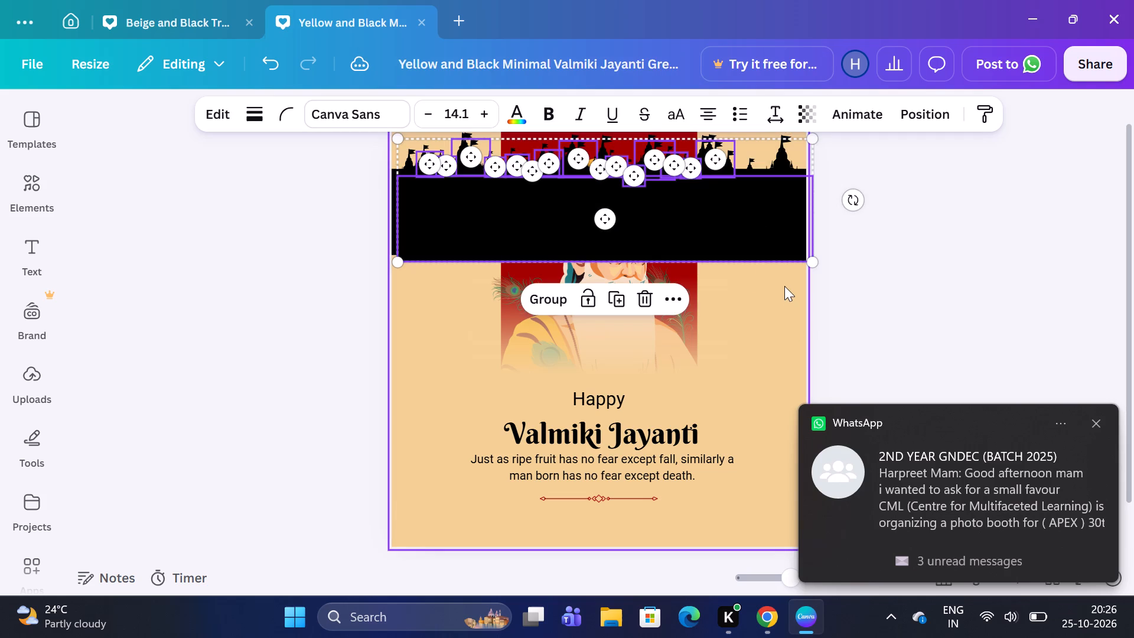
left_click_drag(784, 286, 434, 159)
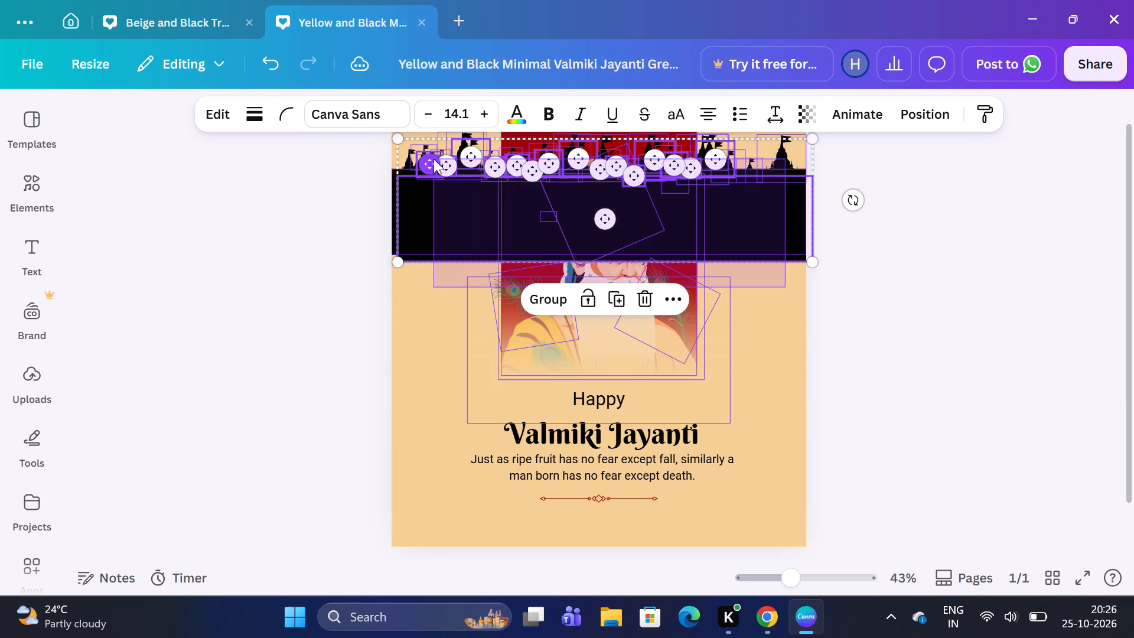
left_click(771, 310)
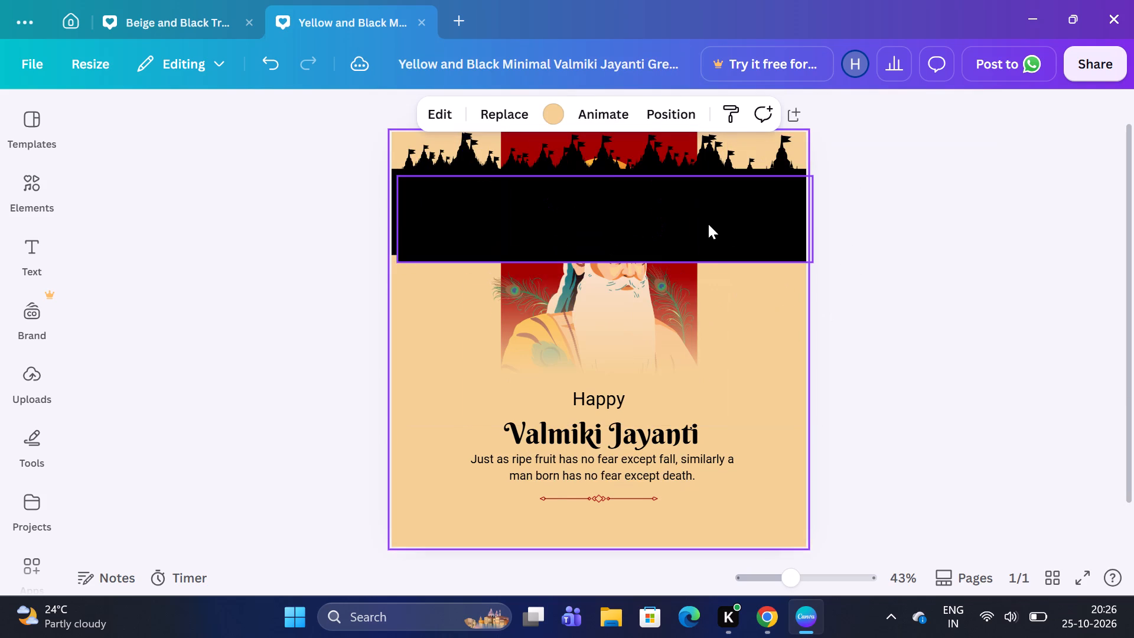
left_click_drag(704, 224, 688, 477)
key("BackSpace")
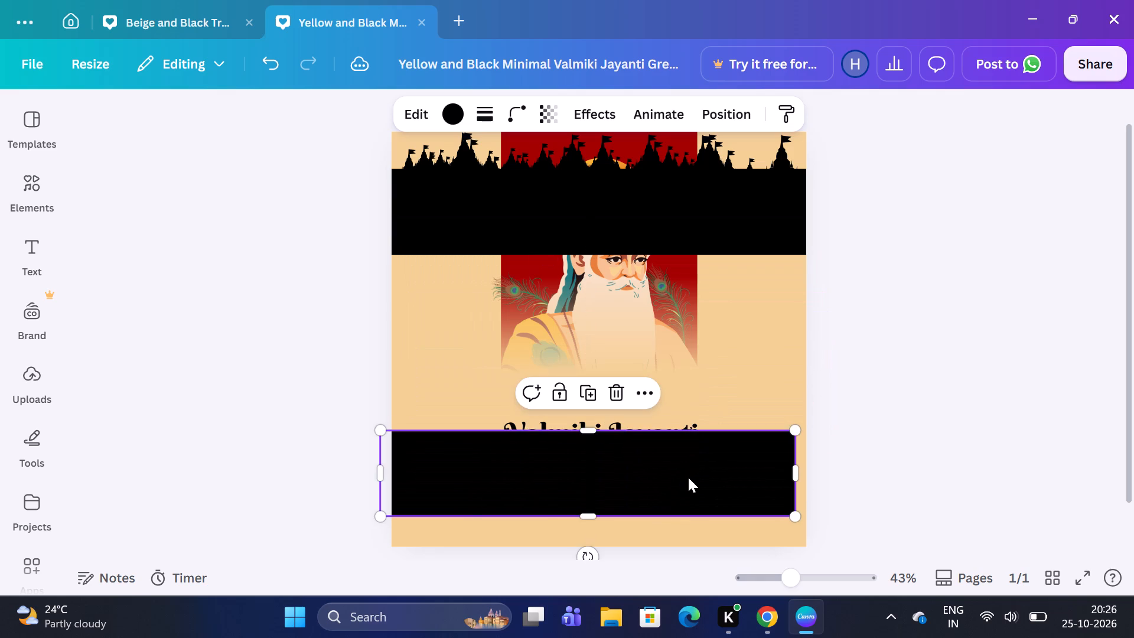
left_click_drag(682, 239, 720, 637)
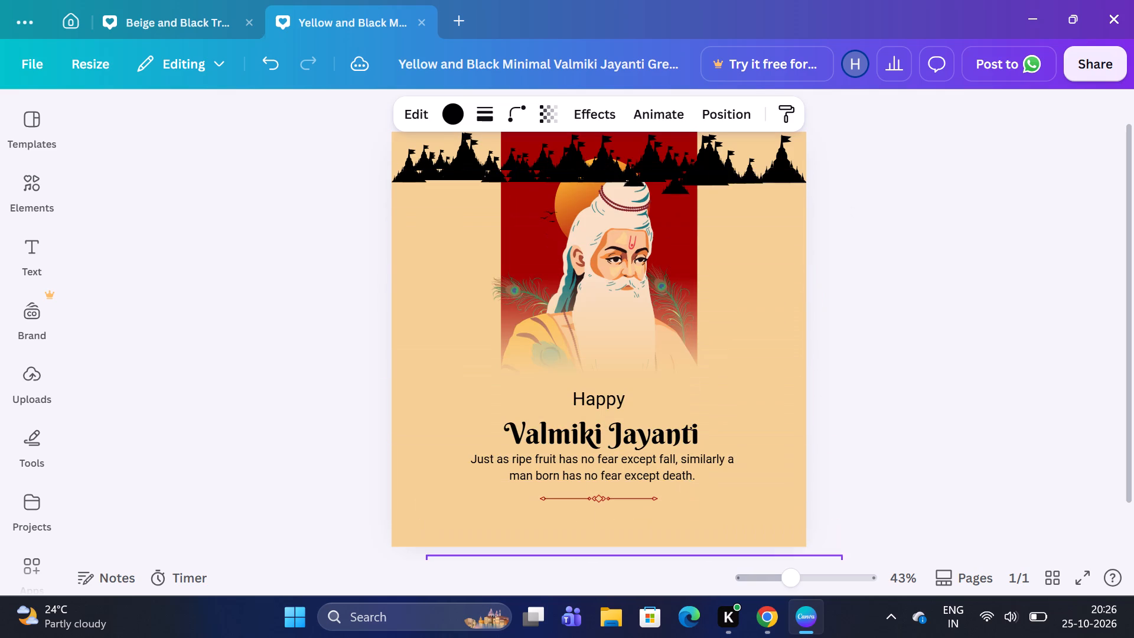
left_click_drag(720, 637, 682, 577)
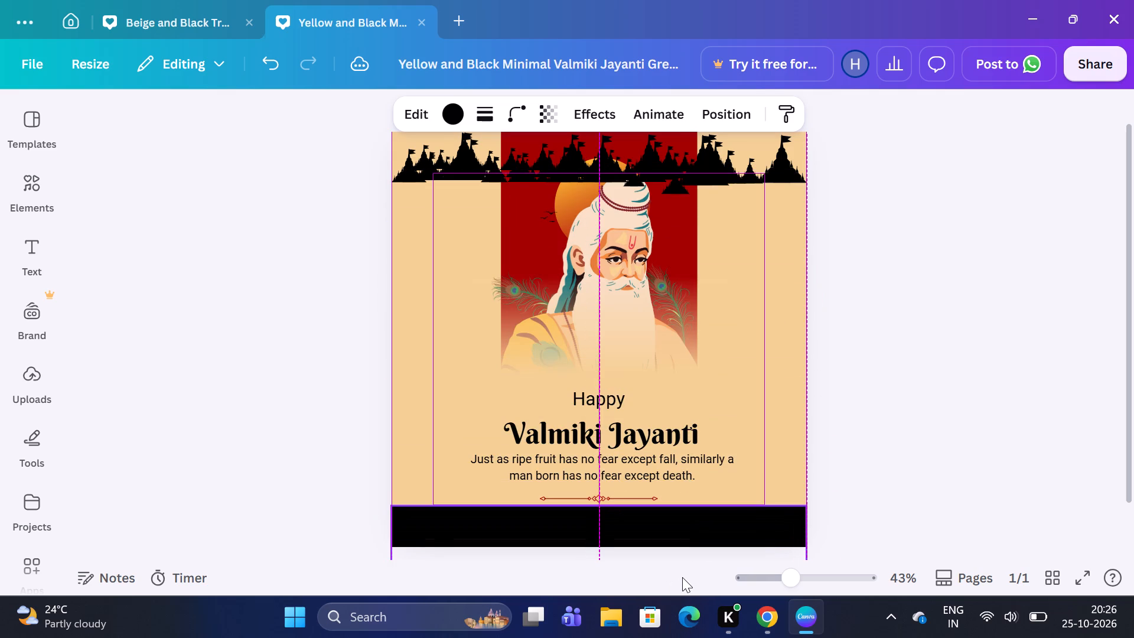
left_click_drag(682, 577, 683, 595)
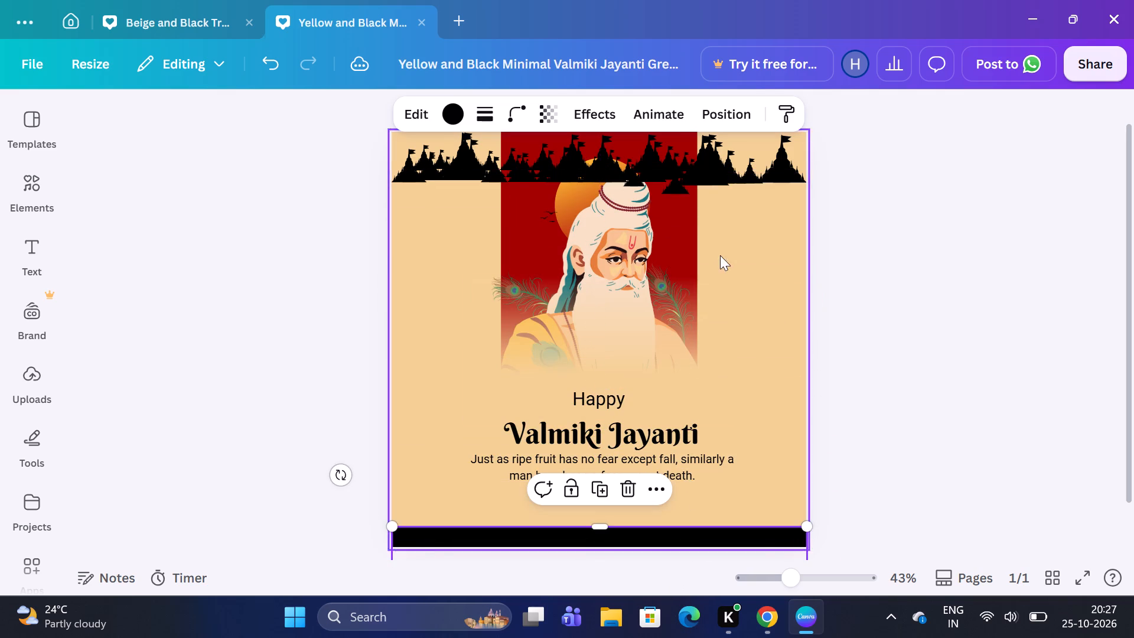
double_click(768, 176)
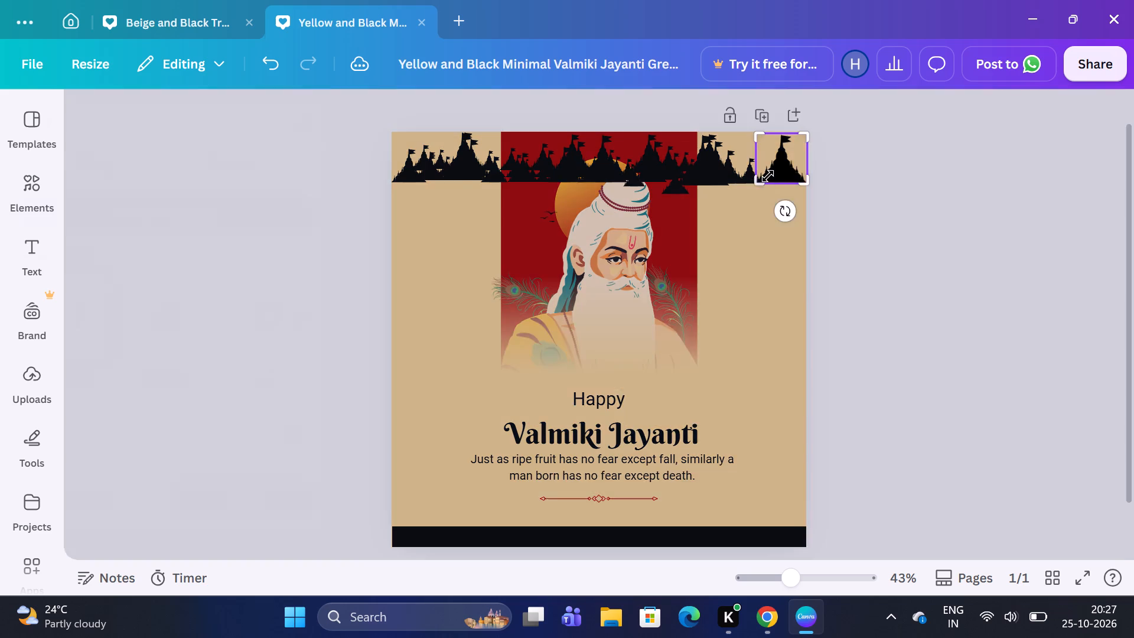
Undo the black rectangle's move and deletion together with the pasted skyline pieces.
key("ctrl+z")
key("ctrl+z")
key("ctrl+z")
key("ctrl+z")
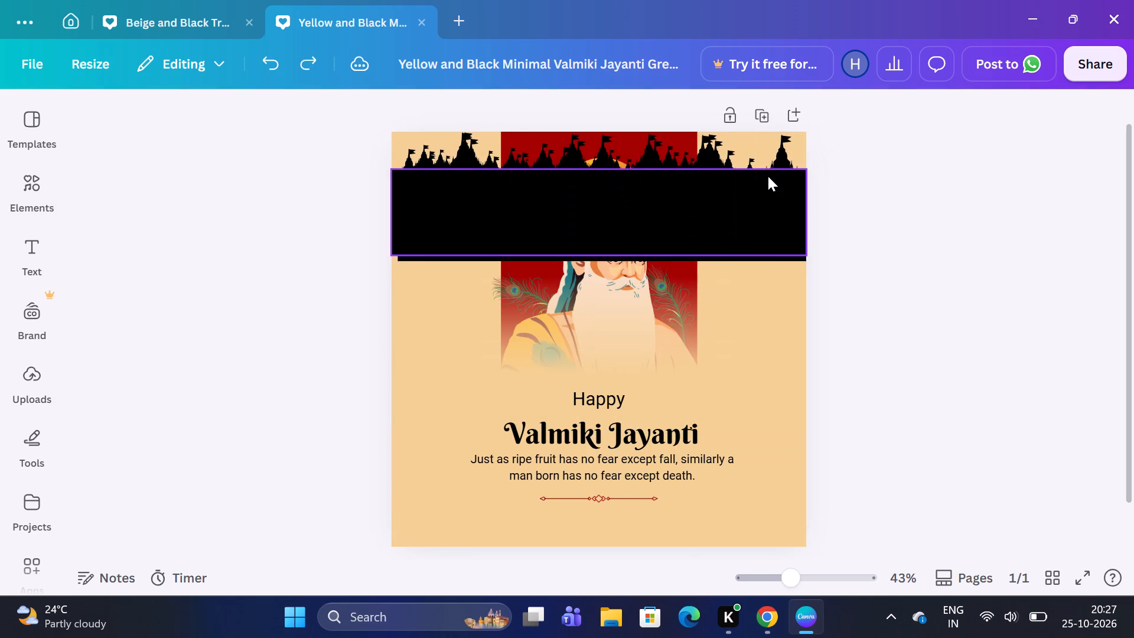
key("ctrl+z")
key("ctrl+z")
Paste the temple silhouettes without the black rectangles onto the Yellow and Black poster and deselect them.
key("ctrl+v")
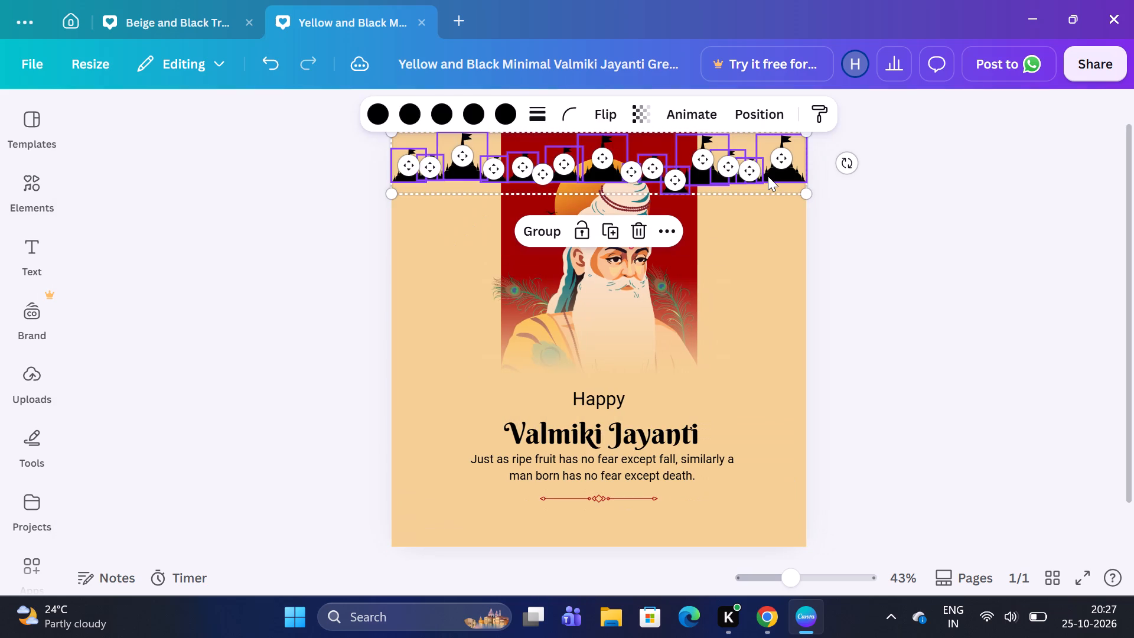
left_click(772, 224)
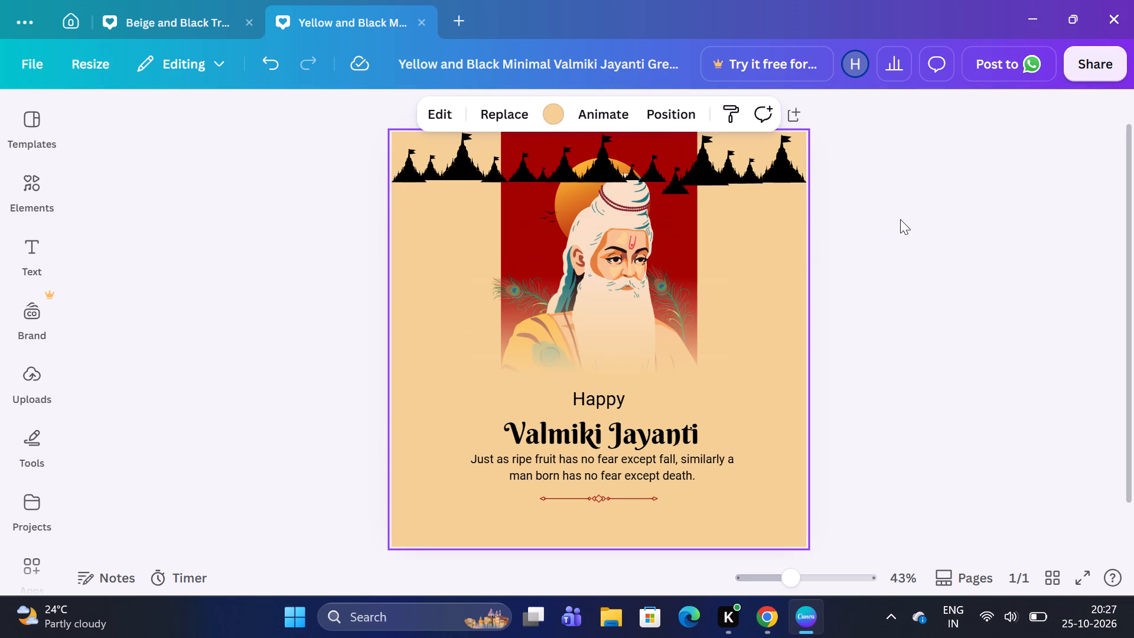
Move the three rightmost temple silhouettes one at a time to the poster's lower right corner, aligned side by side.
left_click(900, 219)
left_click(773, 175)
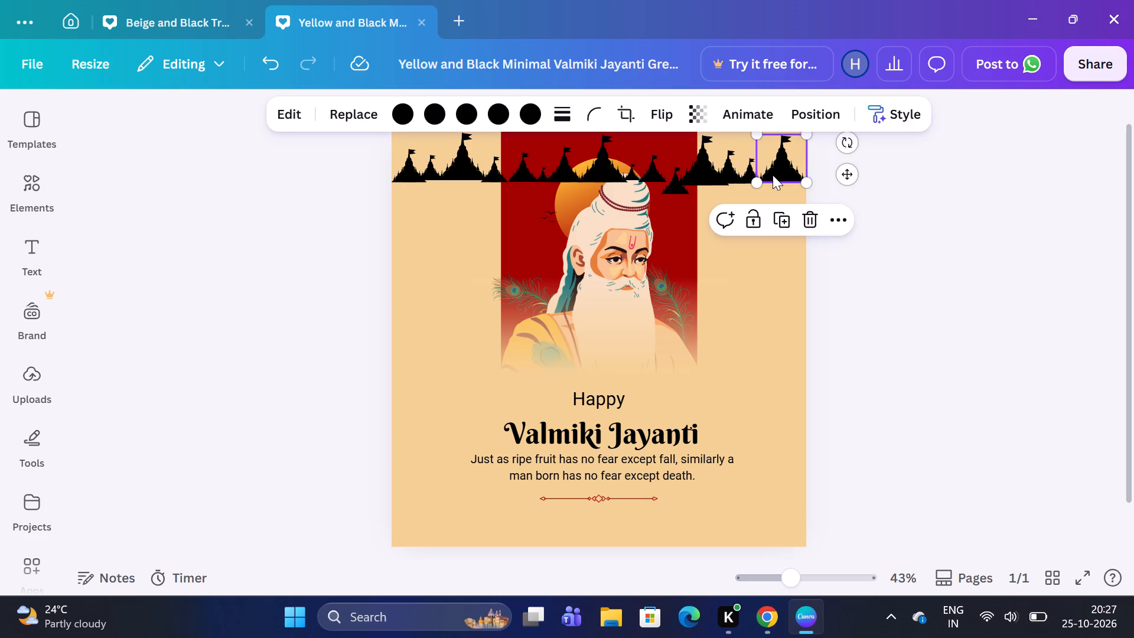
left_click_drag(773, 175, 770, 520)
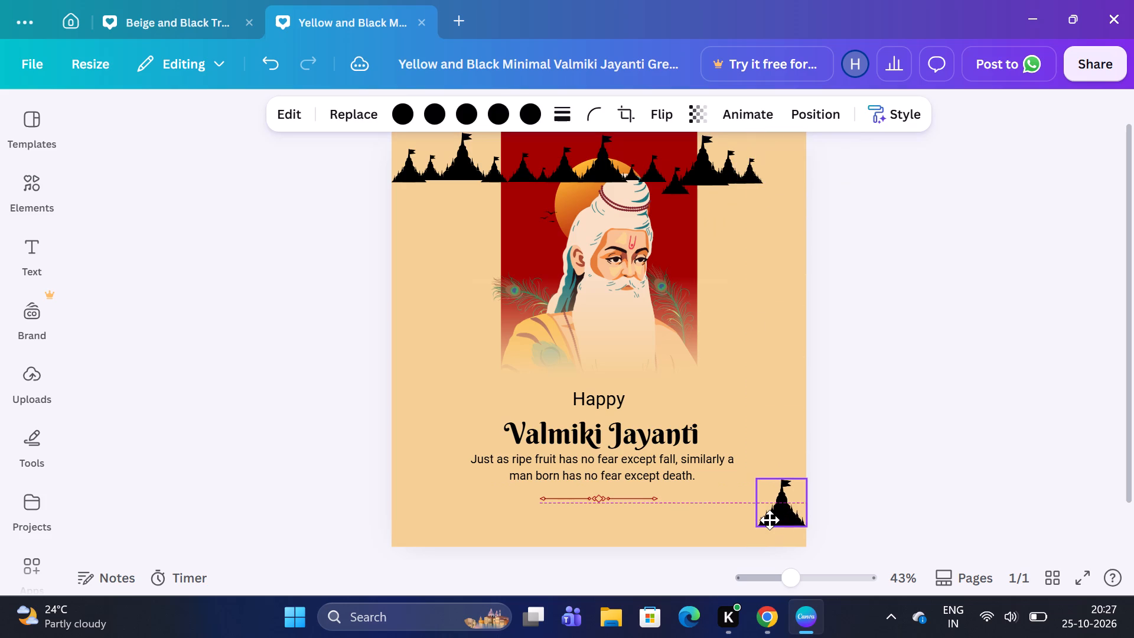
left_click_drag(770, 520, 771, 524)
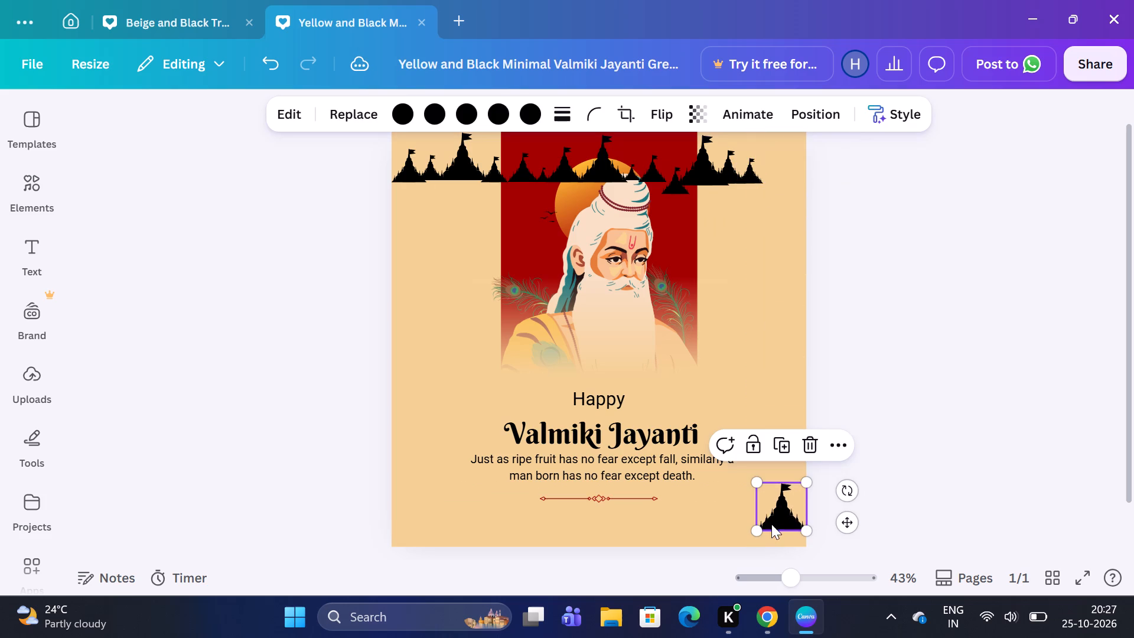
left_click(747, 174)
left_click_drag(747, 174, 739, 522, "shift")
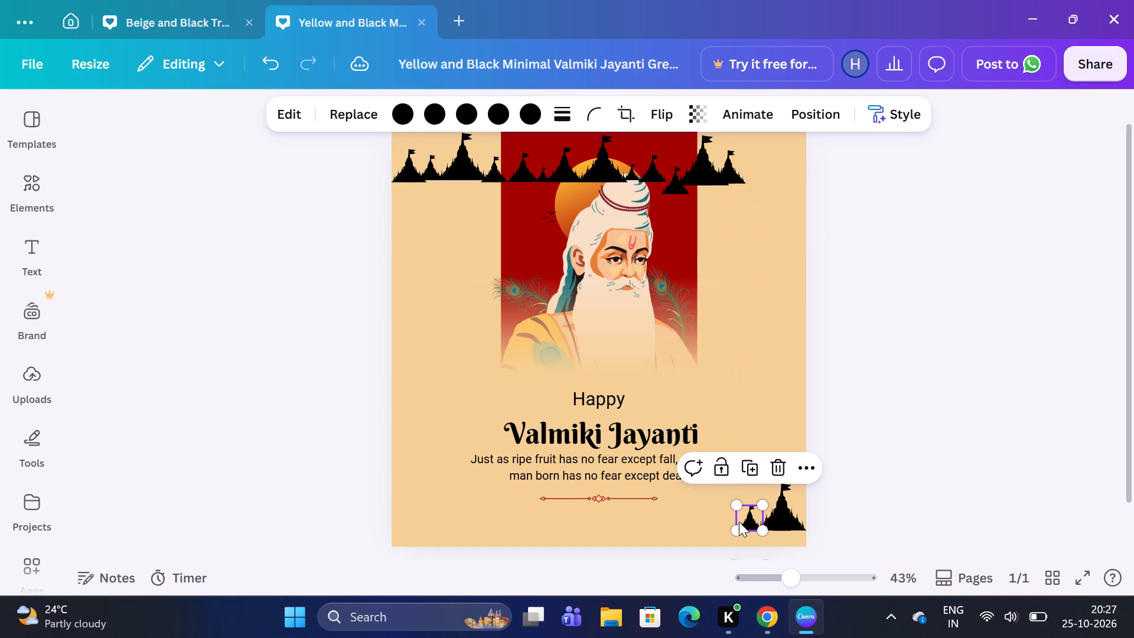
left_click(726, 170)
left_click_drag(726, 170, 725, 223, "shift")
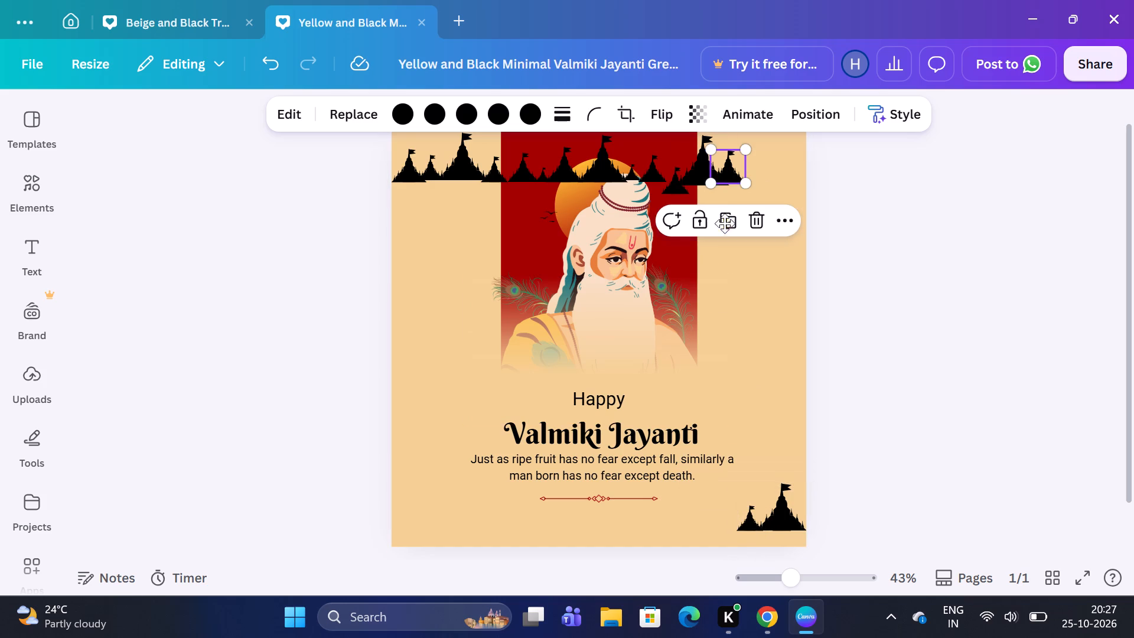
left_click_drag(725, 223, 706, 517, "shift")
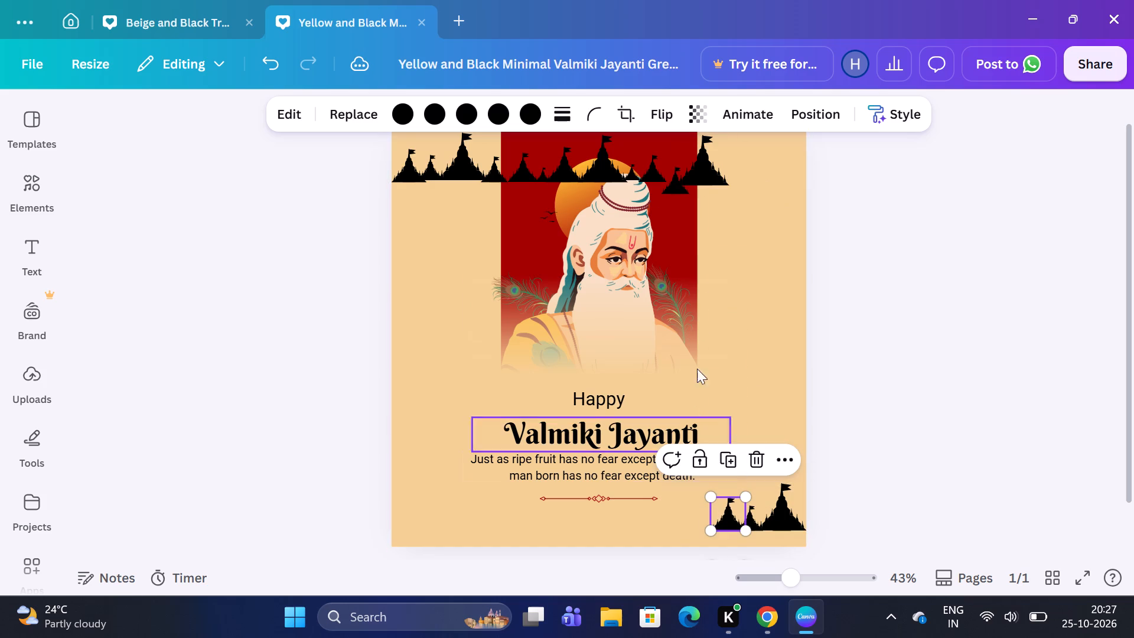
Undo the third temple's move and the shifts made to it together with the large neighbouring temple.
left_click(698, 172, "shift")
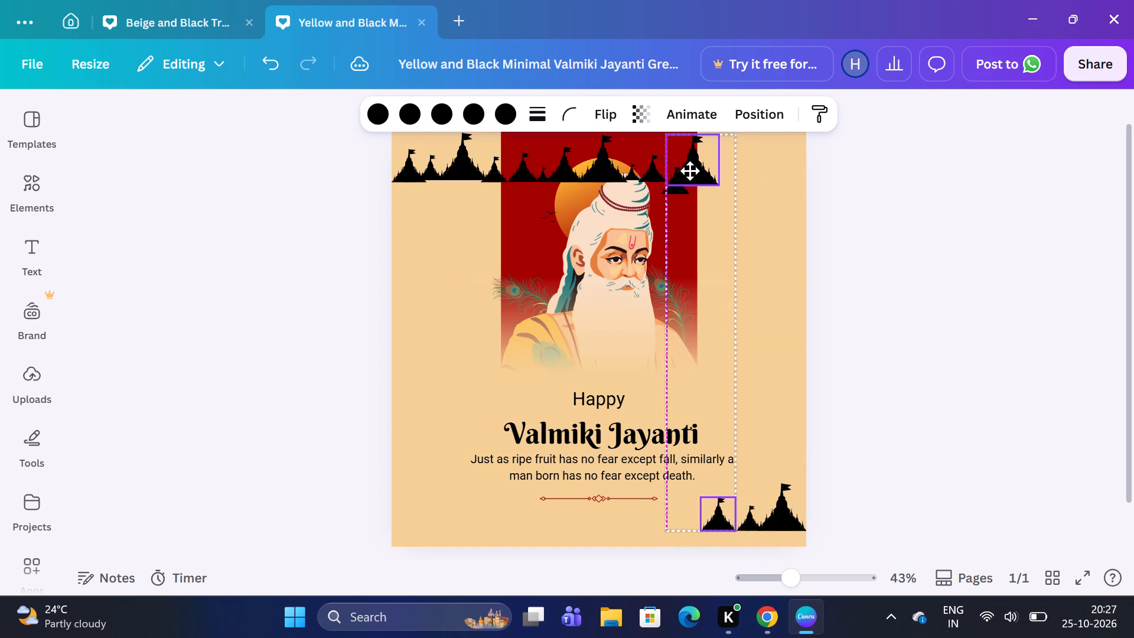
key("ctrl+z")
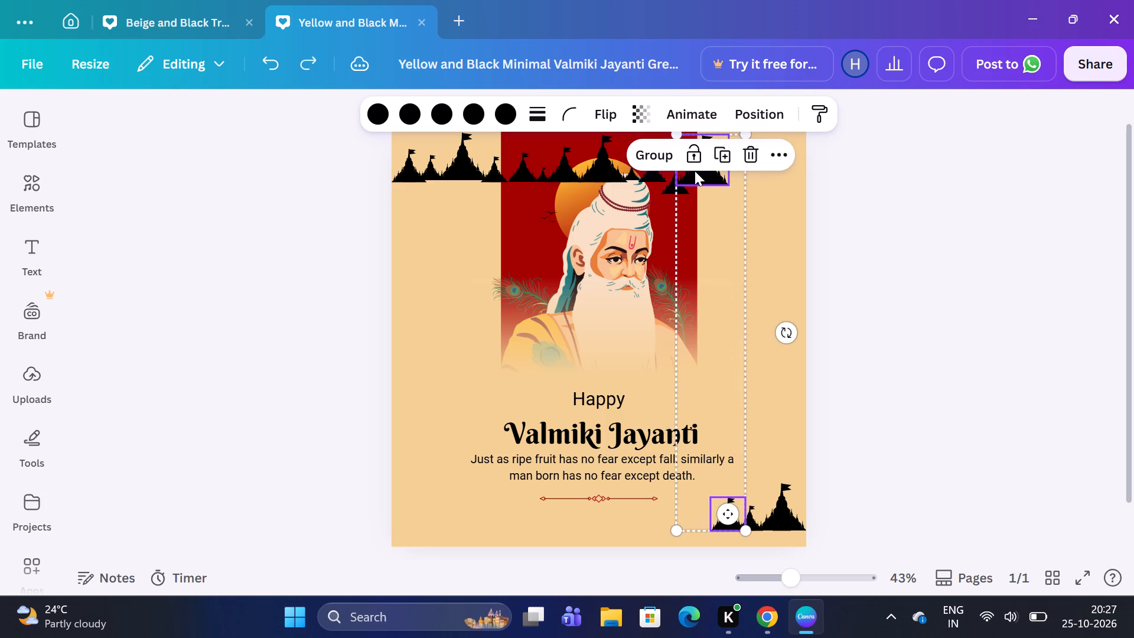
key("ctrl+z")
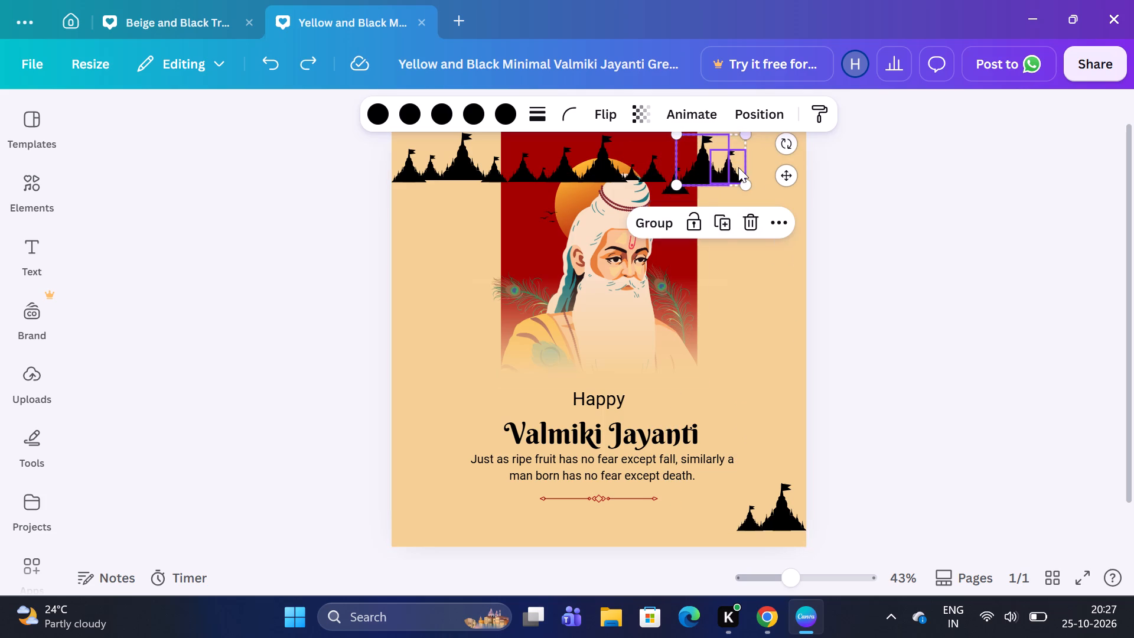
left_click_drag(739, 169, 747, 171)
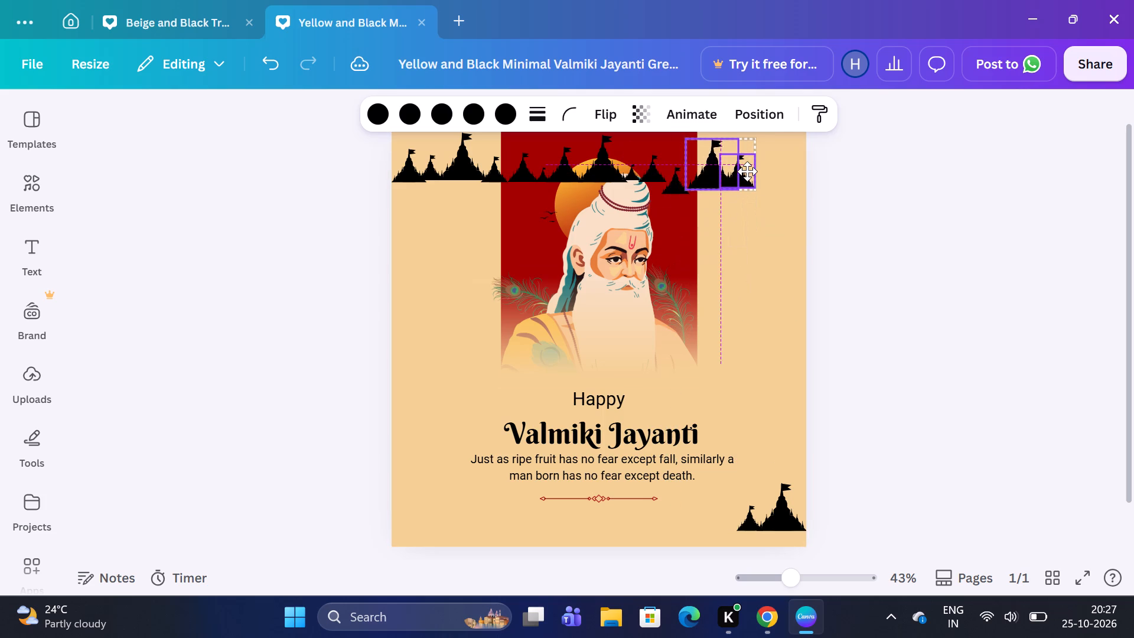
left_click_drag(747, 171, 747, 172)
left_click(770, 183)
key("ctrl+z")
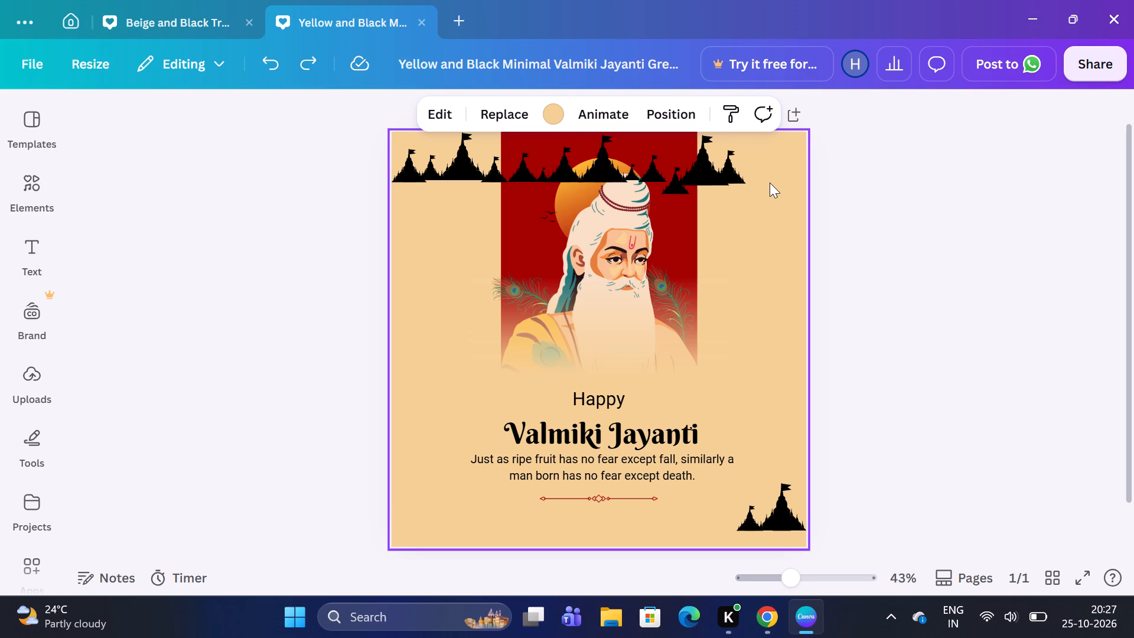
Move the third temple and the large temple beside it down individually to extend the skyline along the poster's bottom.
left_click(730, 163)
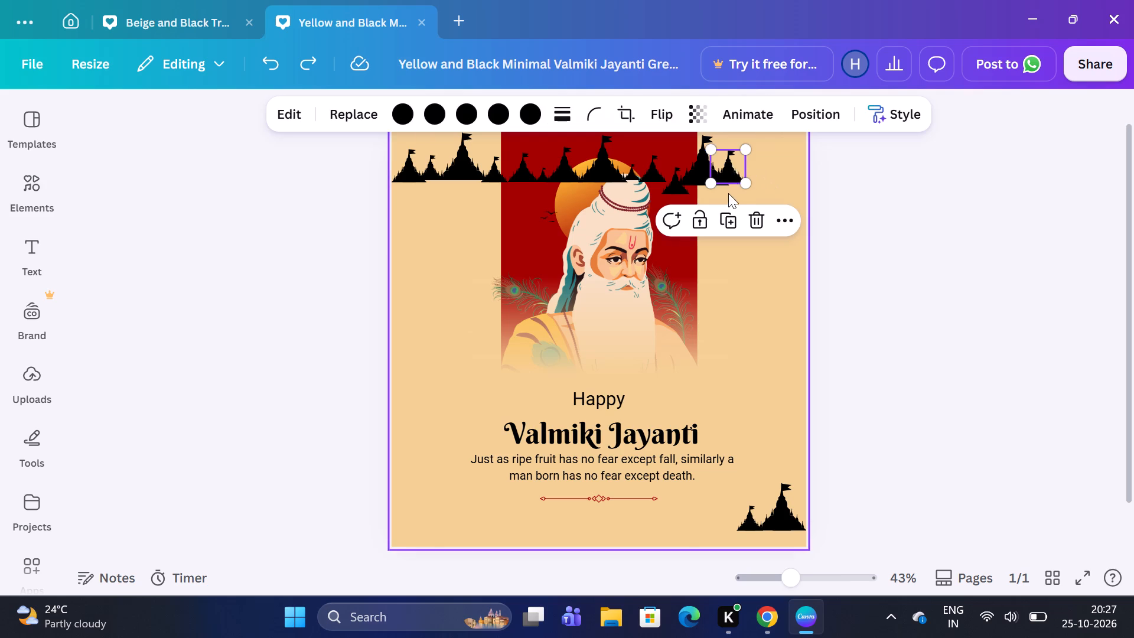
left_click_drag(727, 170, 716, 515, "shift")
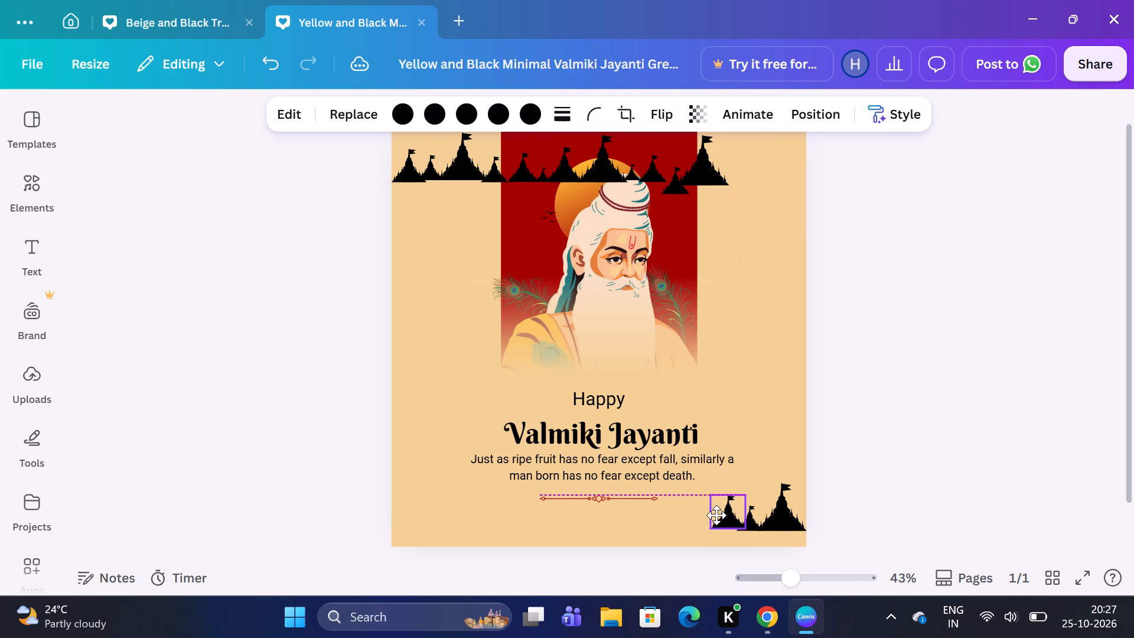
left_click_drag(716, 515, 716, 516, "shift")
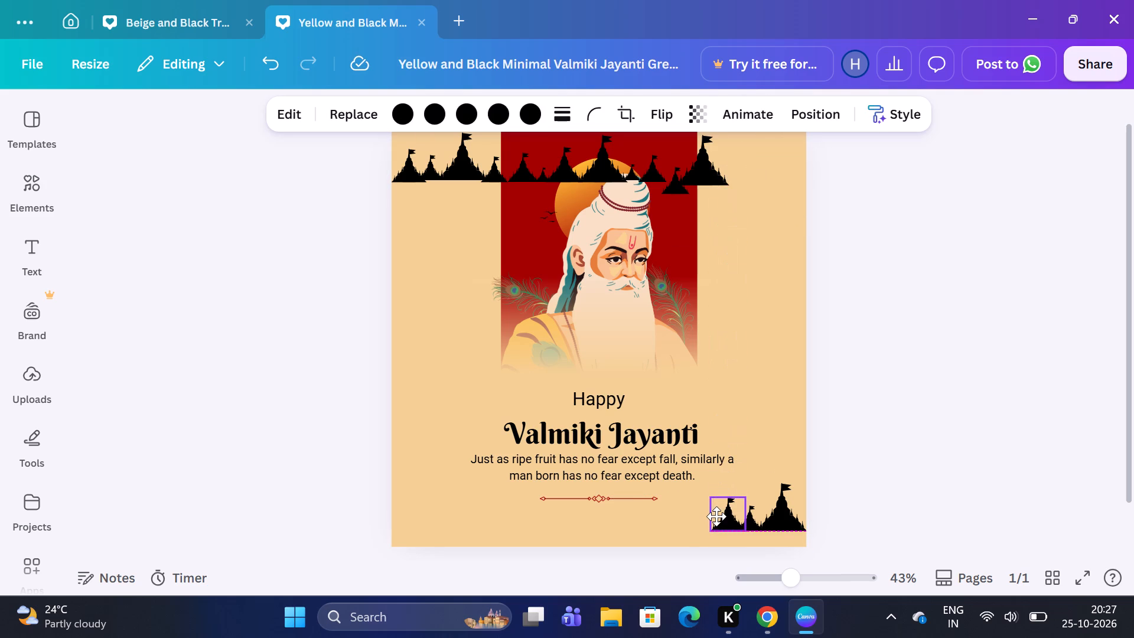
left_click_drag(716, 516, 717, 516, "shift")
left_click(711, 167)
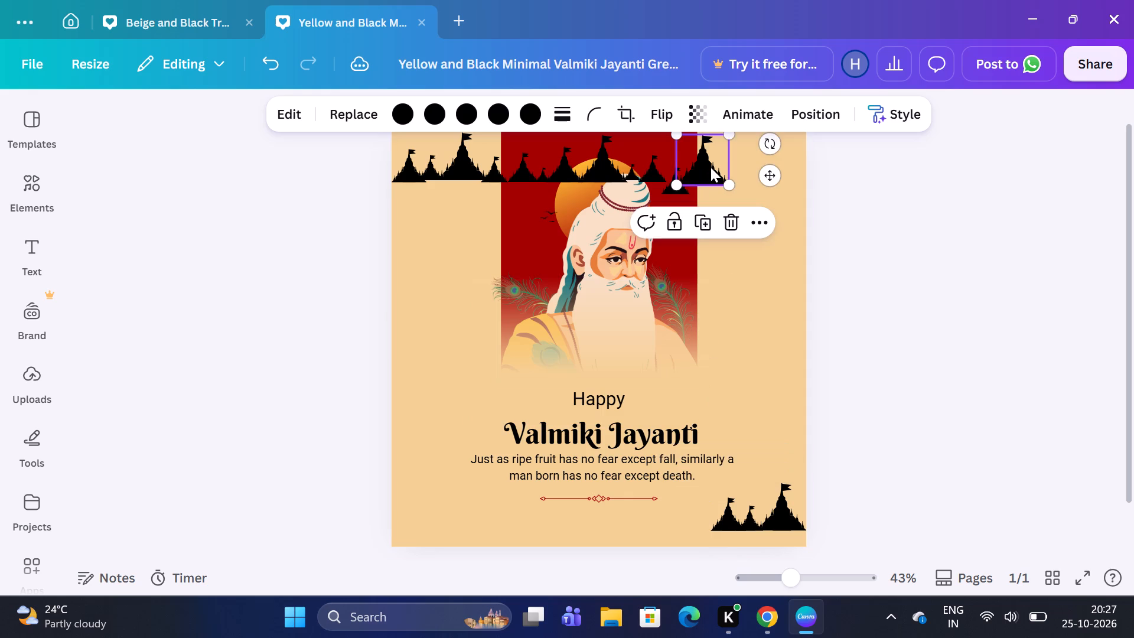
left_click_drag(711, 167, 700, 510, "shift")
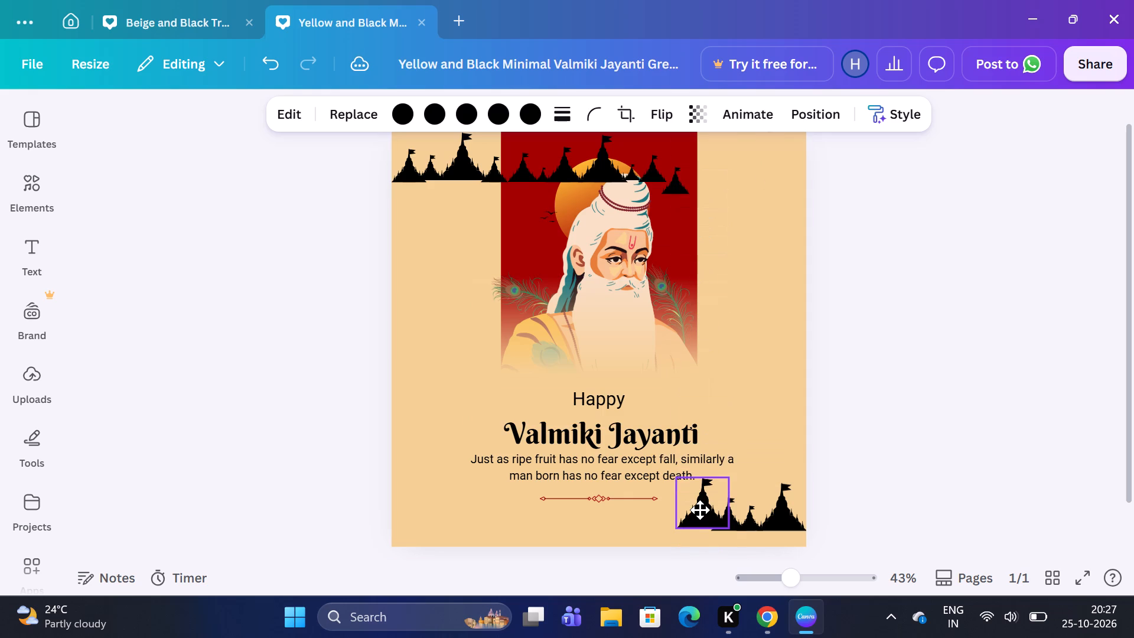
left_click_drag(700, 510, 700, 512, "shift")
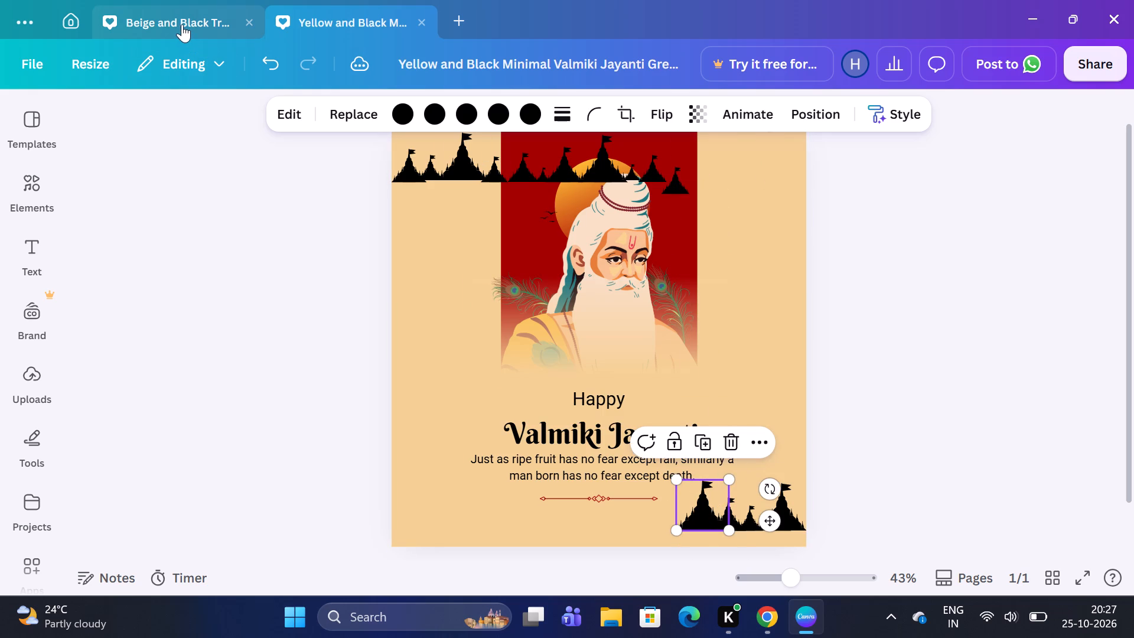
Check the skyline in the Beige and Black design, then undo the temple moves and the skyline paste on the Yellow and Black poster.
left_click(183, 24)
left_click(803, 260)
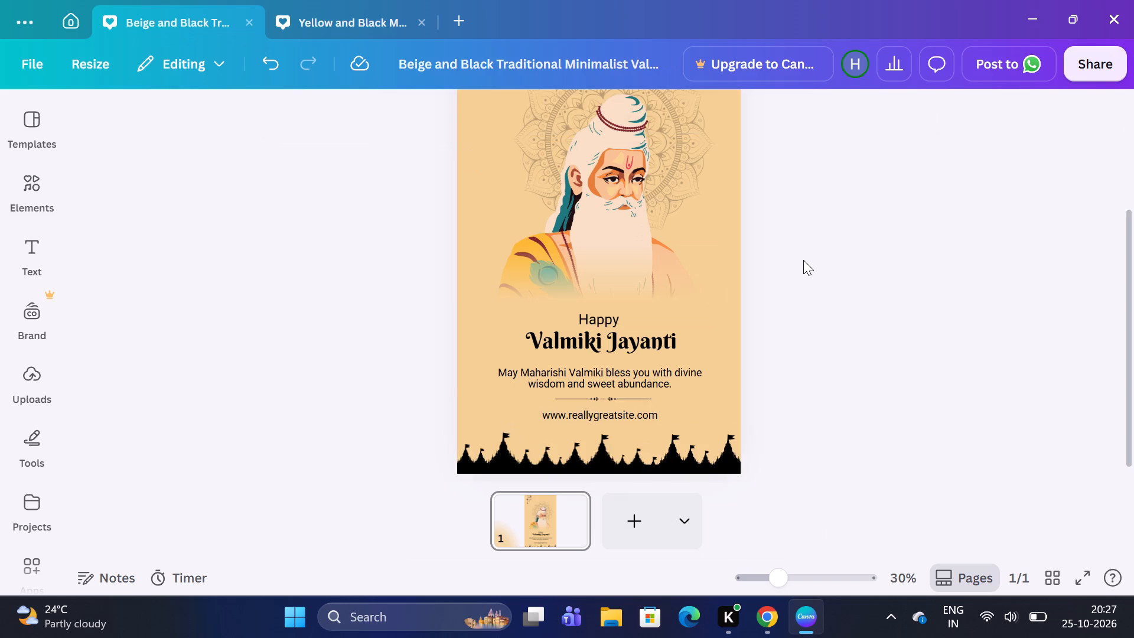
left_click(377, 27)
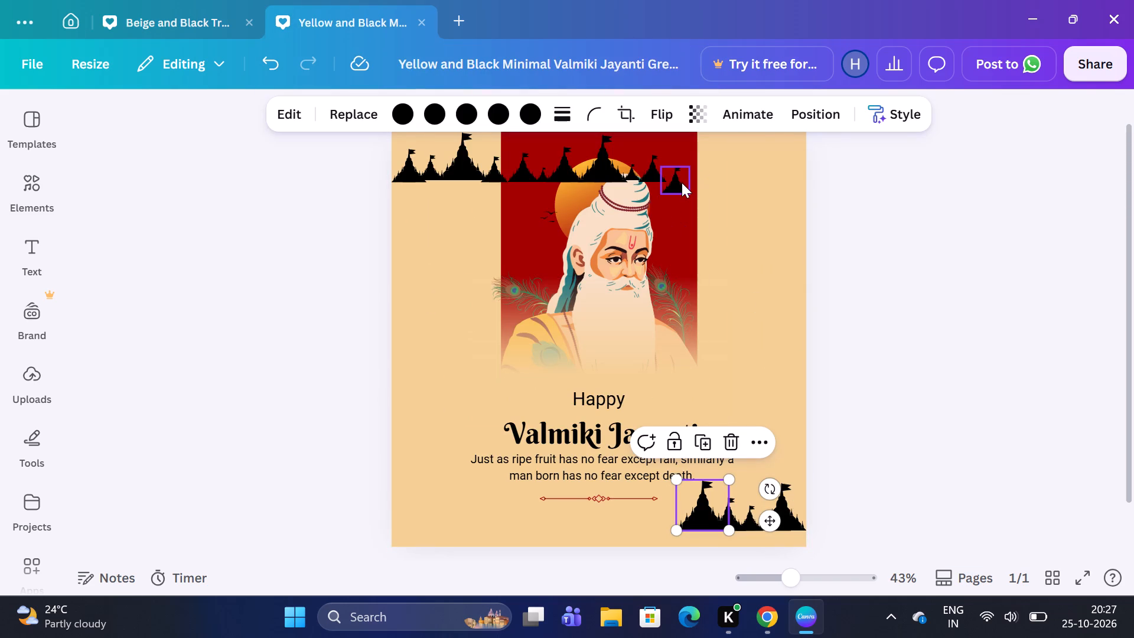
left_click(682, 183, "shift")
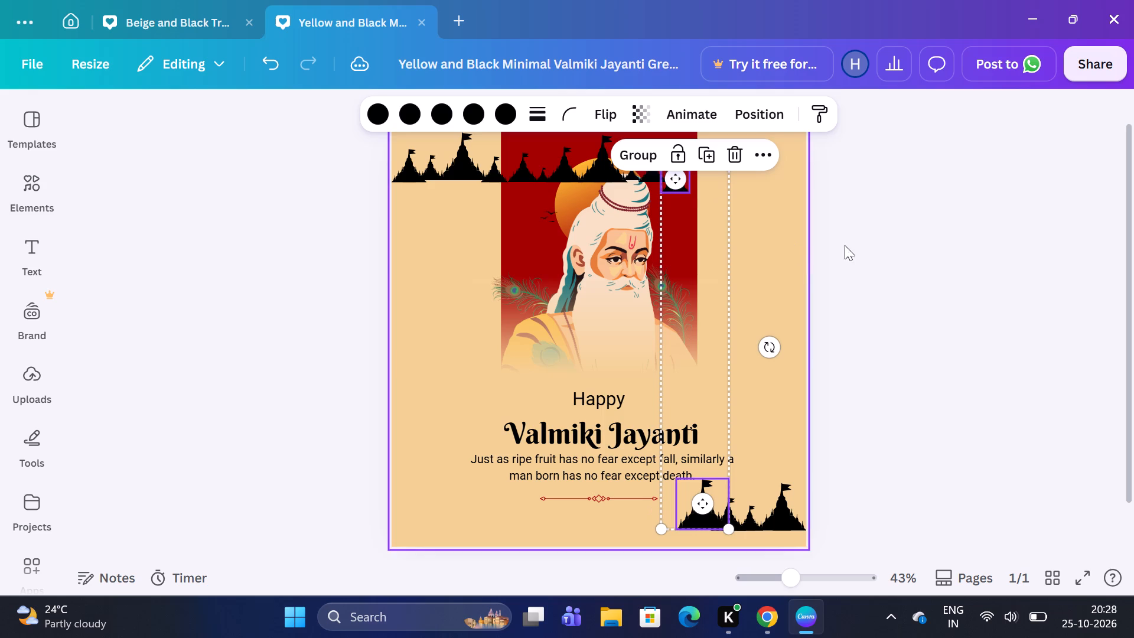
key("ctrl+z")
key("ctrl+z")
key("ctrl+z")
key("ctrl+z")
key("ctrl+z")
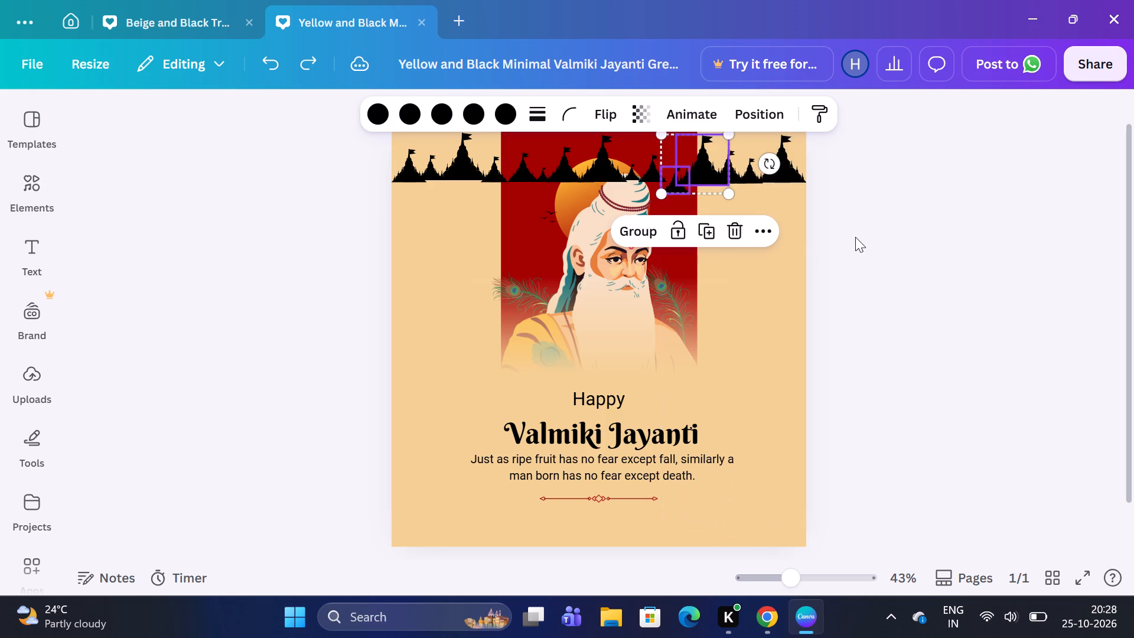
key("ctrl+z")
left_click(190, 17)
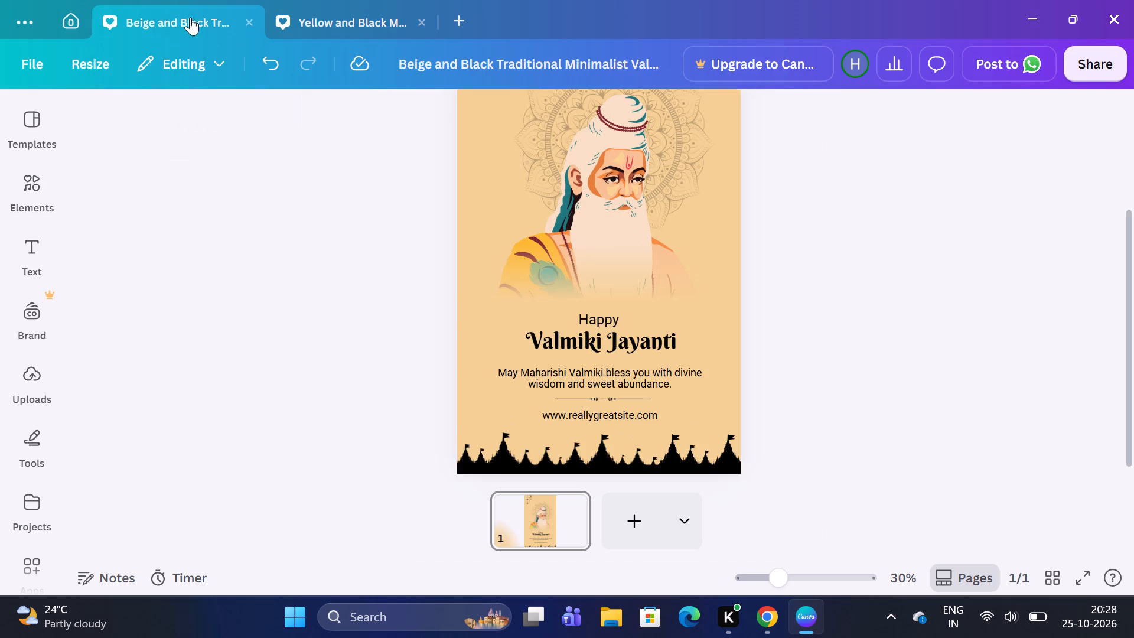
left_click_drag(727, 417, 429, 461)
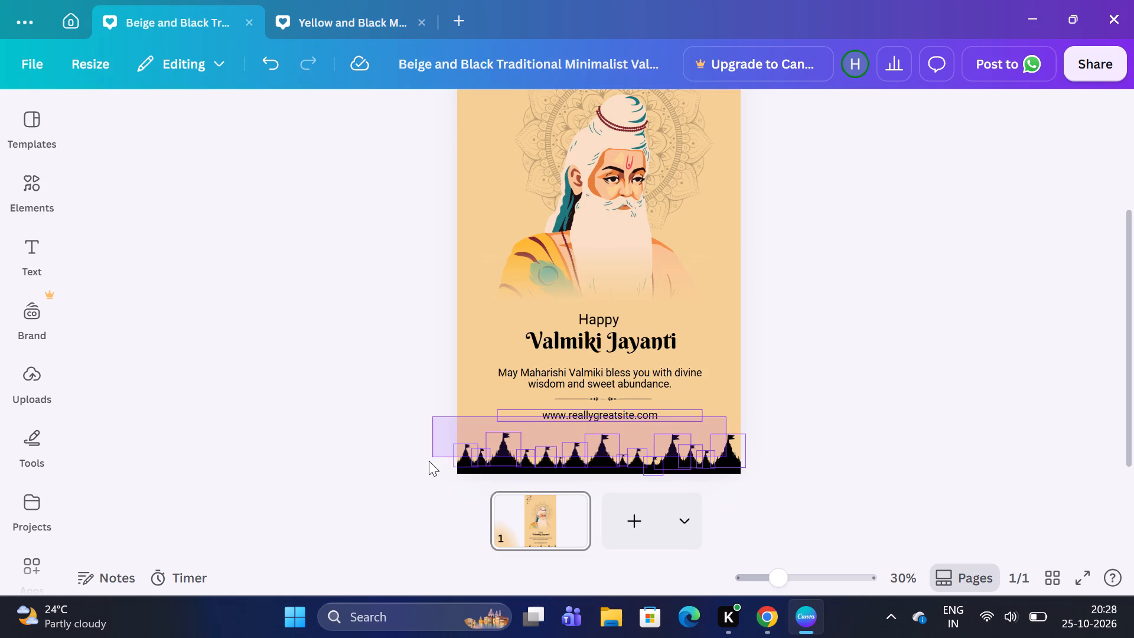
left_click_drag(429, 461, 451, 461)
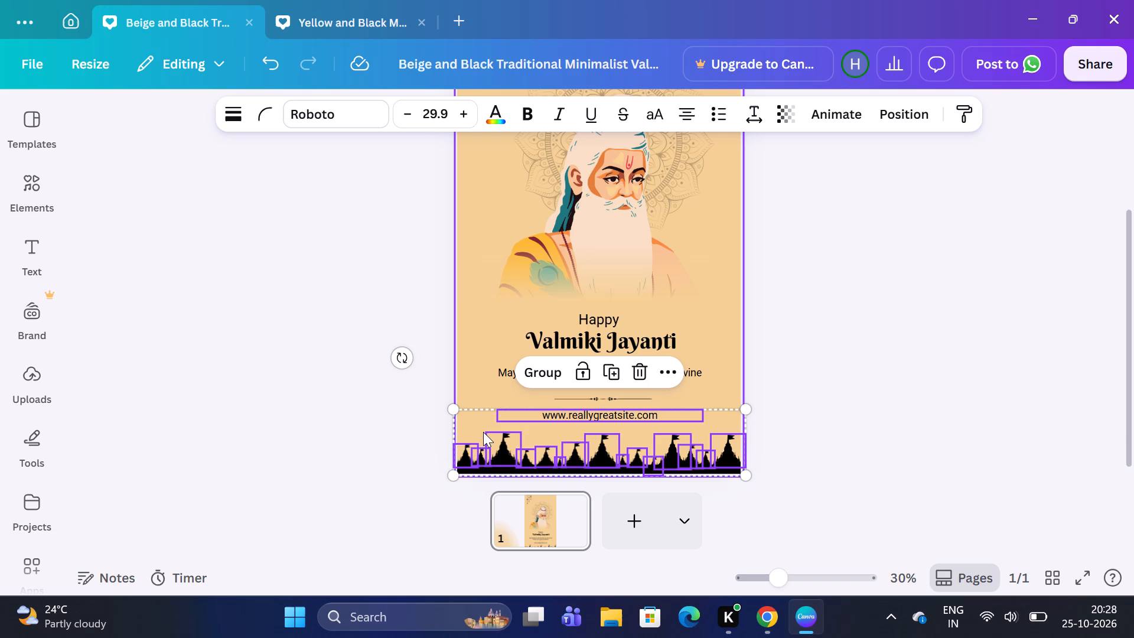
key("ctrl+c")
key("ctrl+c")
key("ctrl+c")
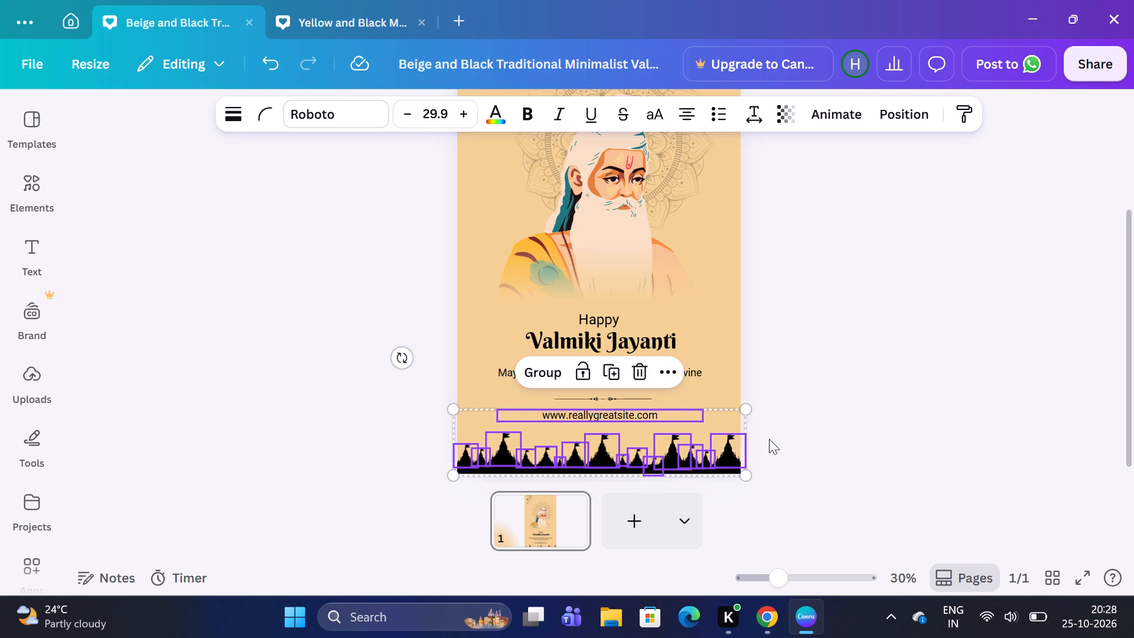
left_click(674, 369)
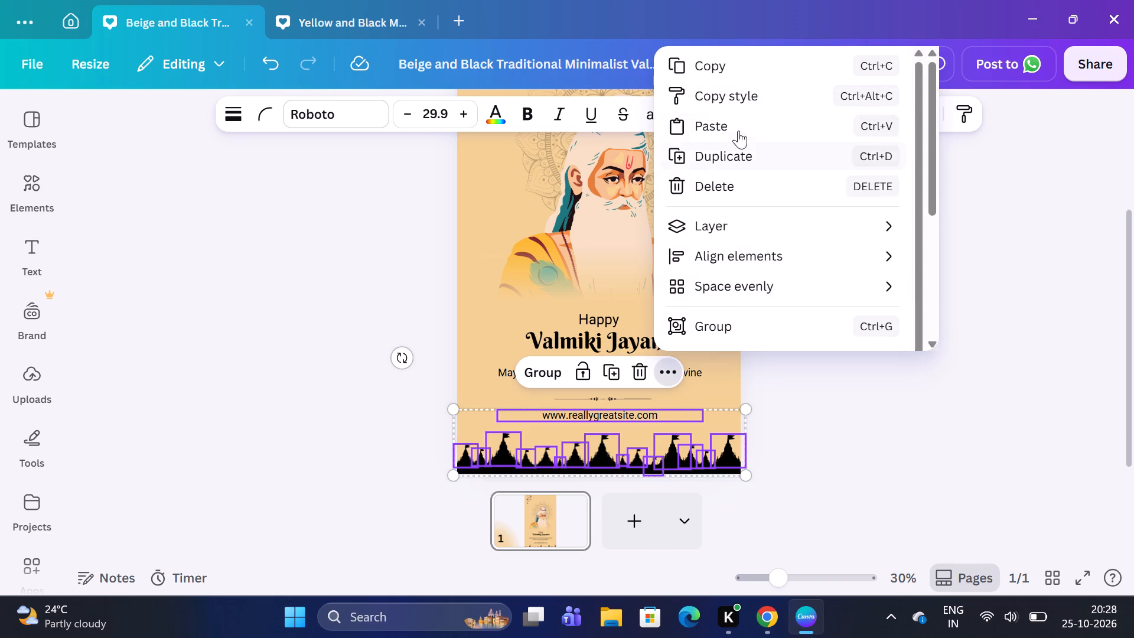
left_click(735, 71)
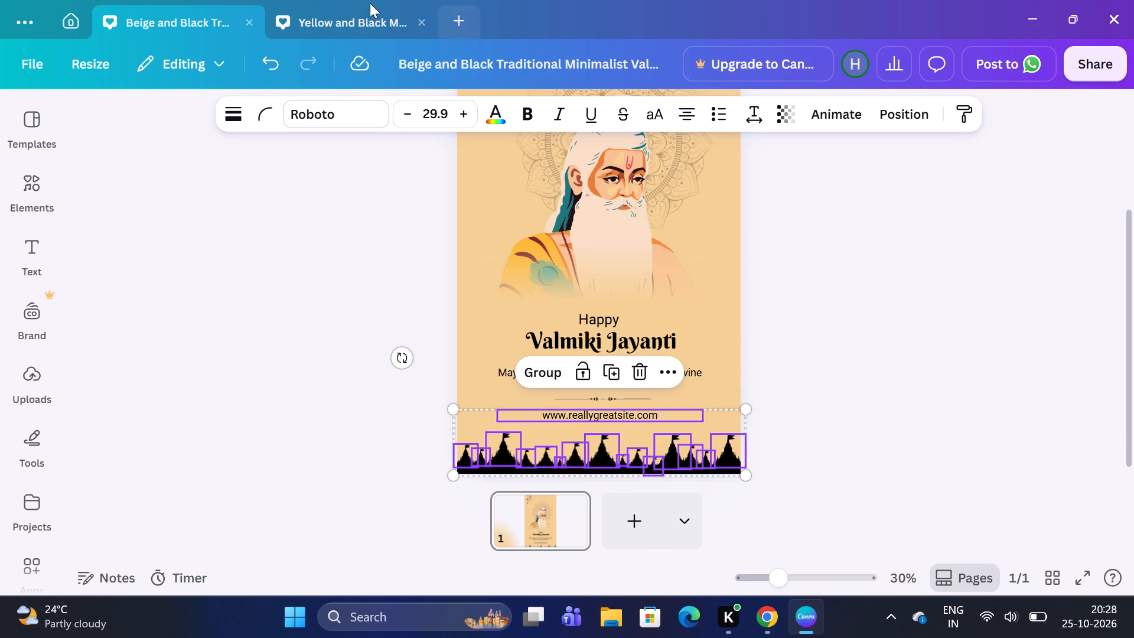
Paste the copied skyline and website text onto the Yellow and Black poster and move them together to its bottom edge.
left_click(355, 8)
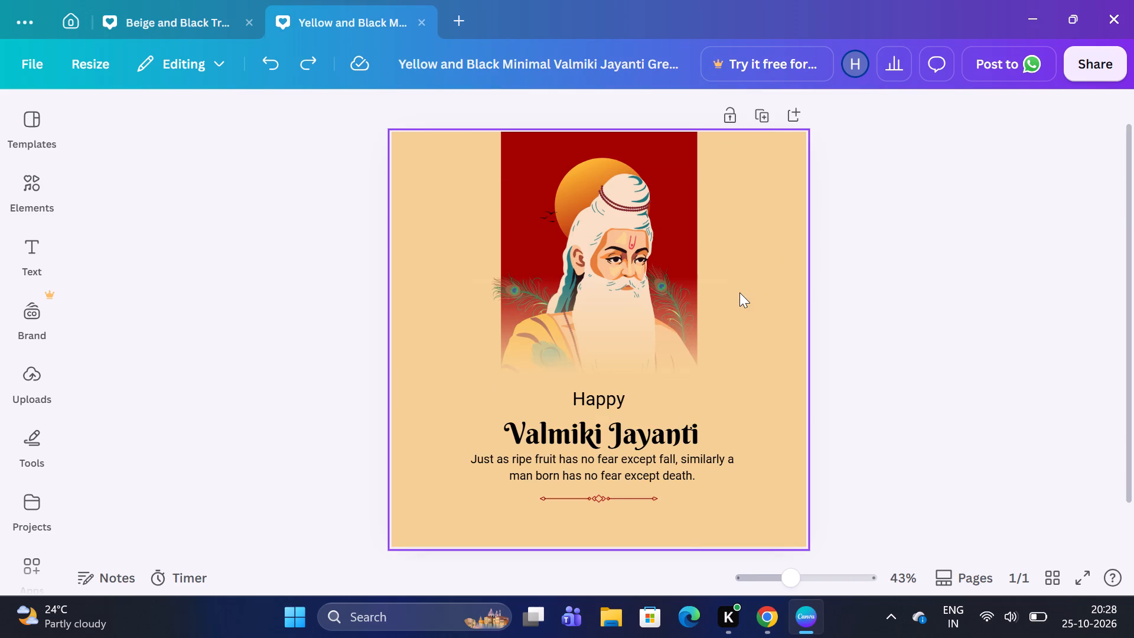
left_click(739, 292)
key("ctrl+v")
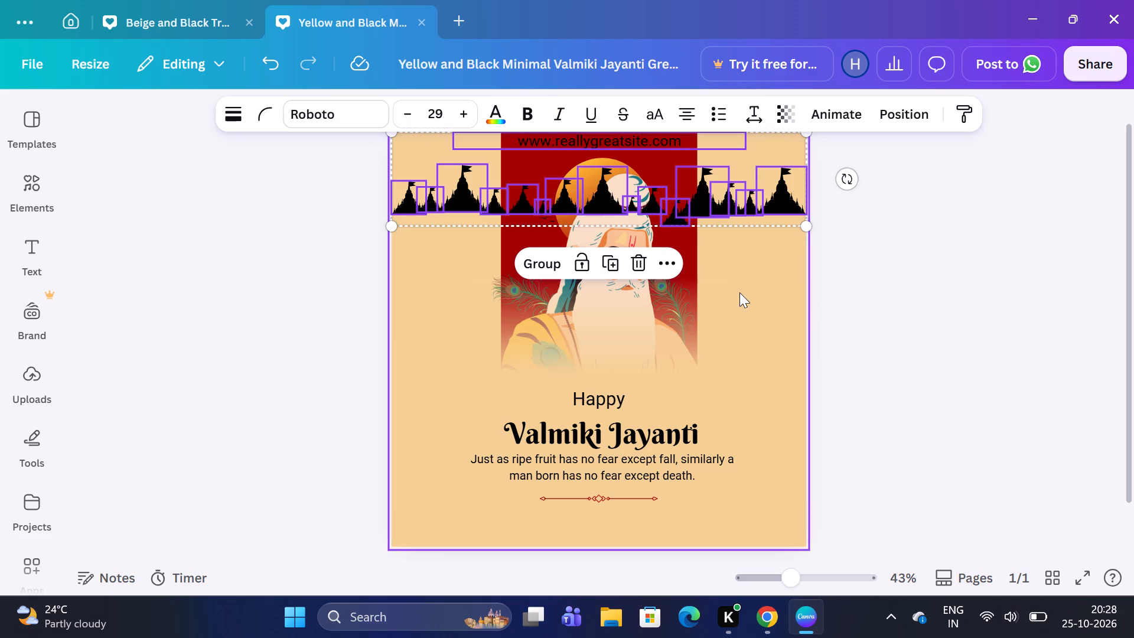
left_click_drag(768, 148, 770, 184)
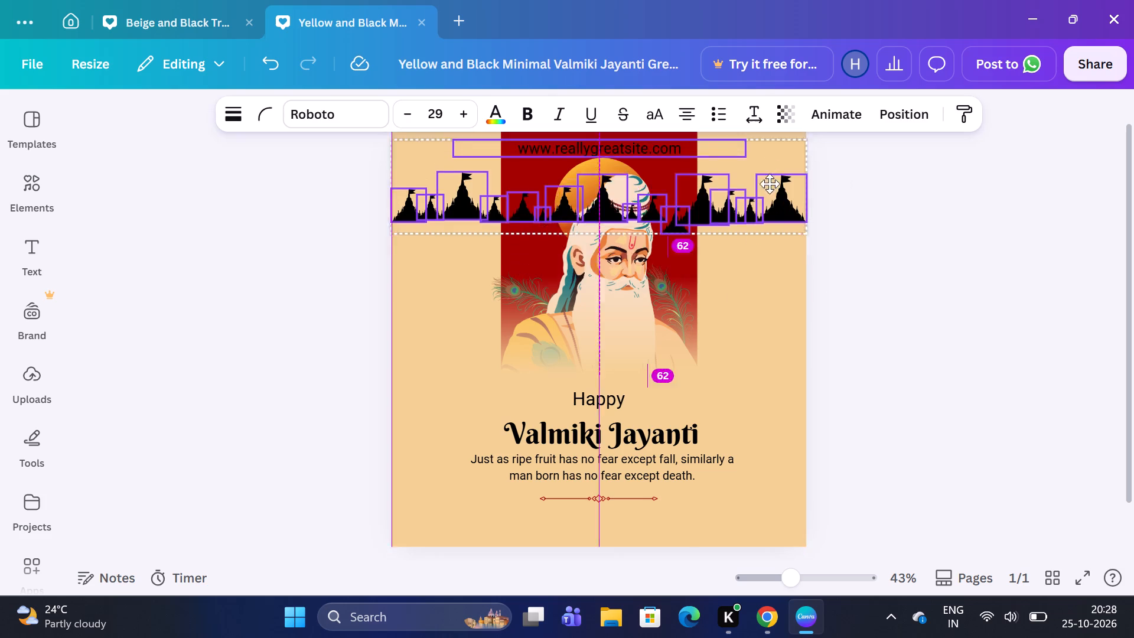
left_click_drag(770, 184, 775, 484)
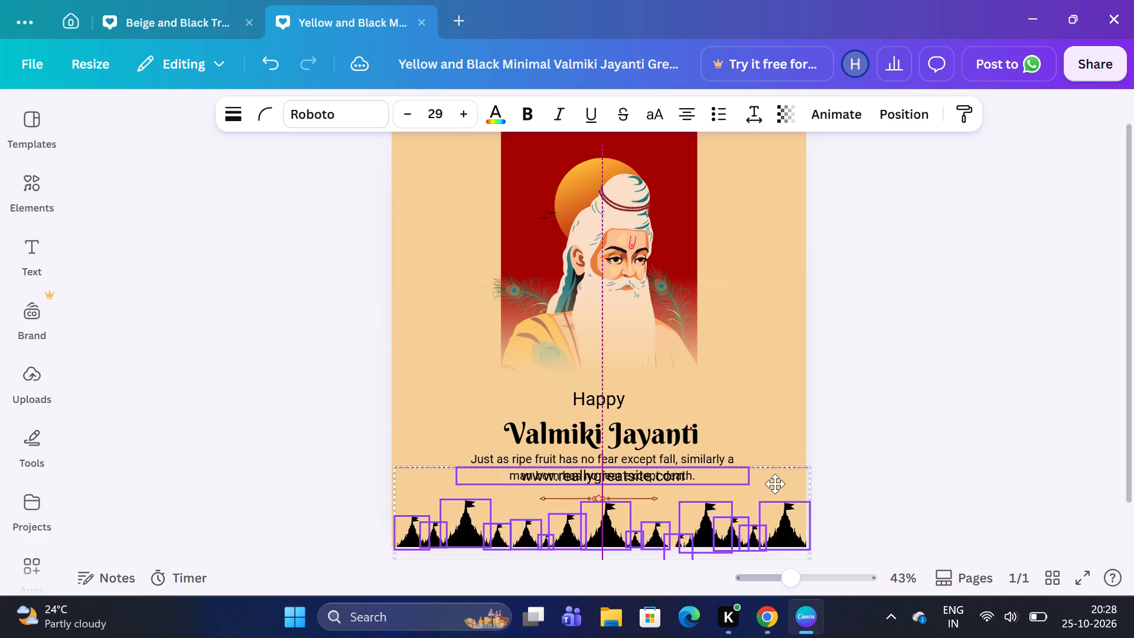
left_click_drag(775, 484, 776, 465)
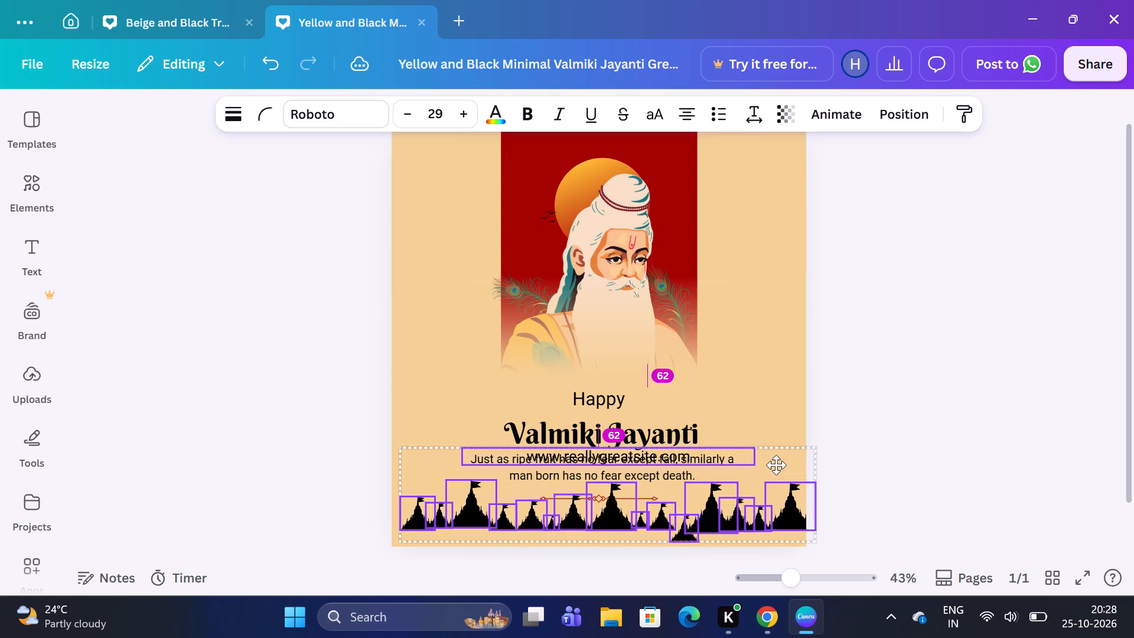
left_click_drag(776, 465, 776, 467)
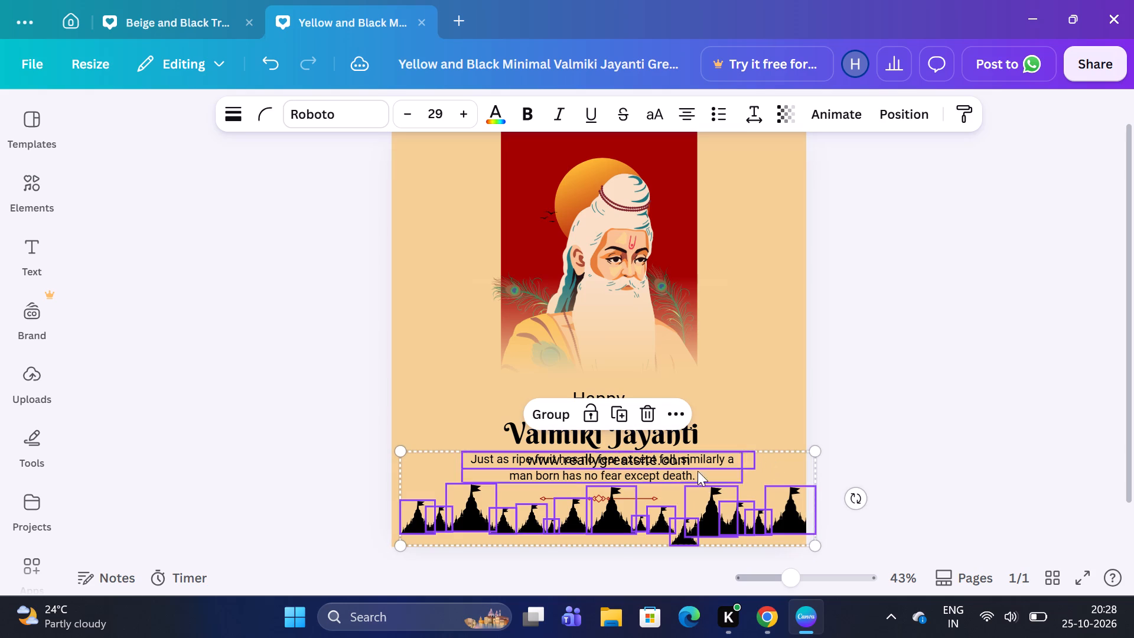
left_click(712, 463)
triple_click(732, 455)
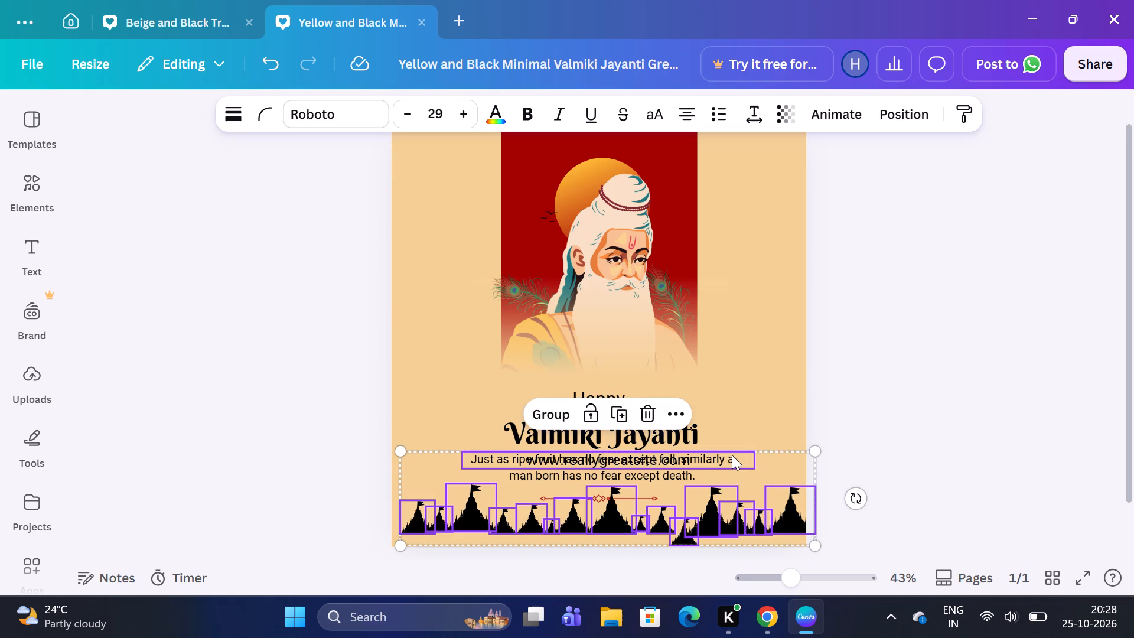
left_click(747, 464)
left_click(748, 415)
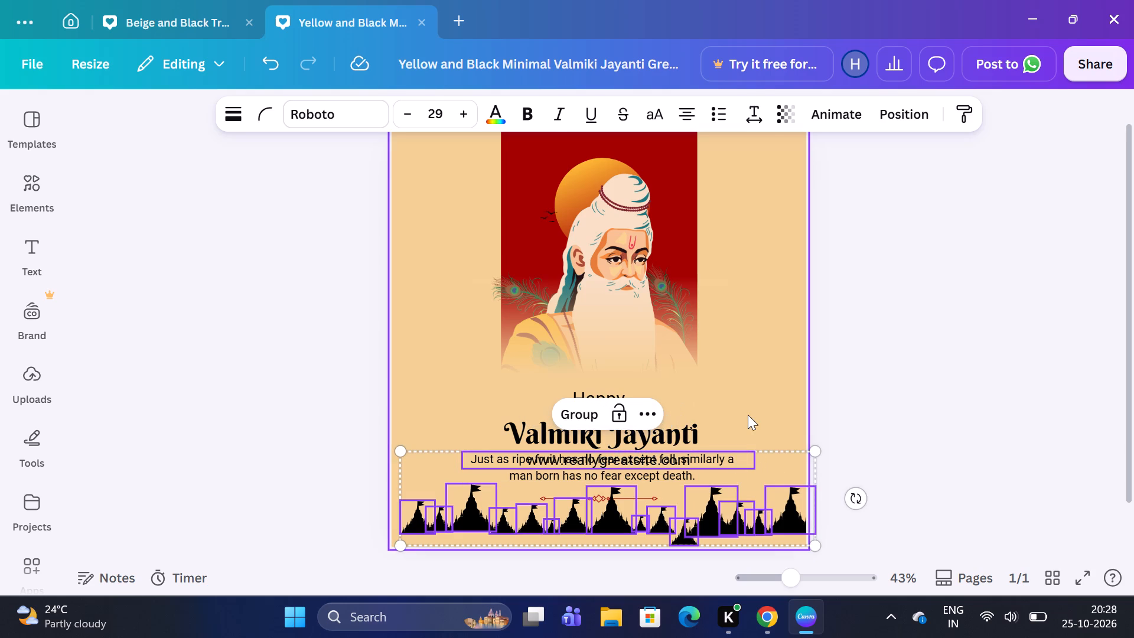
left_click_drag(720, 458, 715, 325)
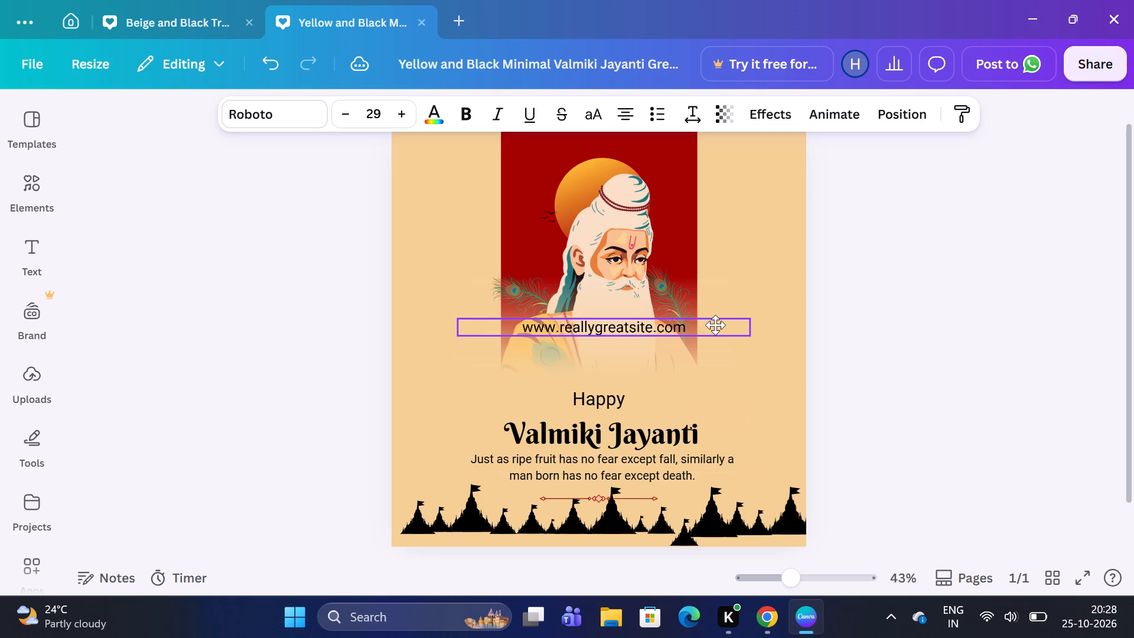
left_click_drag(715, 325, 708, 336)
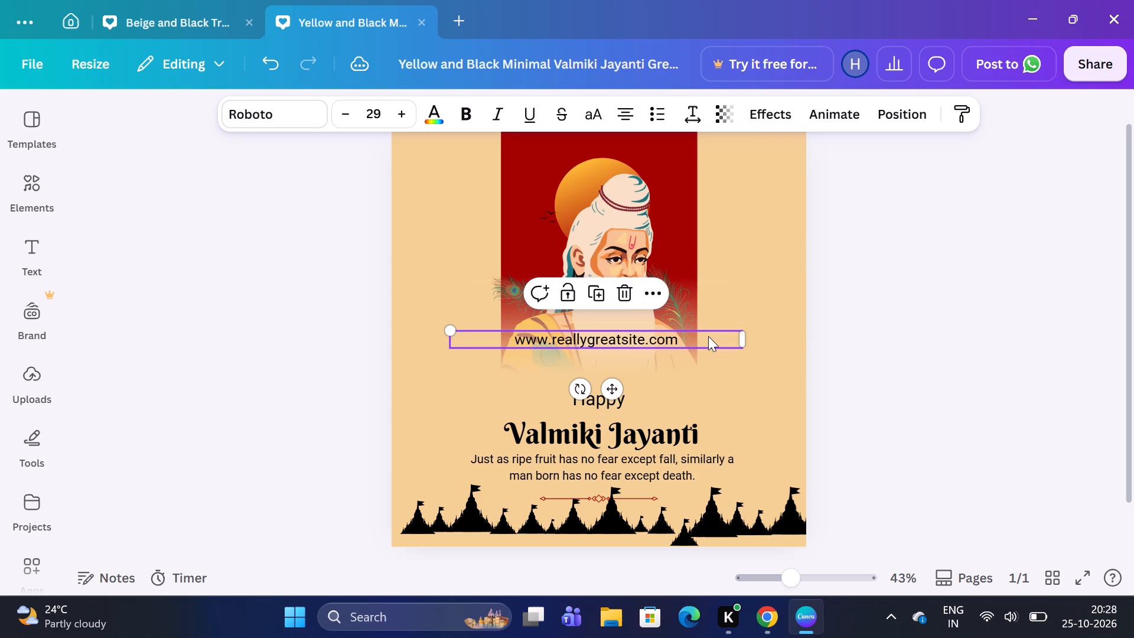
left_click(193, 0)
left_click(193, 0)
left_click(188, 33)
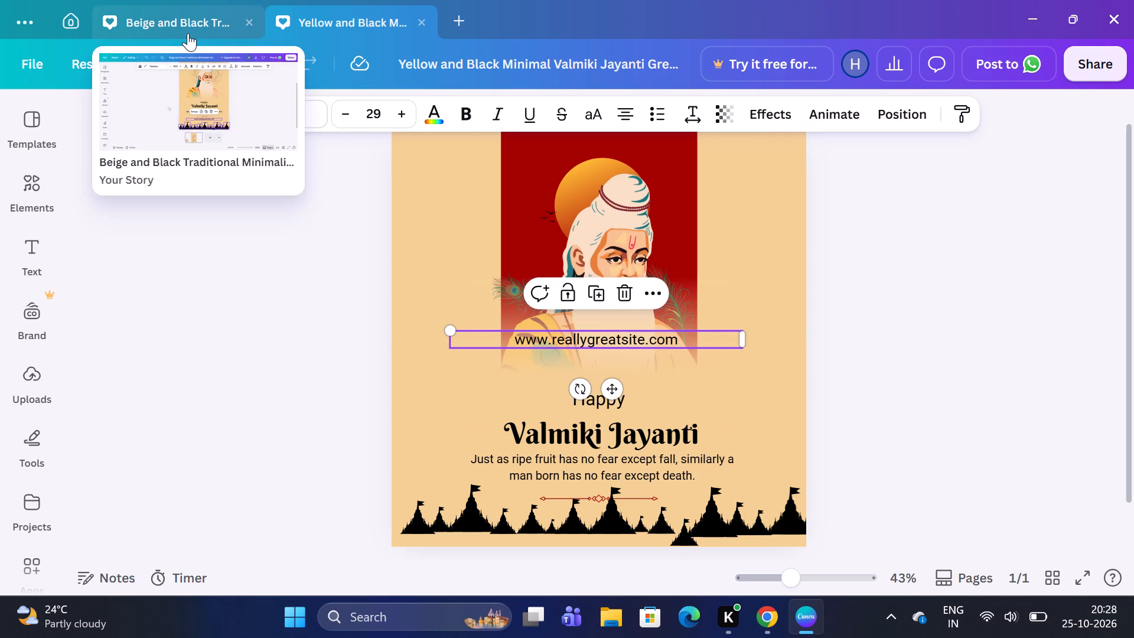
left_click(187, 18)
left_click(354, 0)
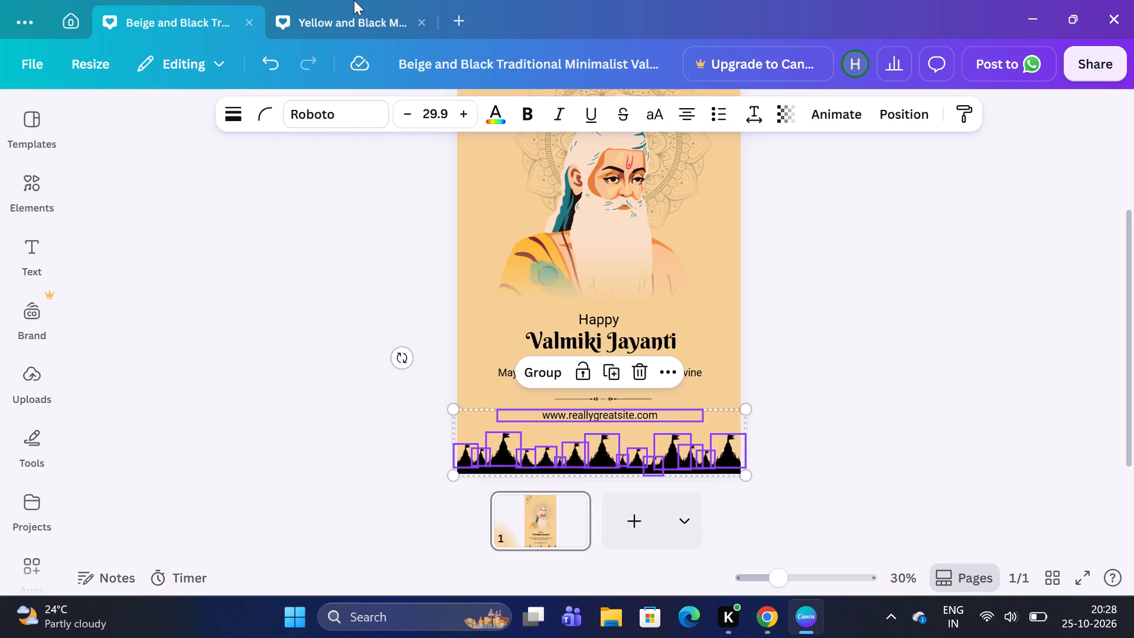
left_click(360, 18)
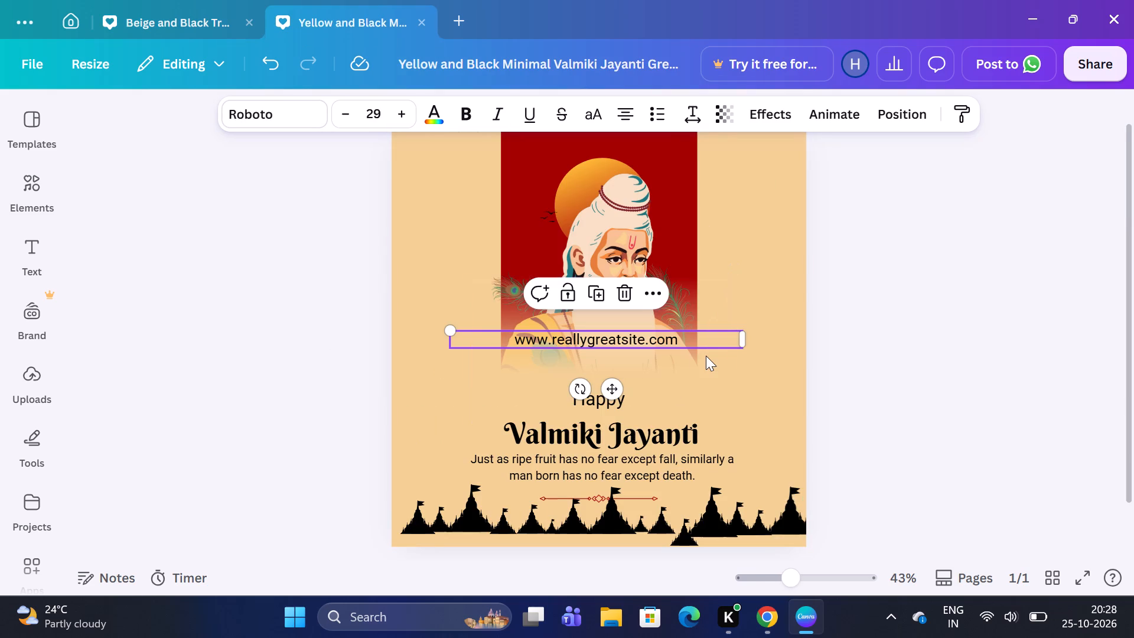
key("BackSpace")
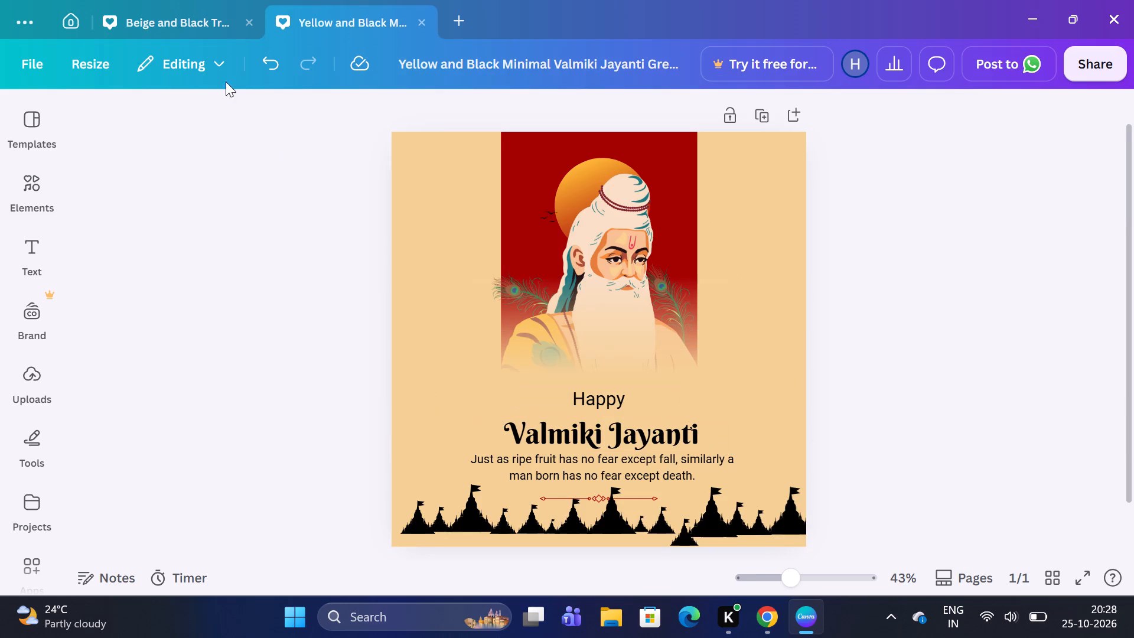
Copy the black base strip beneath the temples in the Beige and Black design and paste it onto the Yellow and Black poster.
left_click(178, 0)
left_click(180, 8)
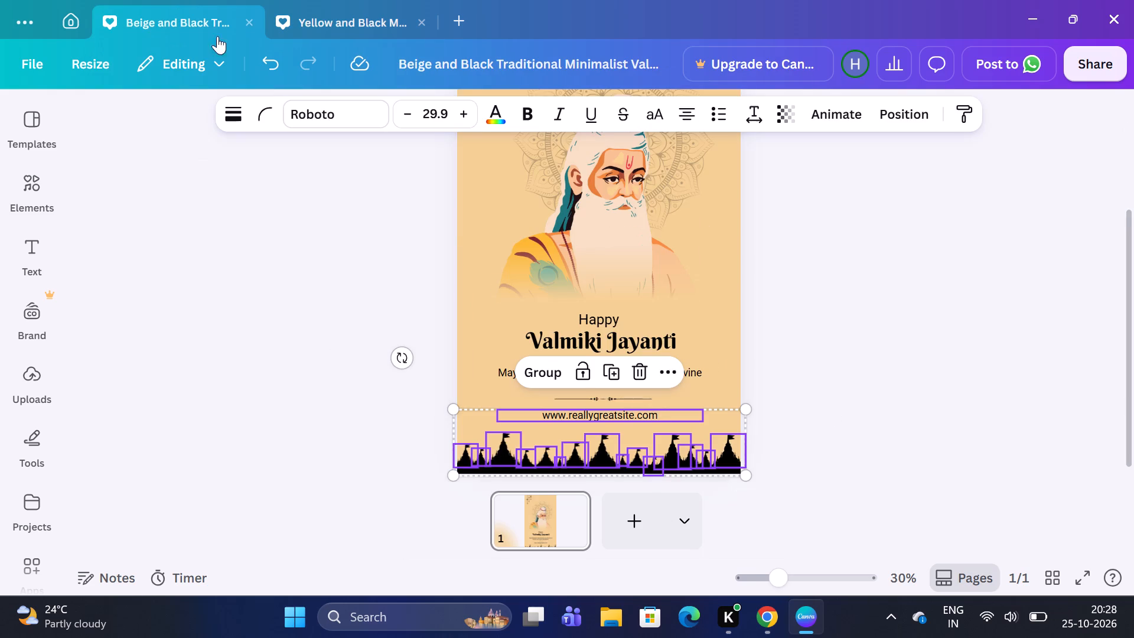
left_click(719, 476)
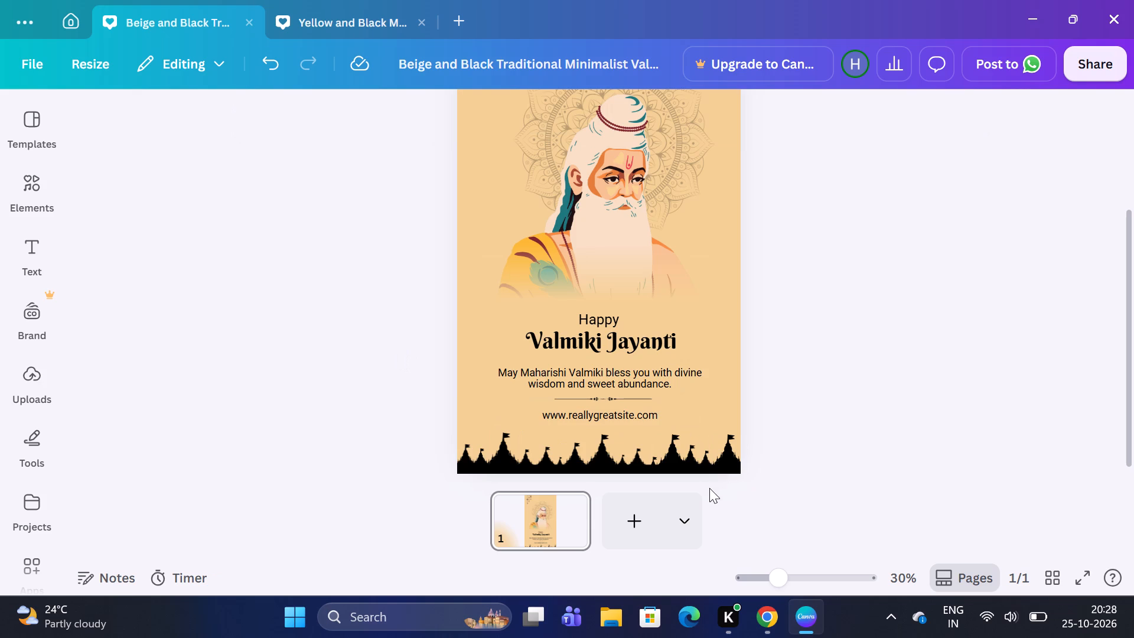
left_click(704, 464)
left_click_drag(716, 479, 721, 474)
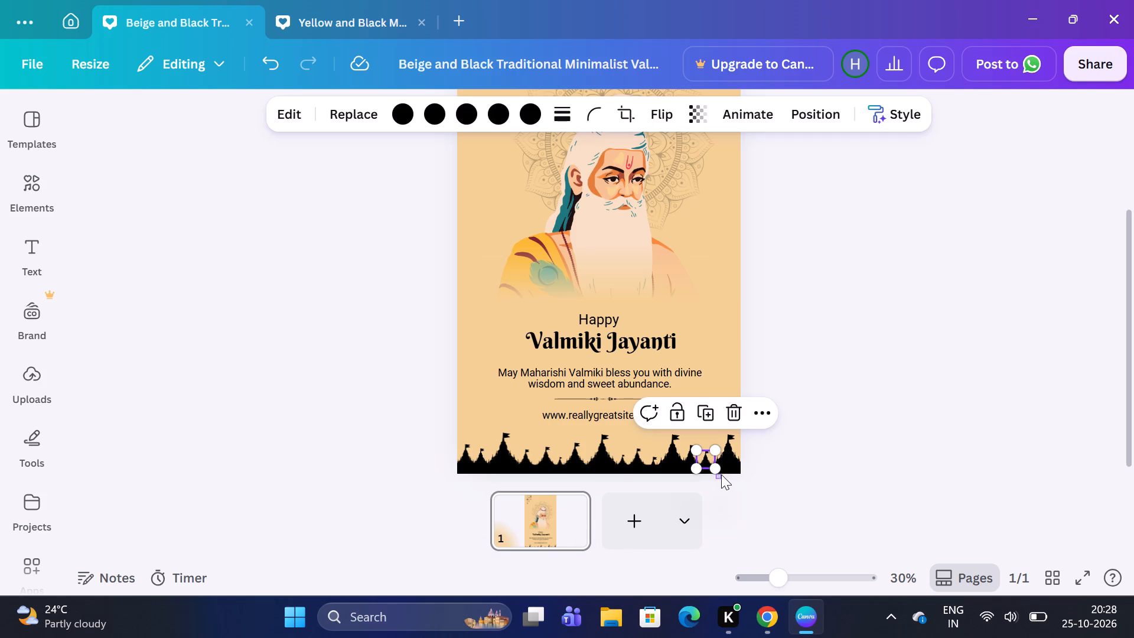
left_click_drag(721, 474, 732, 469)
left_click(732, 469)
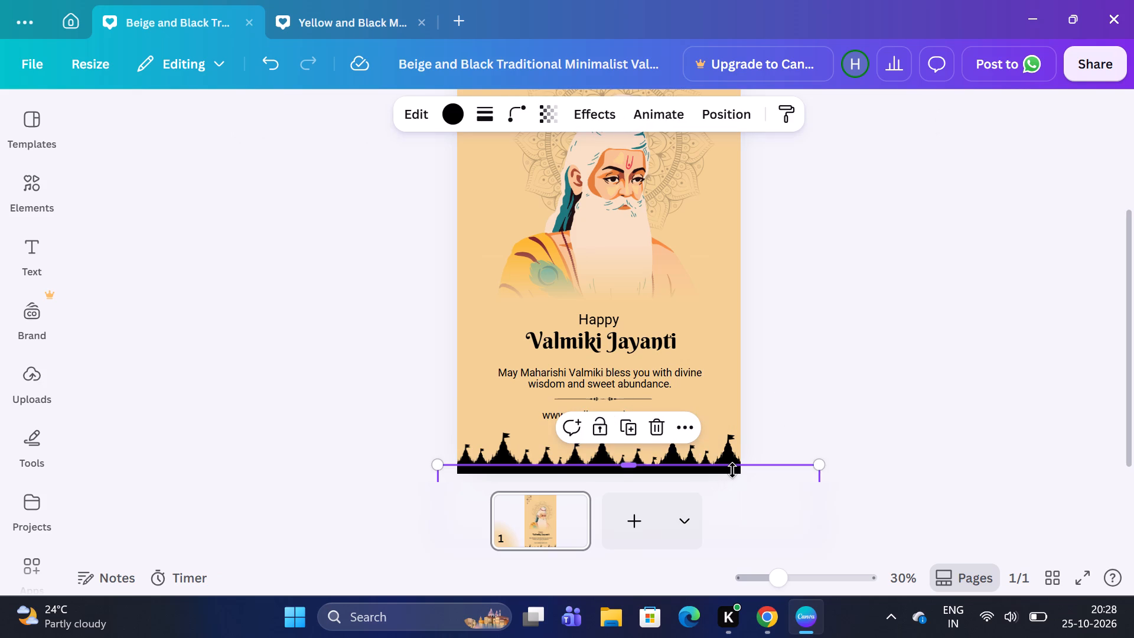
key("ctrl+c")
key("ctrl+c")
left_click(358, 0)
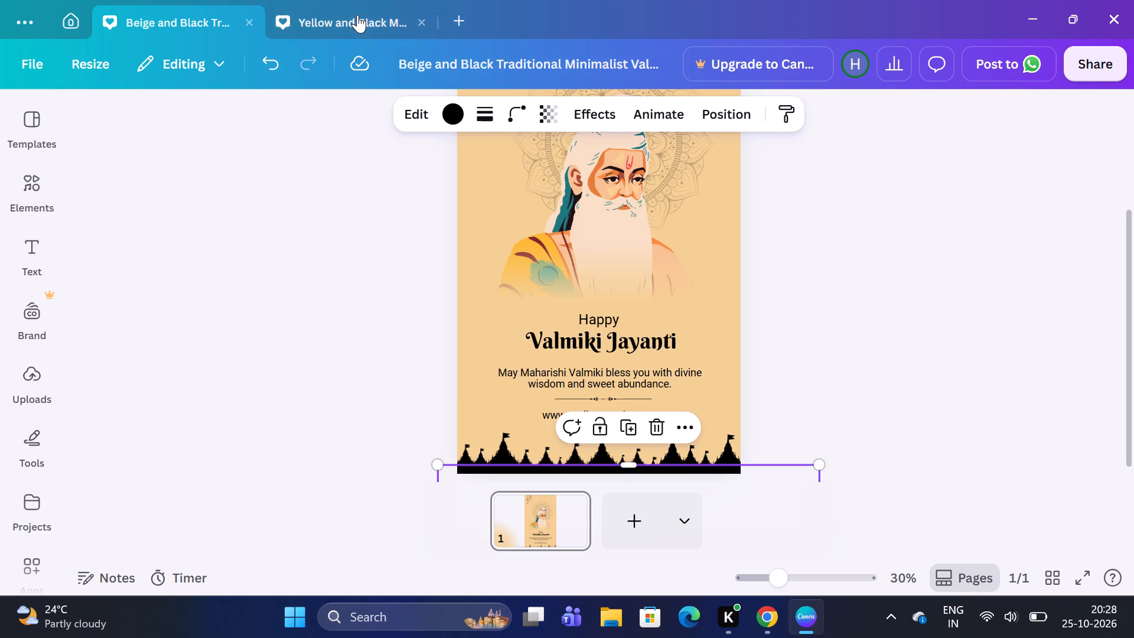
left_click(357, 15)
left_click(733, 227)
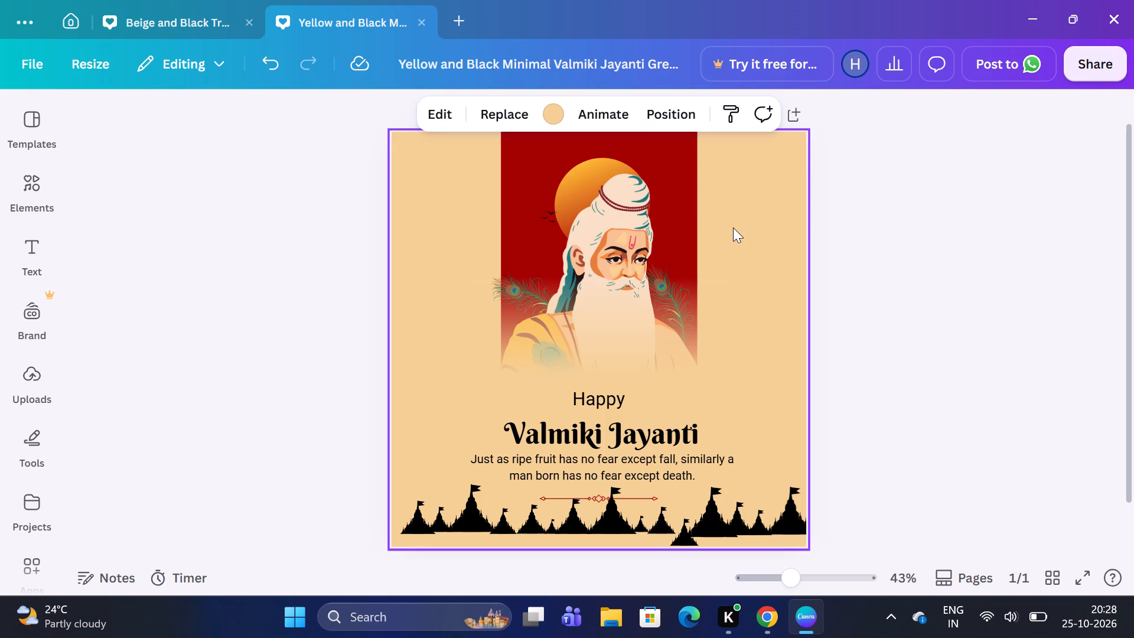
key("ctrl+v")
left_click_drag(657, 171, 657, 210)
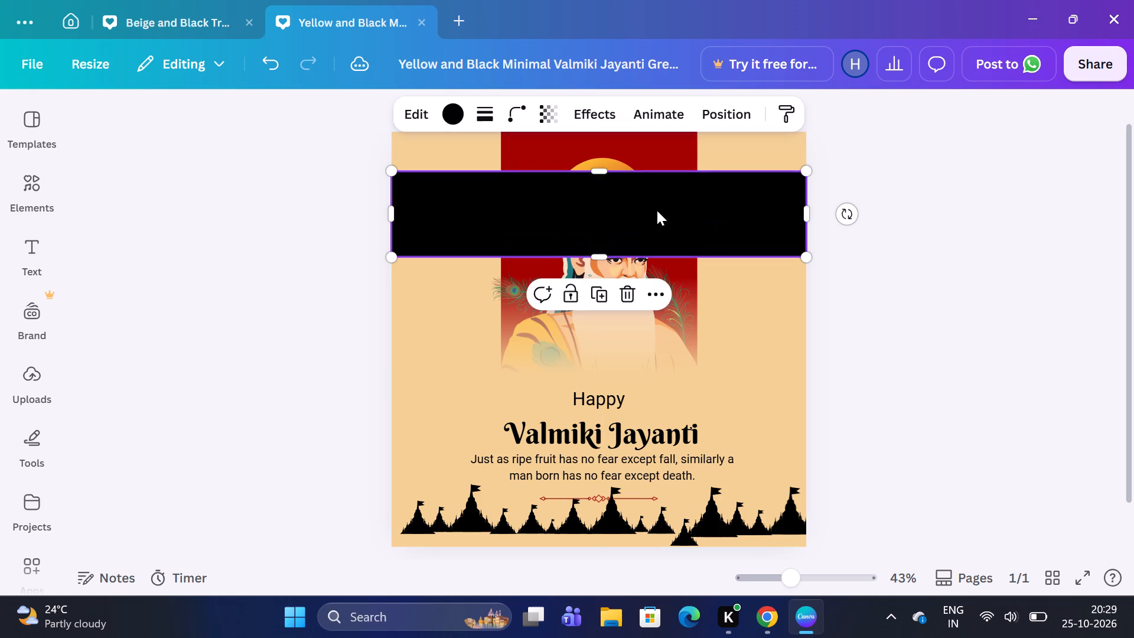
Raise the small low-hanging temple so its base lines up with the rest of the skyline.
left_click(682, 536)
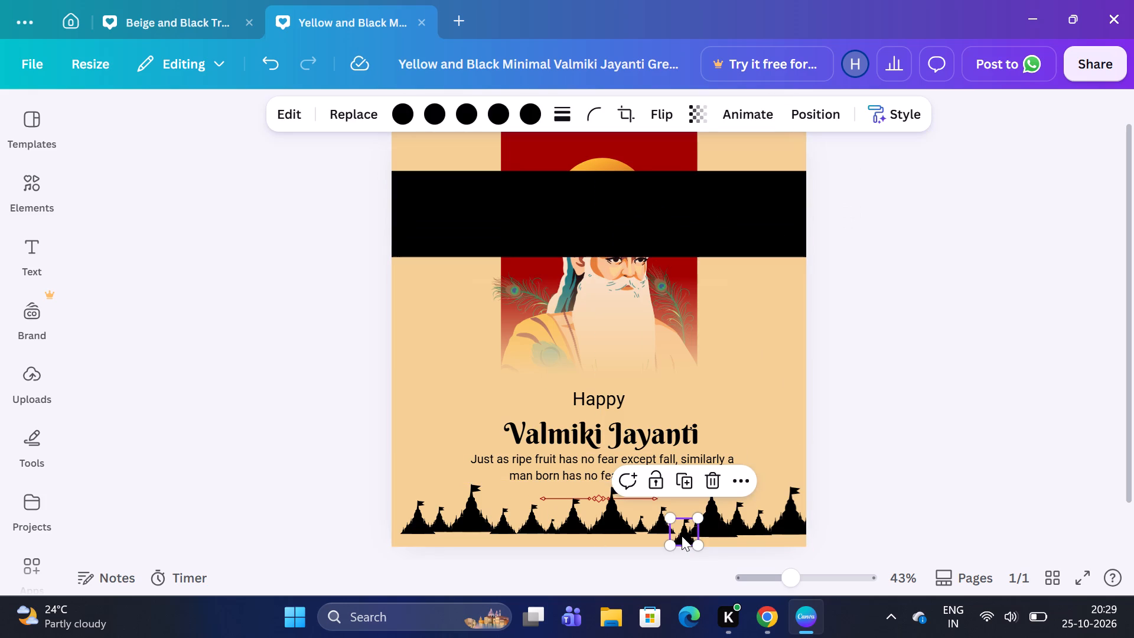
left_click_drag(682, 536, 682, 527)
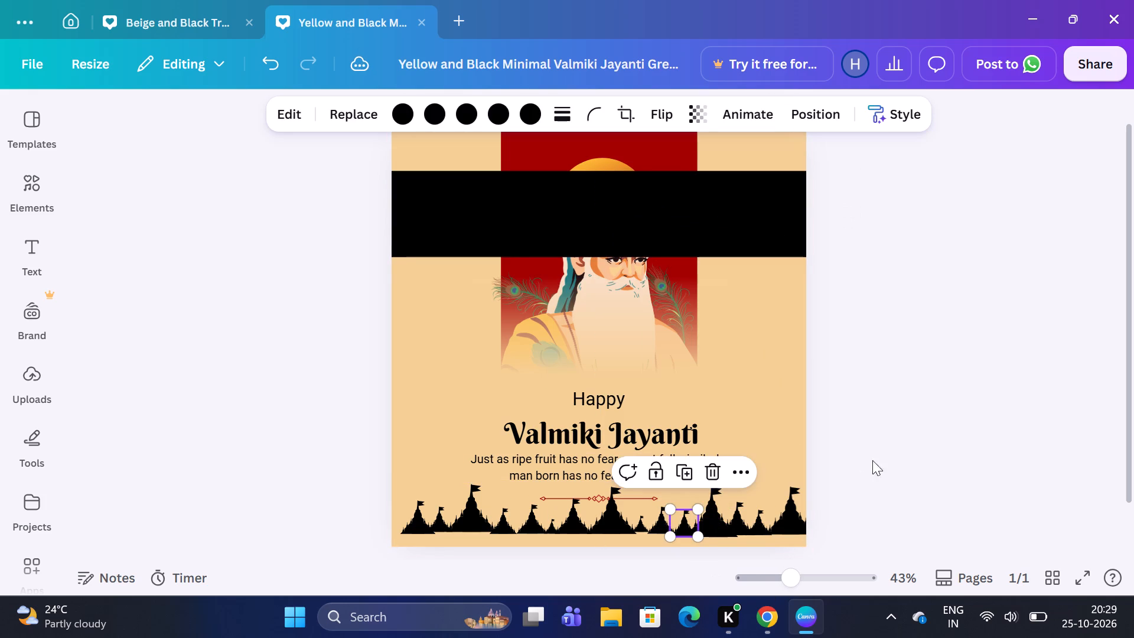
left_click(881, 450)
Move the black strip to the poster's bottom edge under the temples and widen it to span the full page width.
left_click_drag(579, 245, 591, 599)
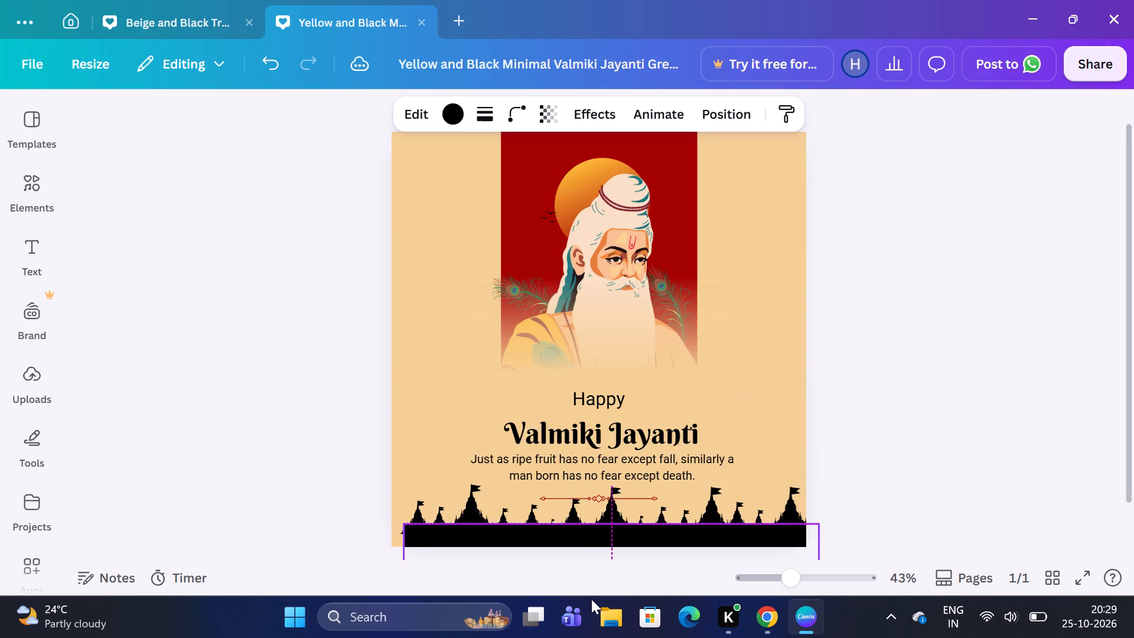
left_click_drag(591, 599, 593, 605)
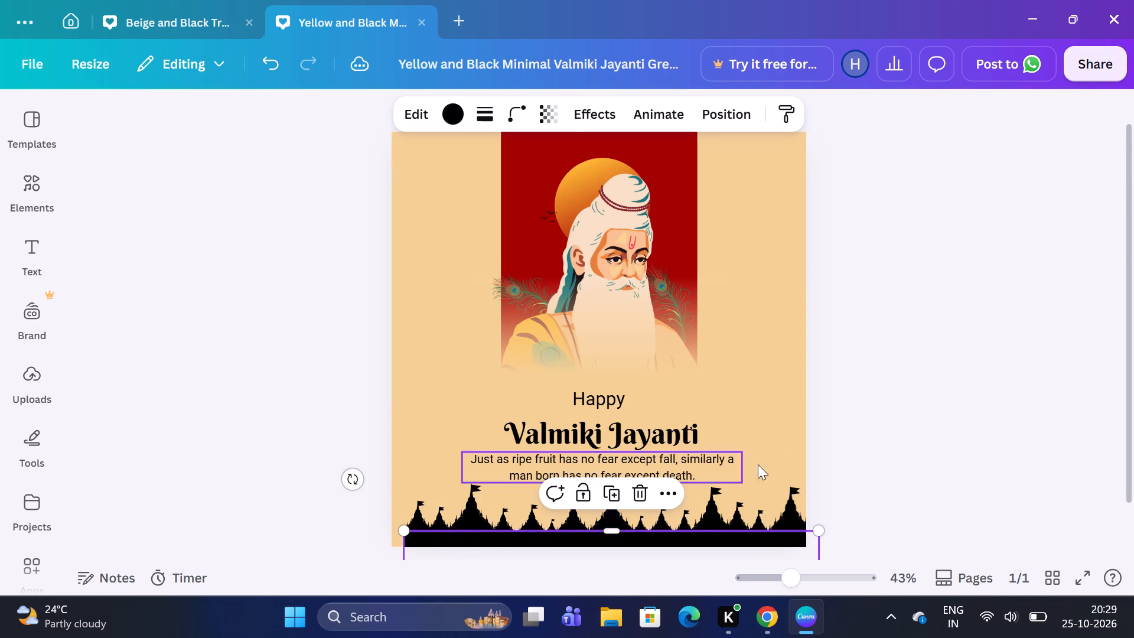
scroll(786, 455, "down", 1)
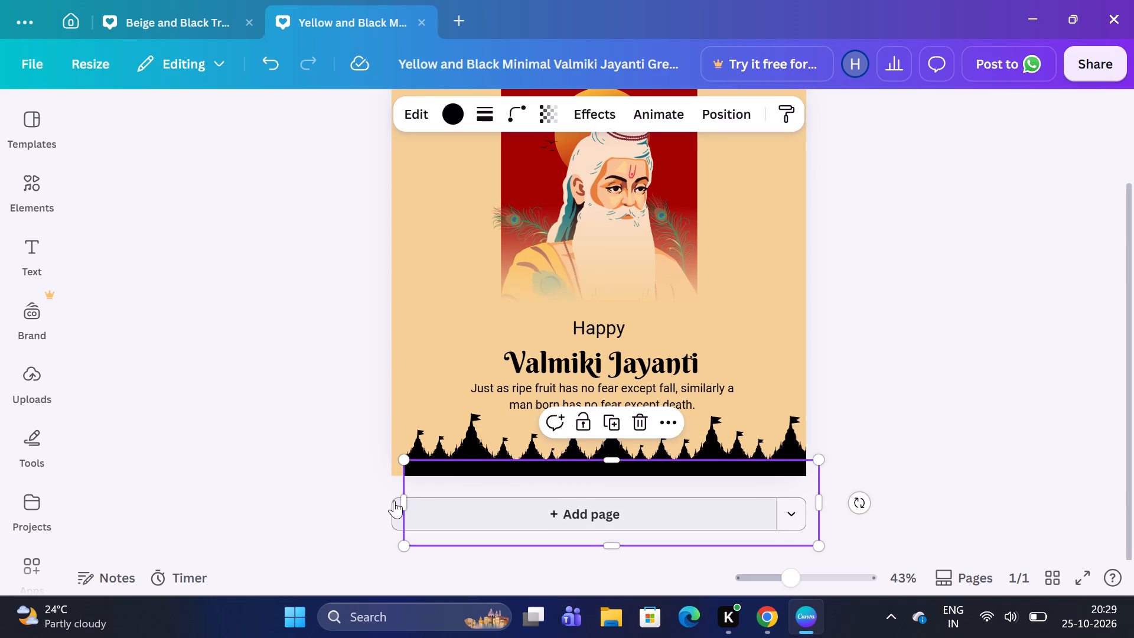
left_click_drag(400, 501, 373, 500)
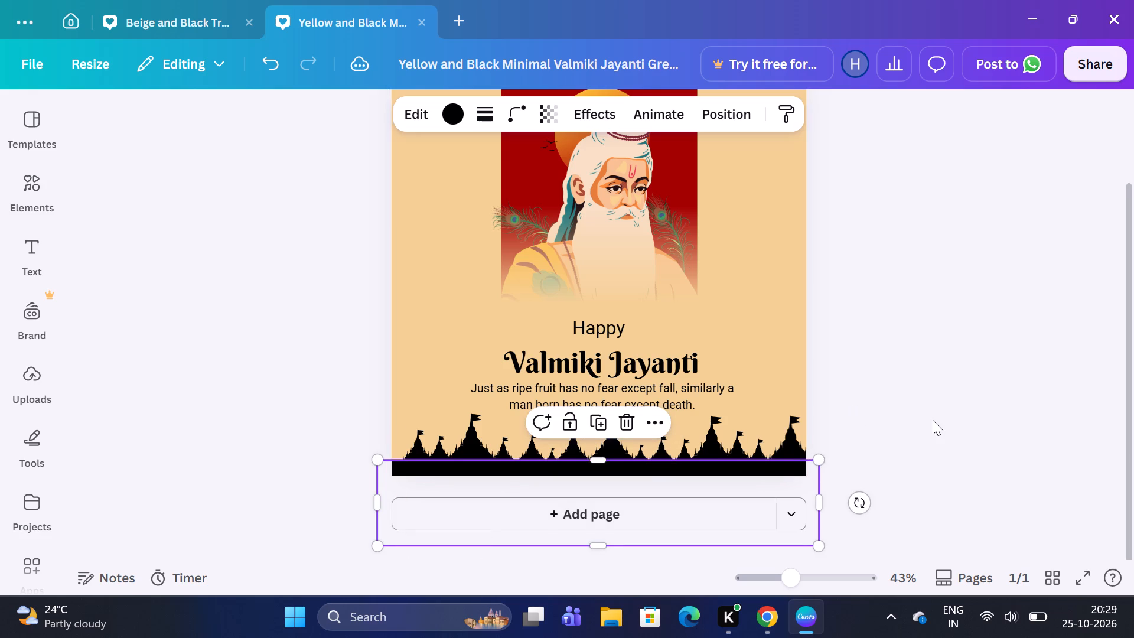
left_click(933, 420)
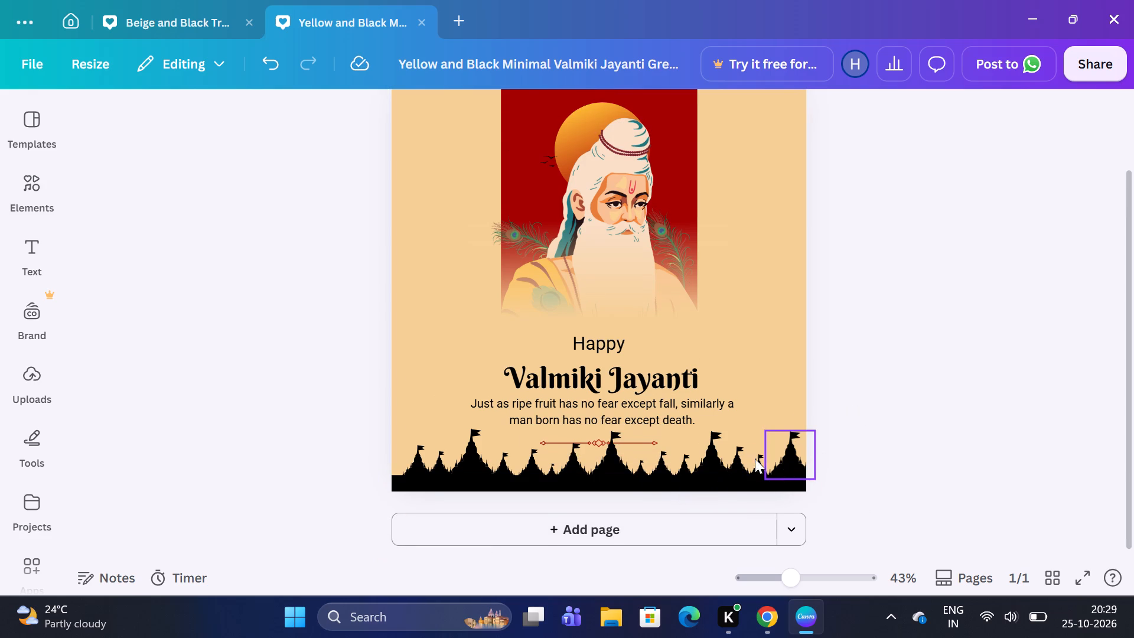
Duplicate a large temple and place the copy at the skyline's left end, partly beyond the page edge.
left_click(716, 460)
key("ctrl+c")
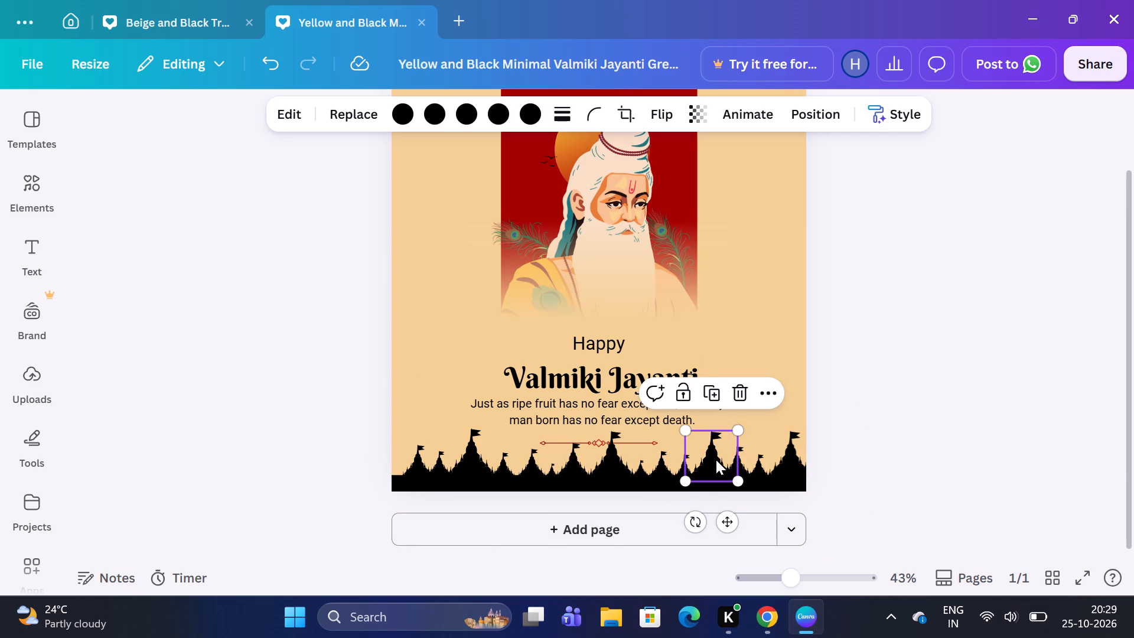
left_click(778, 285)
key("ctrl+v")
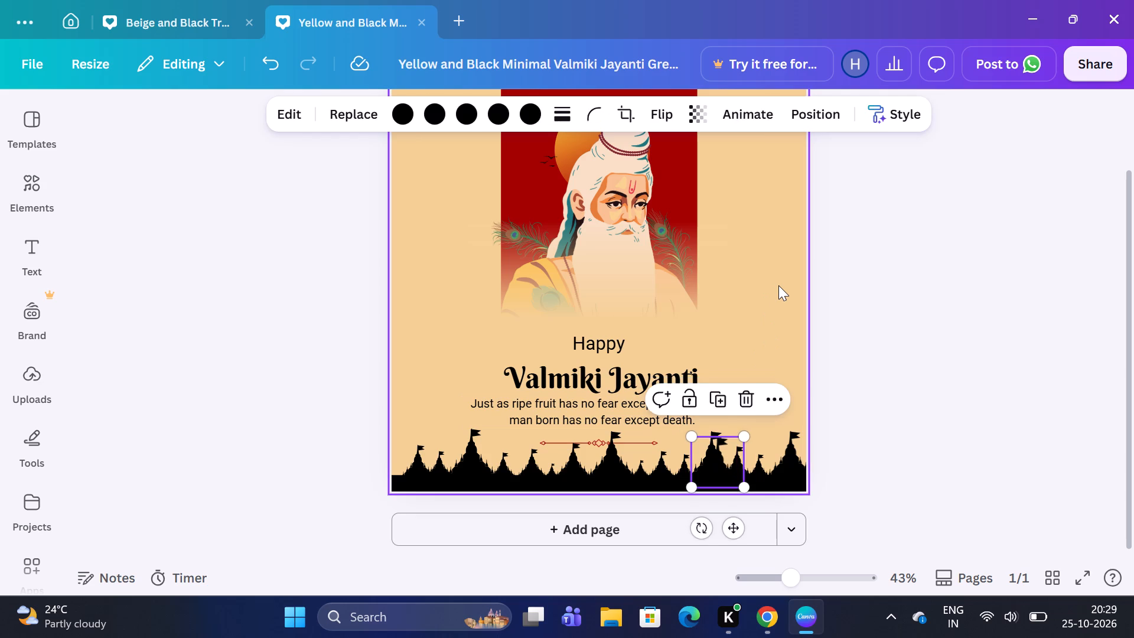
scroll(778, 285, "up", 1)
left_click_drag(725, 471, 677, 476)
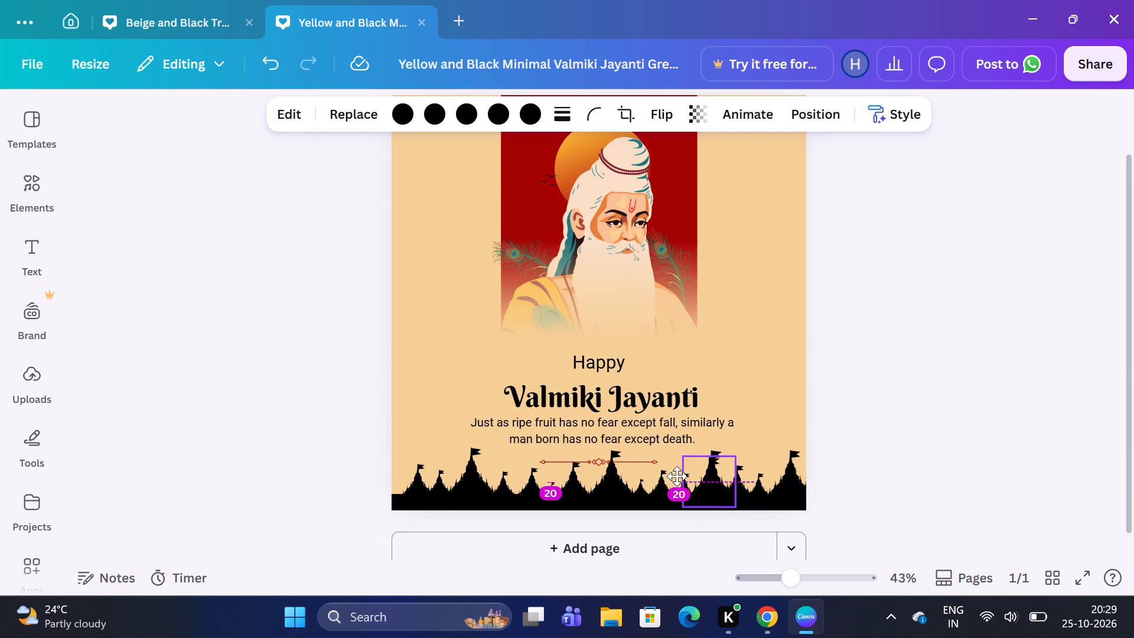
left_click_drag(677, 476, 399, 475)
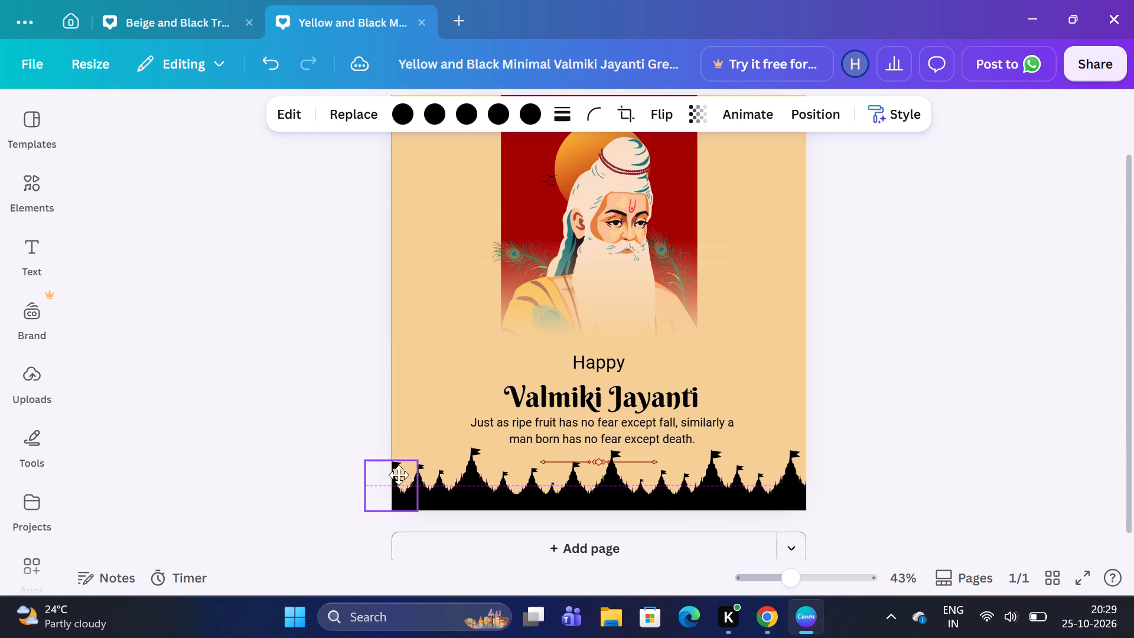
left_click_drag(399, 475, 405, 474)
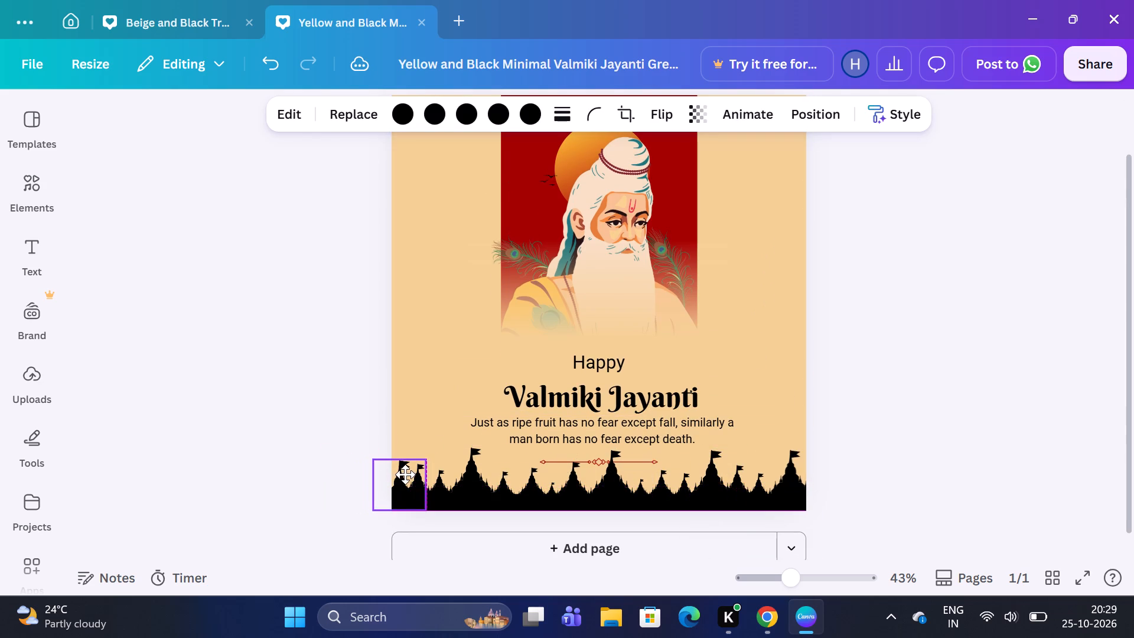
left_click_drag(405, 474, 396, 476)
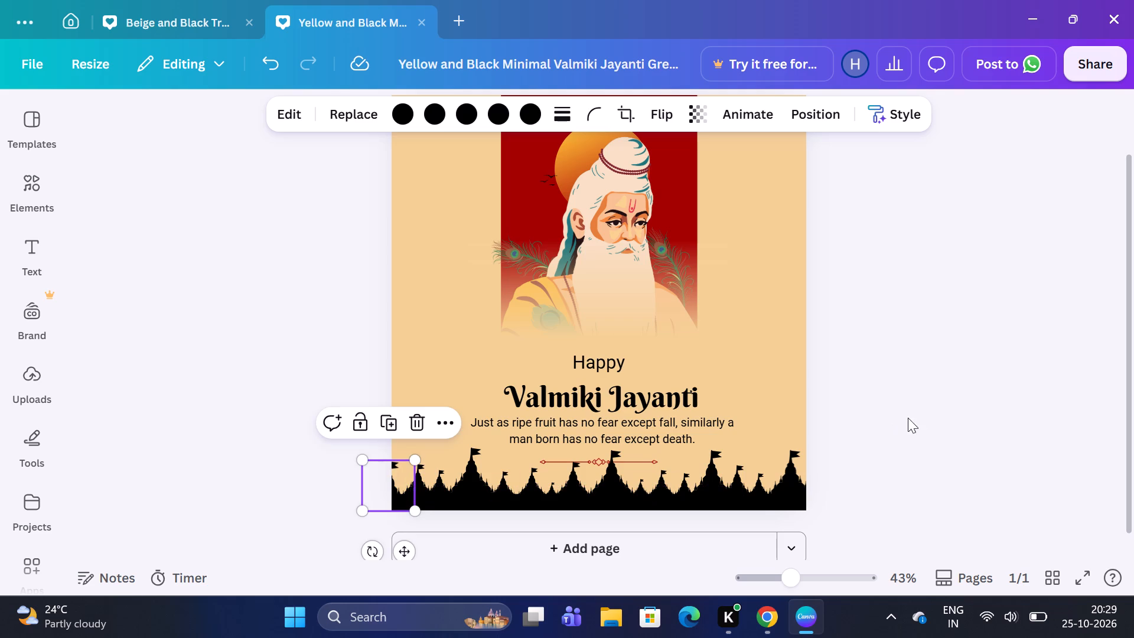
left_click(918, 413)
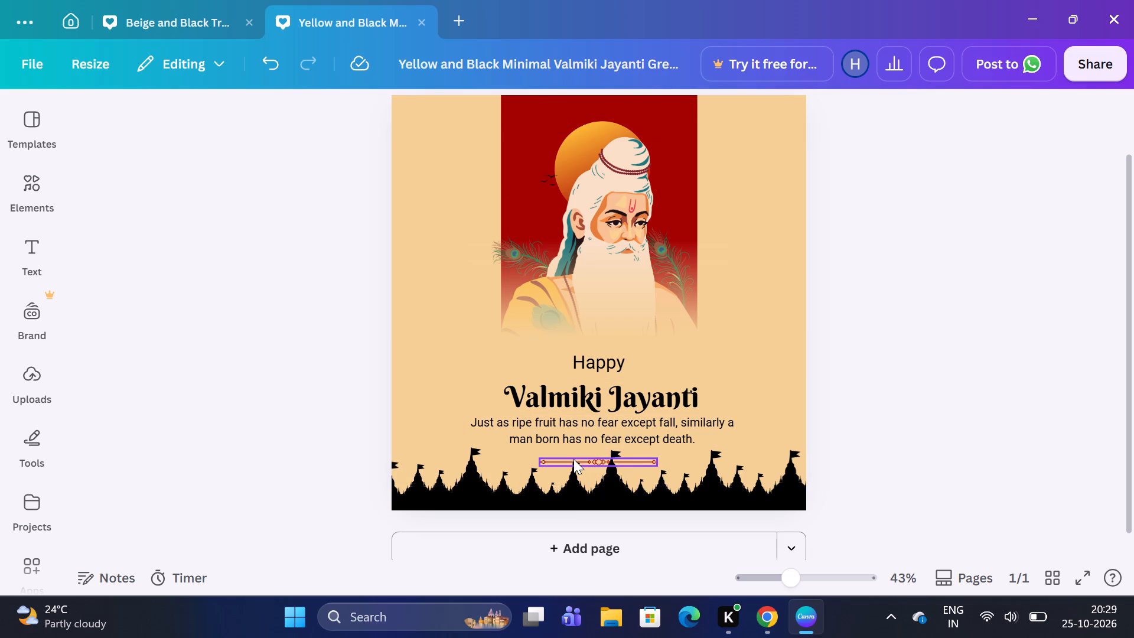
Move the red ornamental divider out of the skyline to the page's right edge, just above the Valmiki Jayanti heading's level.
left_click_drag(573, 458, 604, 339)
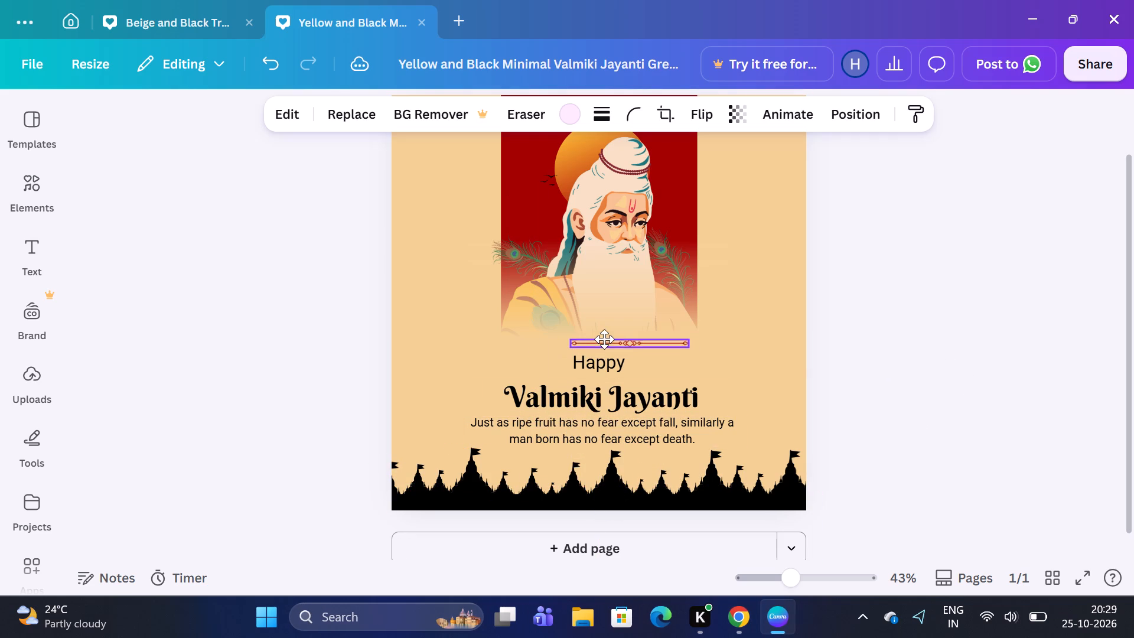
left_click_drag(604, 339, 725, 372)
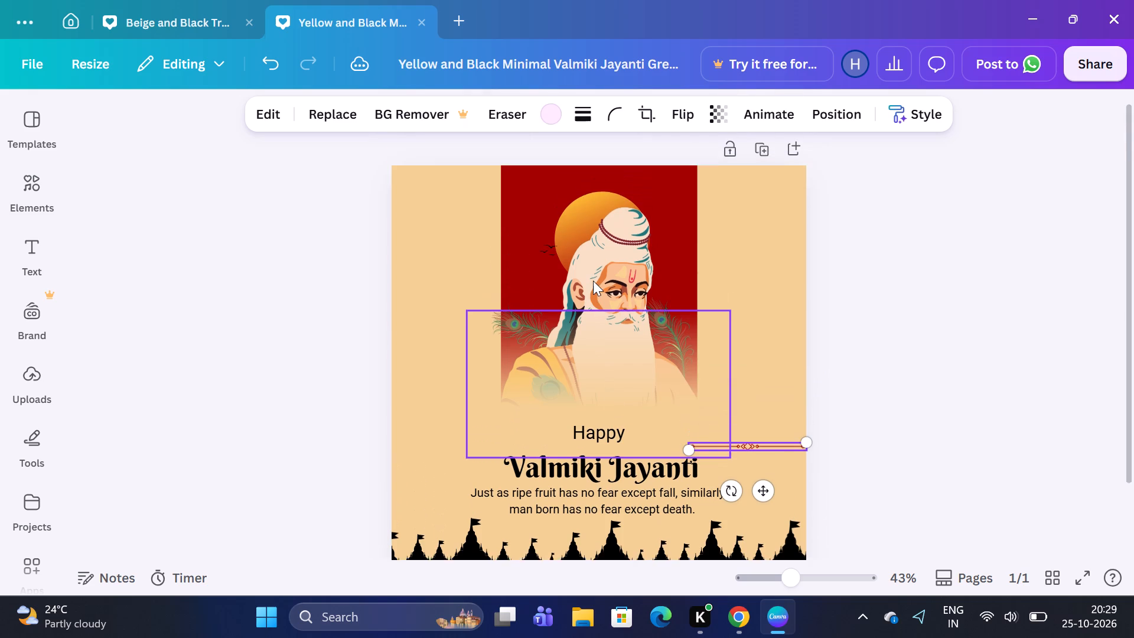
Shift the sage illustration slightly upward on the red panel.
left_click_drag(593, 281, 595, 244)
left_click_drag(604, 204, 598, 180)
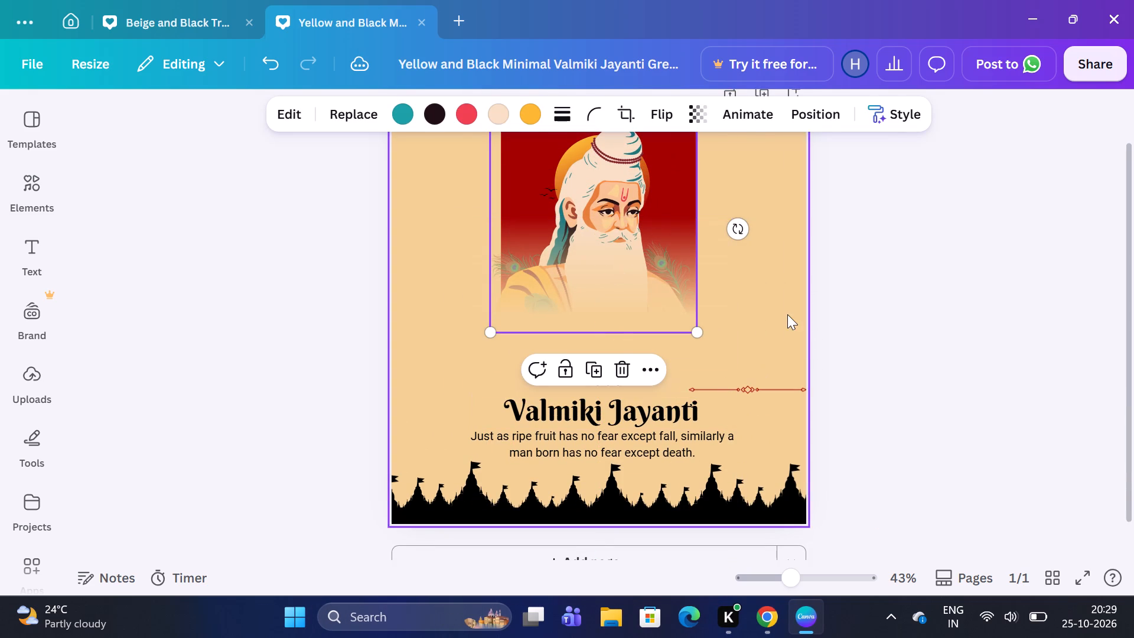
left_click(787, 314)
Move the "Happy" text up beneath the sage illustration and the "Valmiki Jayanti" heading up close below it.
left_click_drag(599, 379, 598, 333)
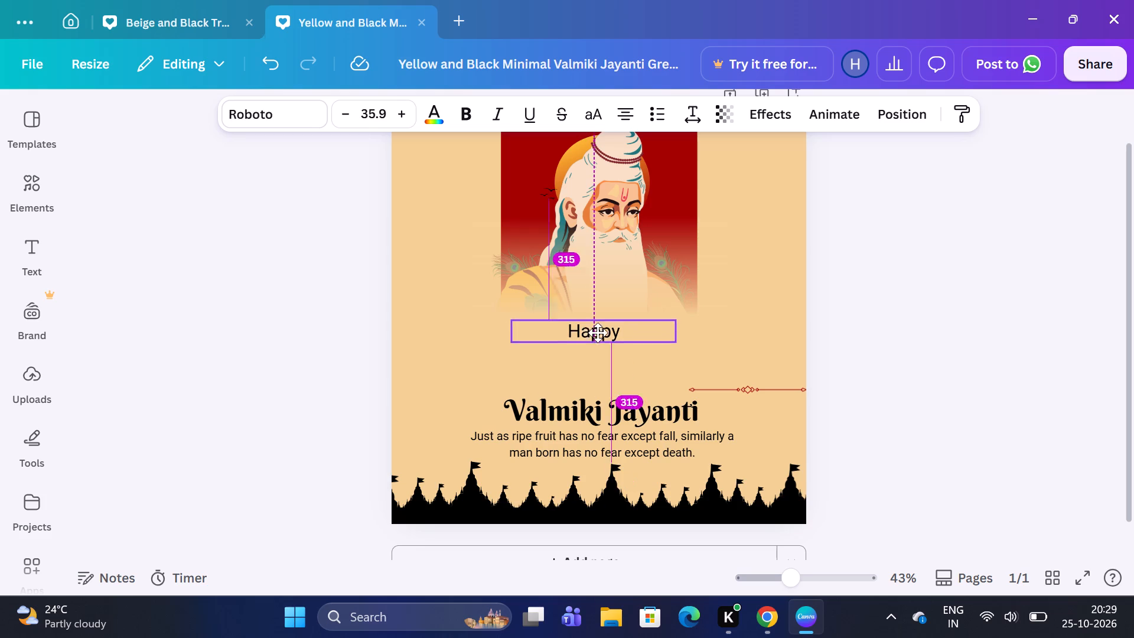
left_click_drag(598, 333, 604, 331)
left_click_drag(600, 422, 601, 411)
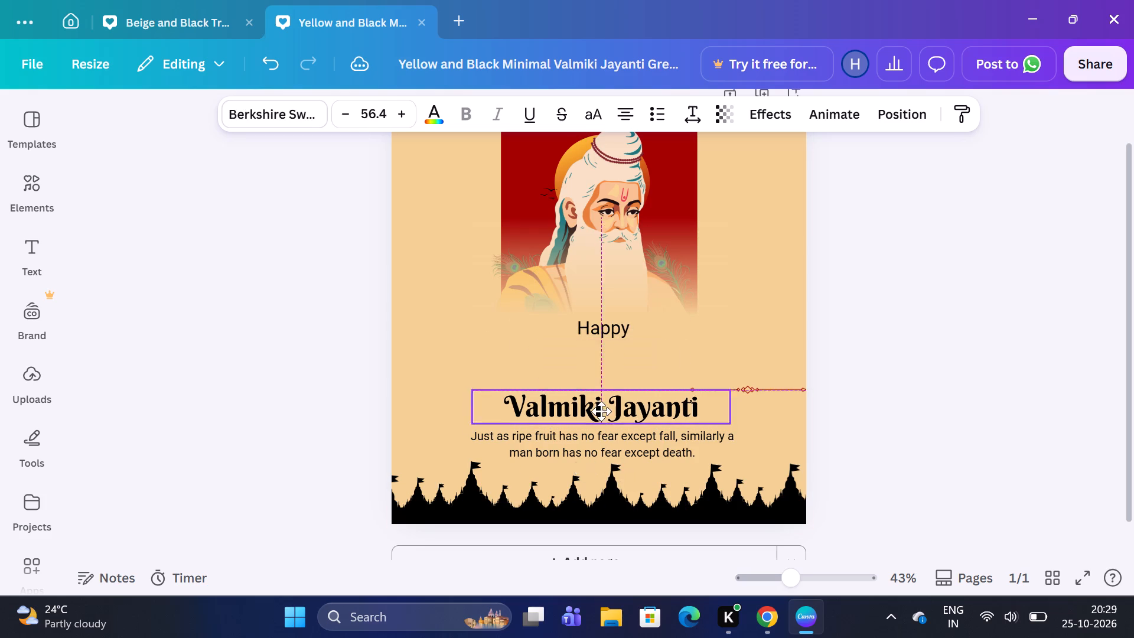
left_click_drag(601, 411, 599, 383)
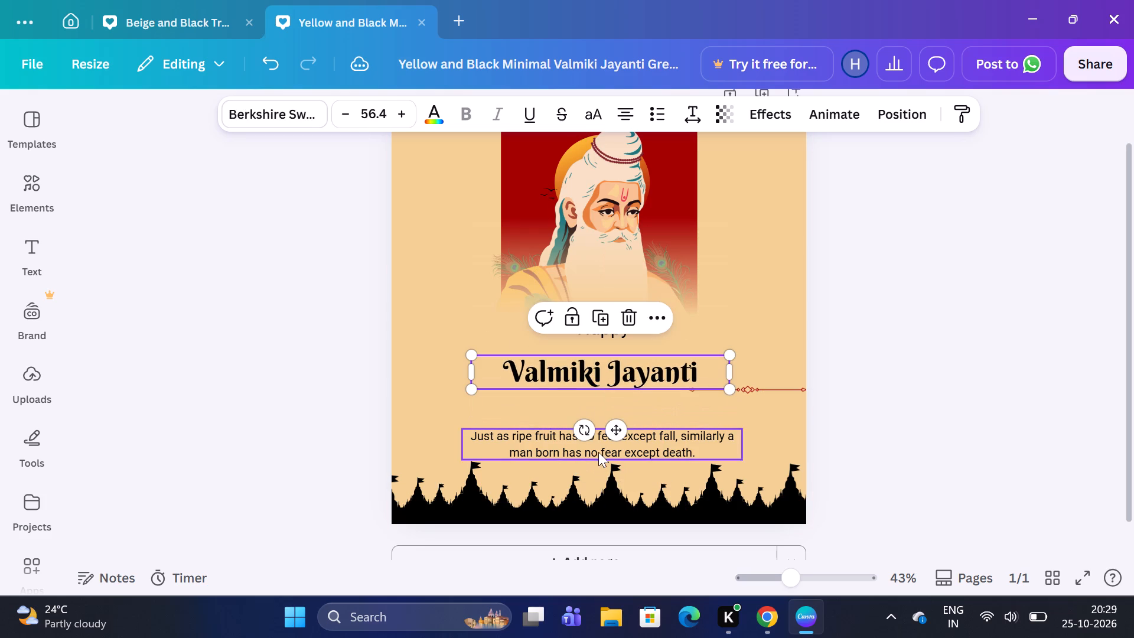
Move the quote up directly below the Valmiki Jayanti heading and place the red ornamental divider roughly centred beneath the quote.
left_click_drag(599, 451, 598, 415)
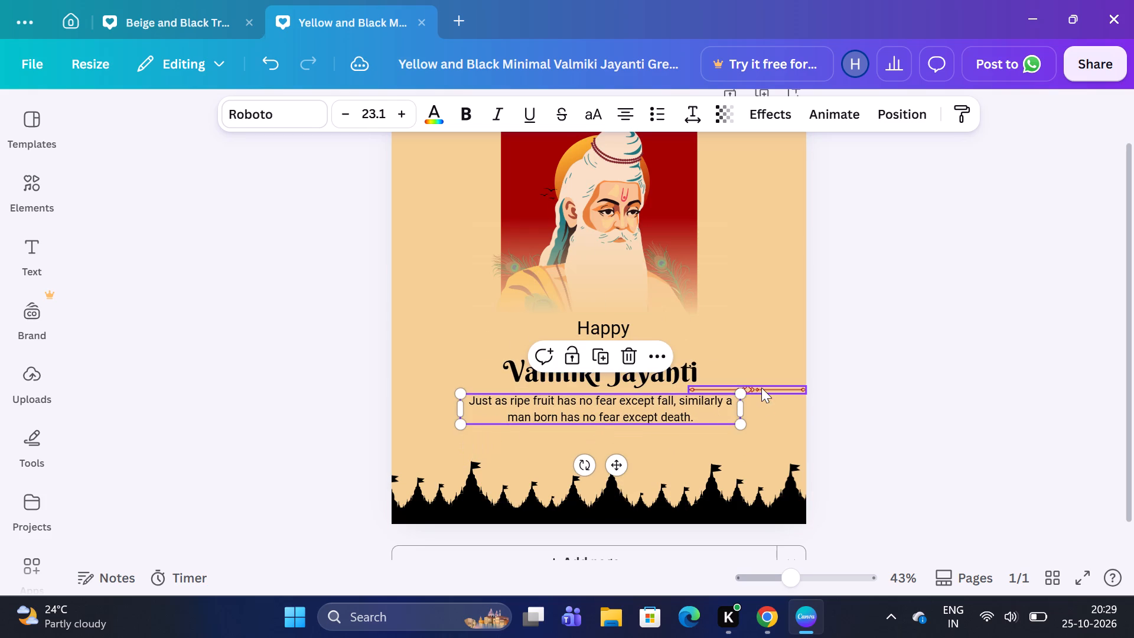
left_click_drag(763, 388, 603, 445)
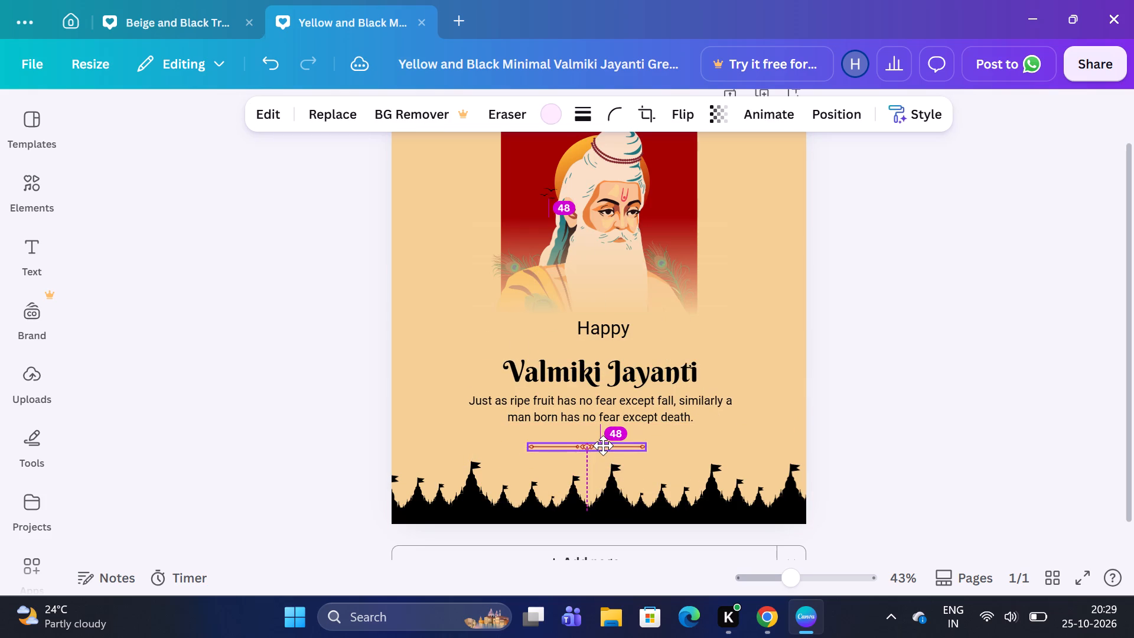
left_click_drag(603, 445, 610, 442)
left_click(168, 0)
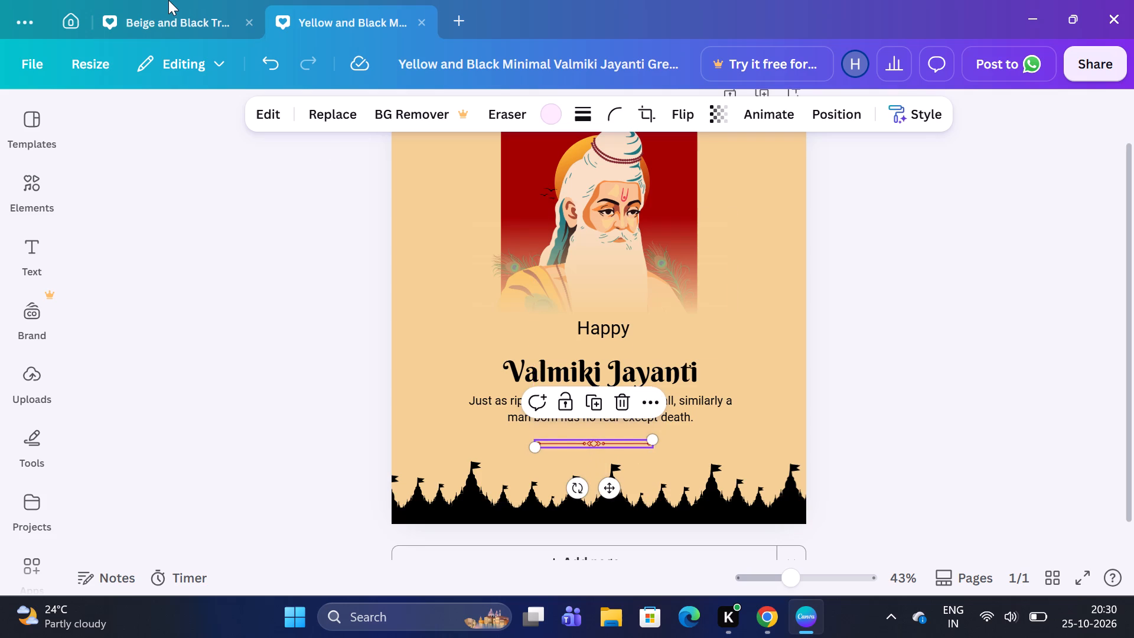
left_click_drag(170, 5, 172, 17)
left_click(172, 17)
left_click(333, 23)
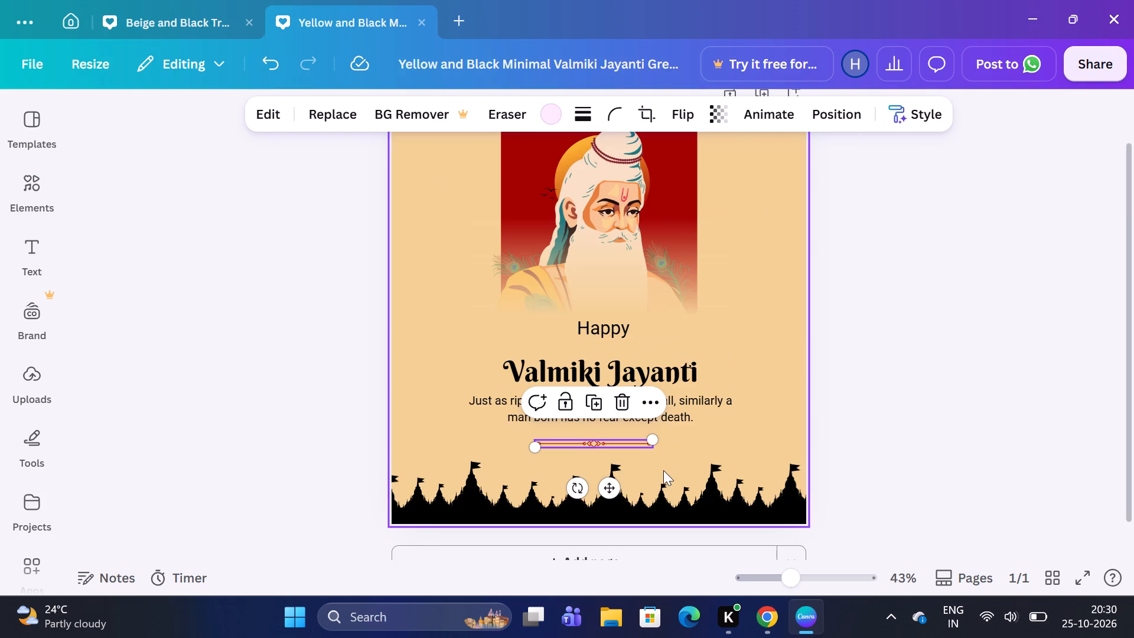
Enlarge the red ornamental divider slightly and re-centre it beneath the quote, above the temple skyline.
double_click(657, 434)
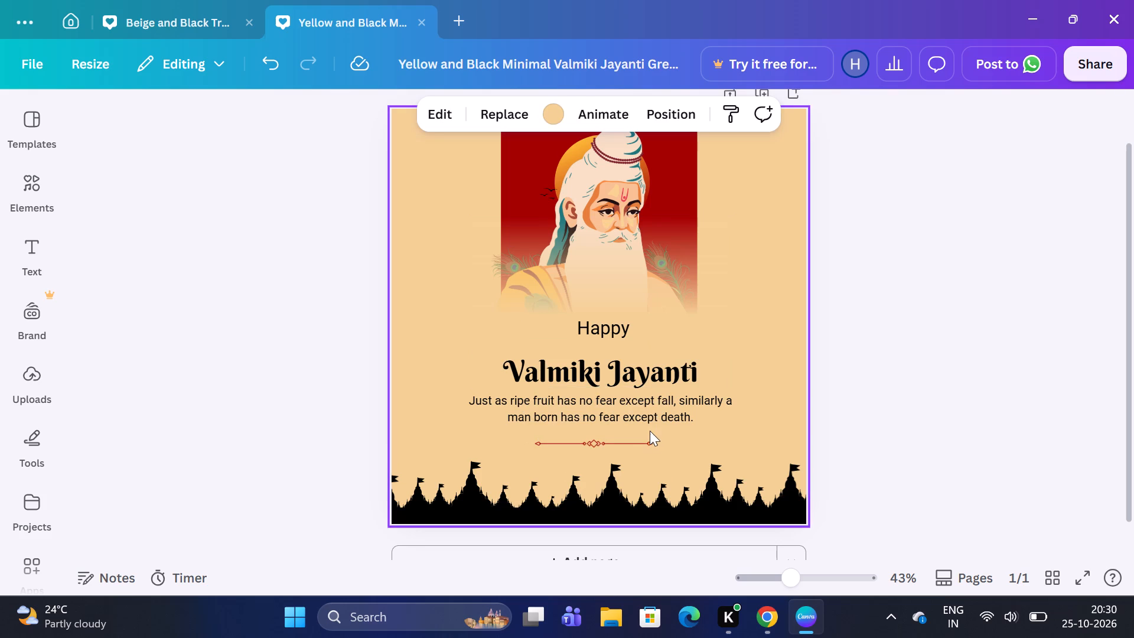
left_click(644, 437)
left_click_drag(644, 437, 626, 443)
left_click(626, 443)
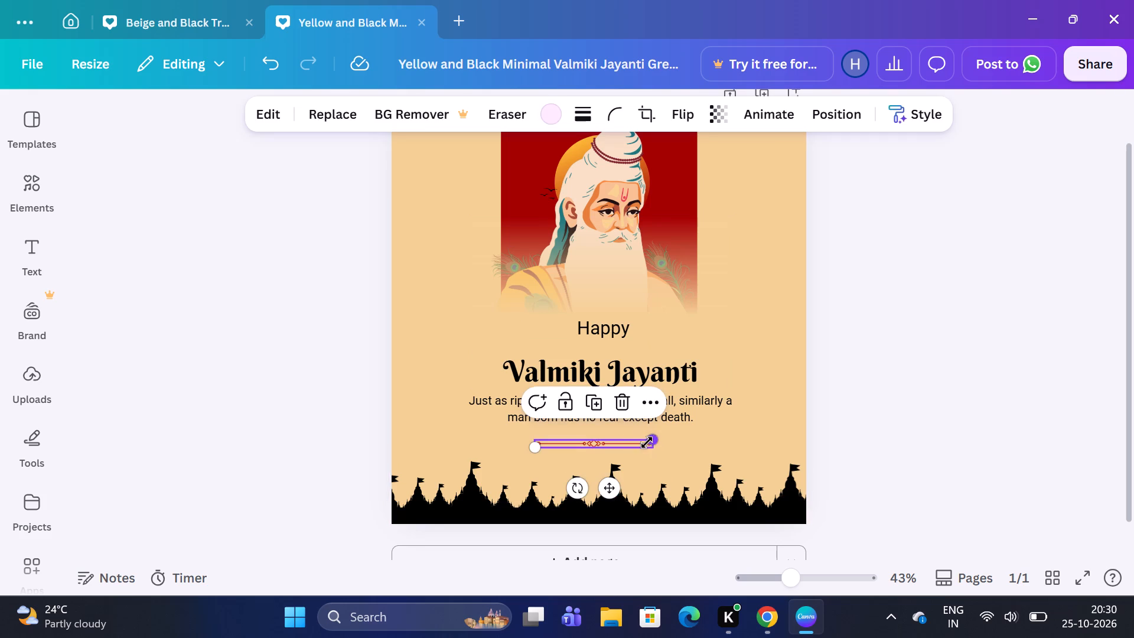
left_click_drag(654, 441, 674, 439)
left_click_drag(610, 442, 610, 442)
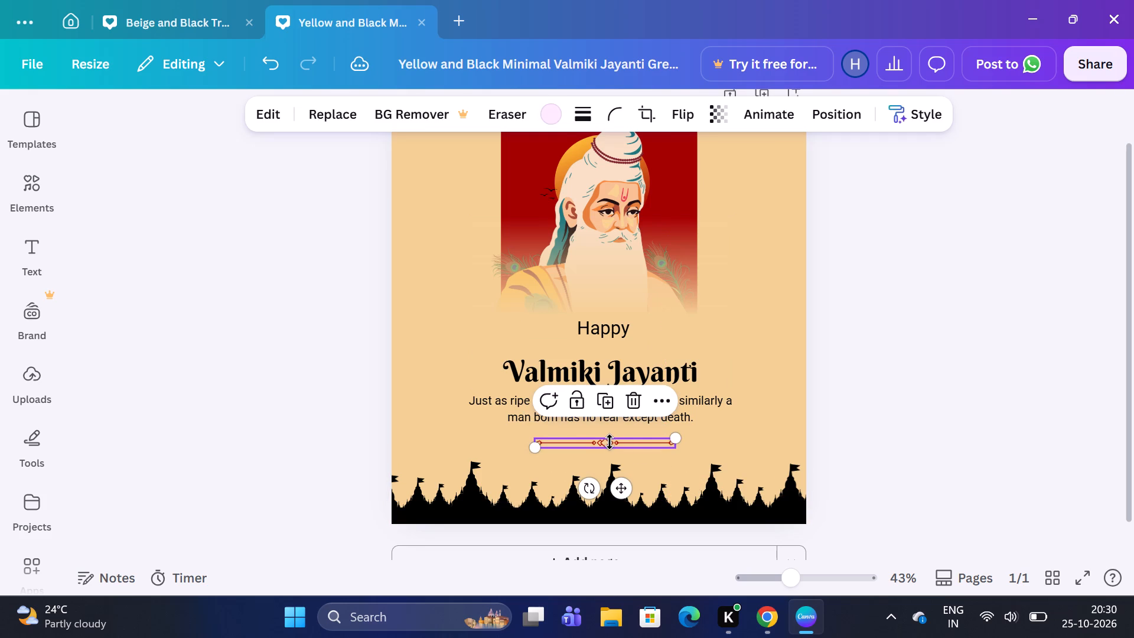
left_click_drag(610, 442, 603, 441)
left_click(698, 434)
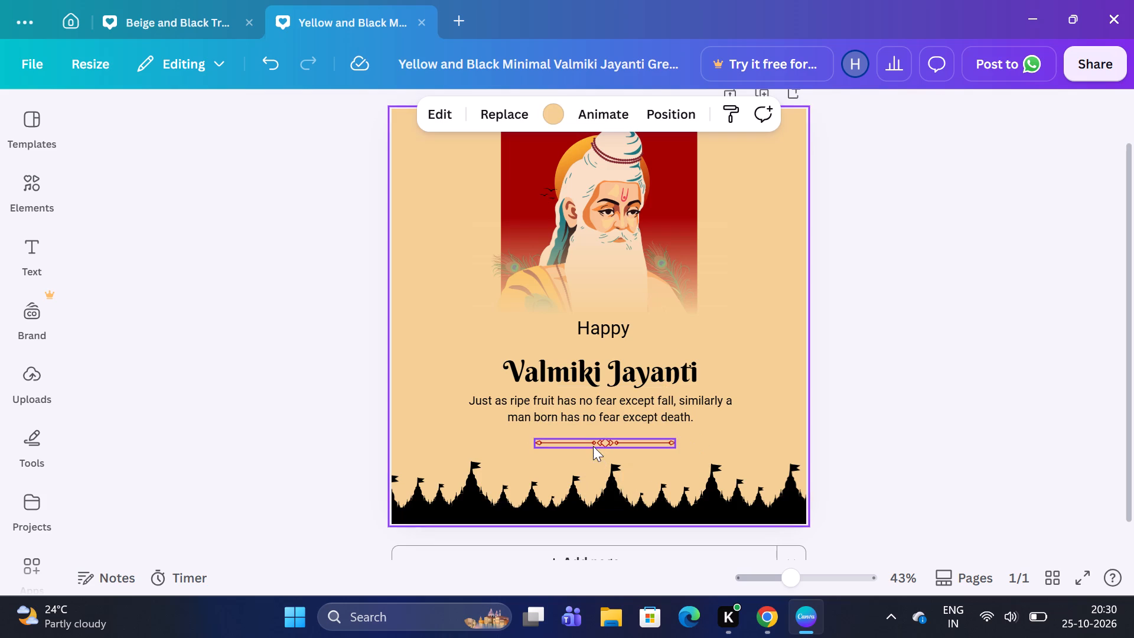
triple_click(597, 440)
double_click(597, 440)
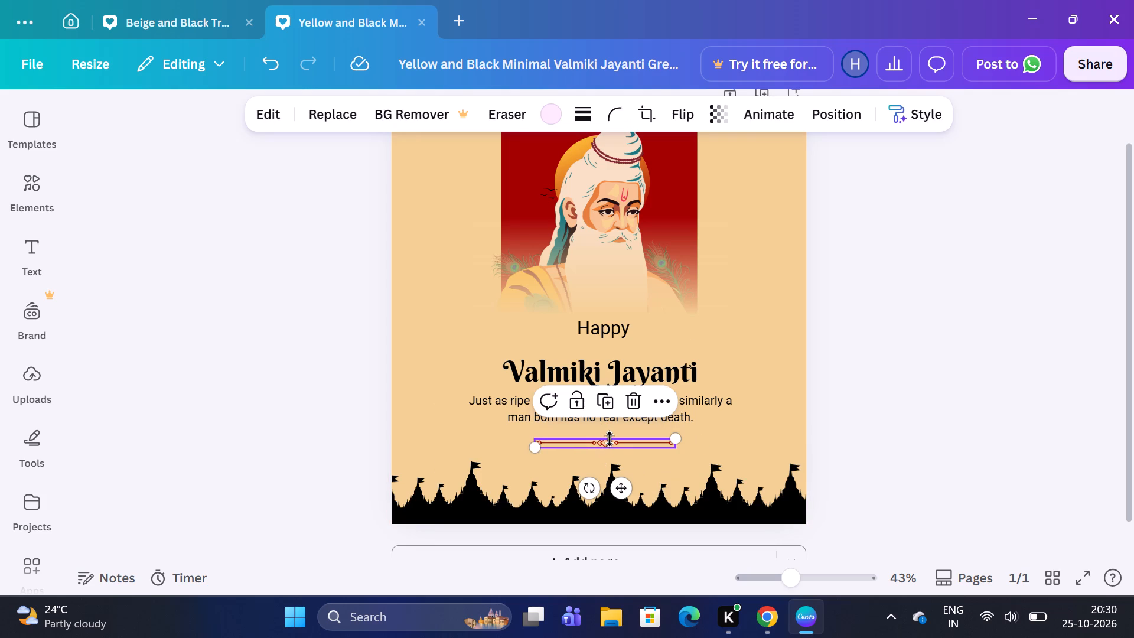
left_click(734, 419)
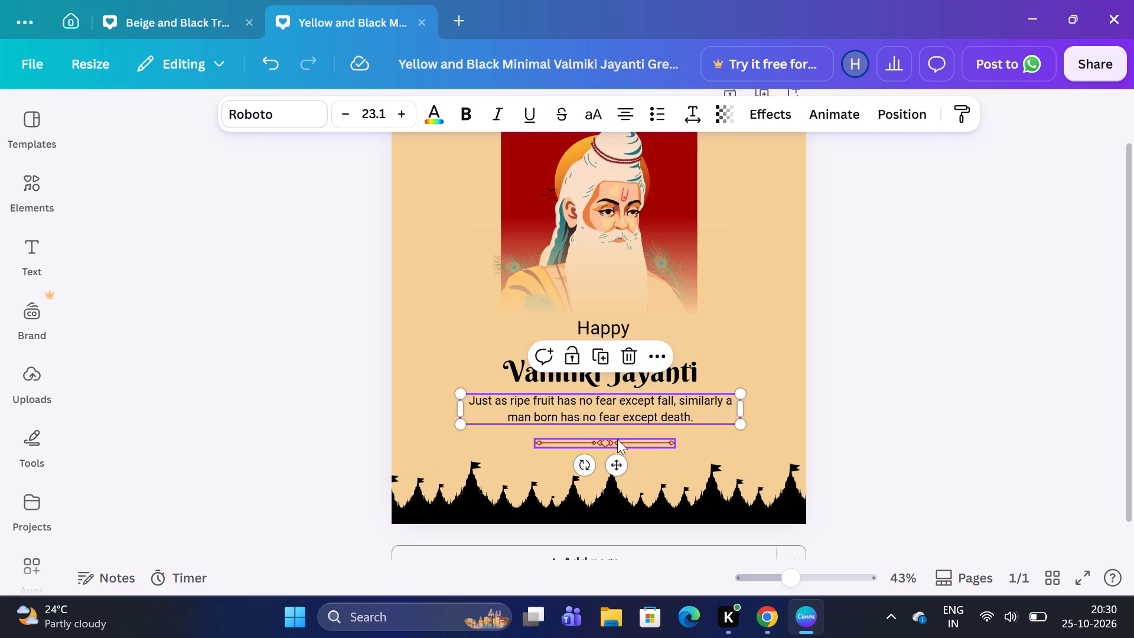
left_click(617, 439)
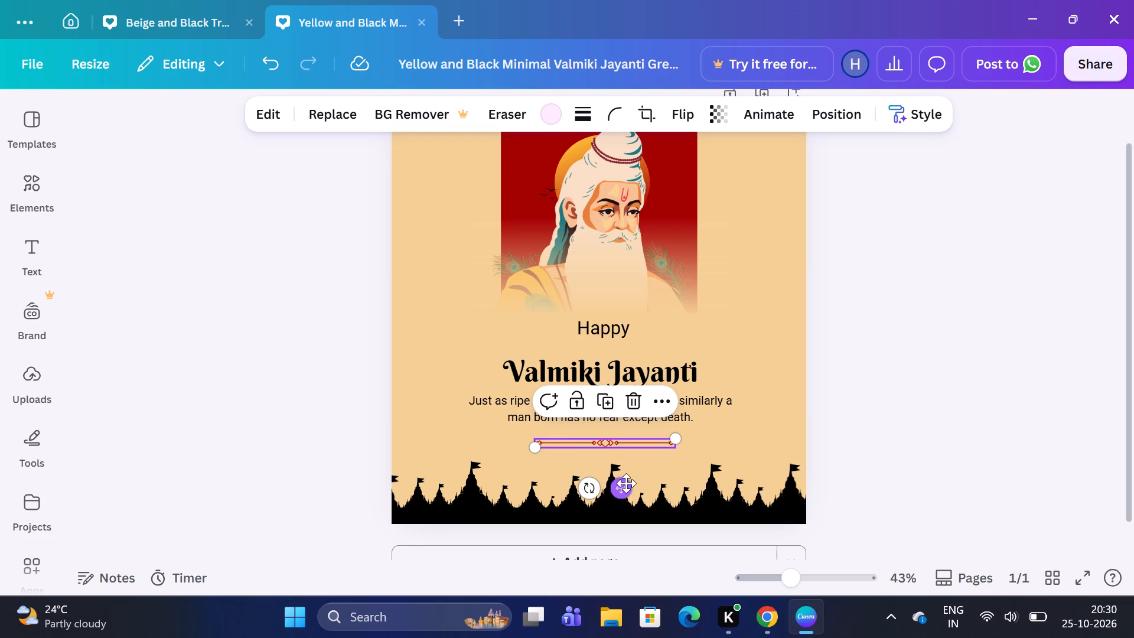
left_click_drag(626, 483, 620, 484)
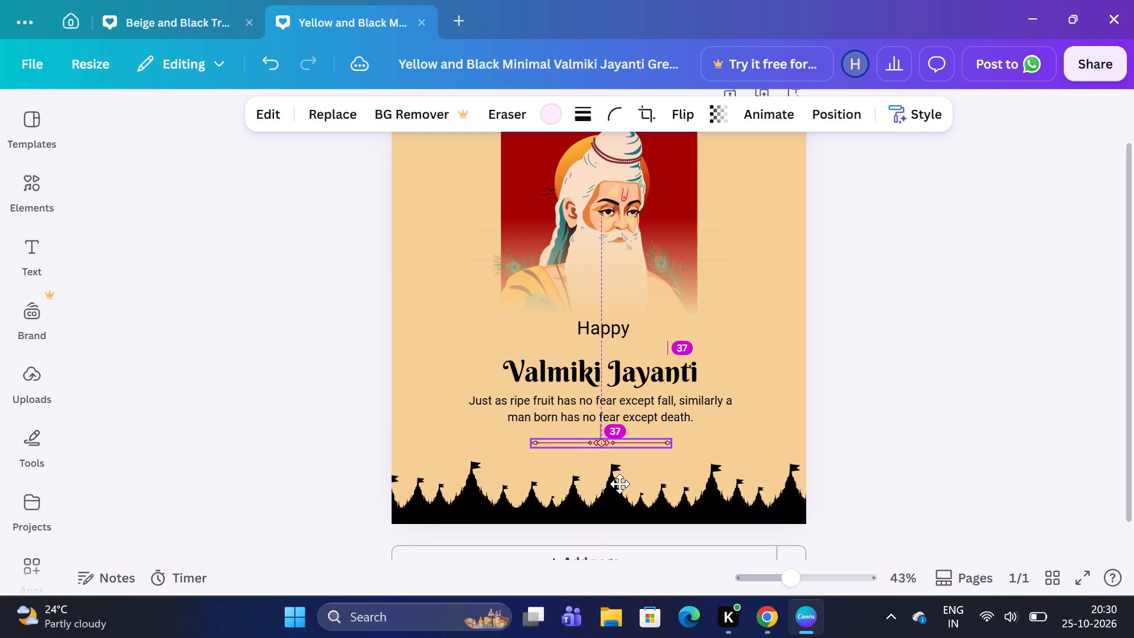
left_click_drag(620, 484, 618, 484)
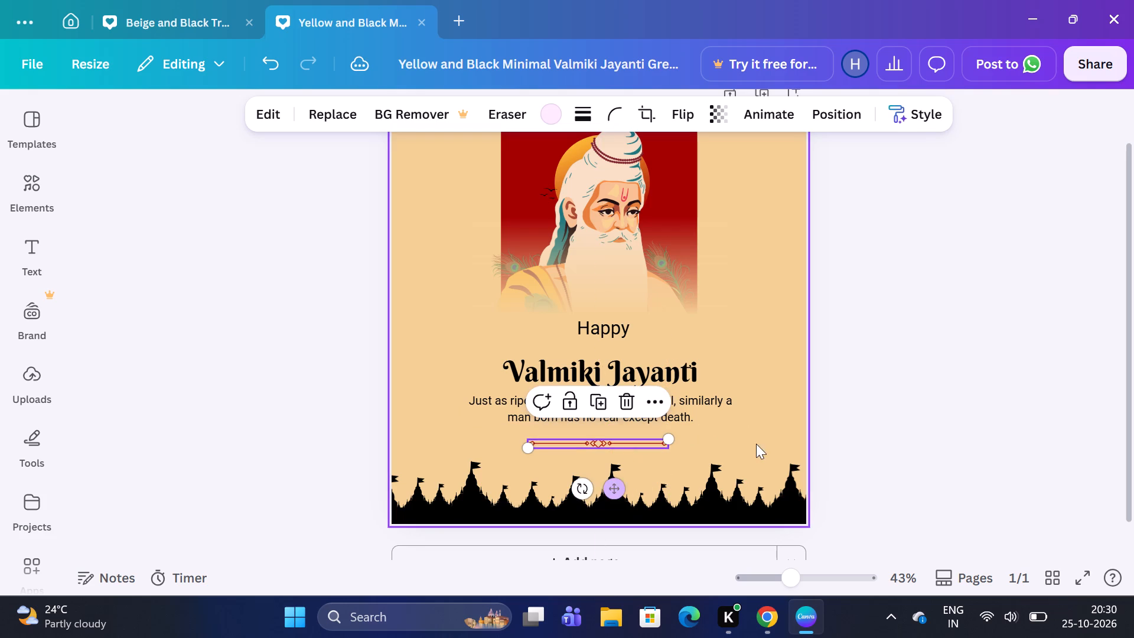
left_click(771, 403)
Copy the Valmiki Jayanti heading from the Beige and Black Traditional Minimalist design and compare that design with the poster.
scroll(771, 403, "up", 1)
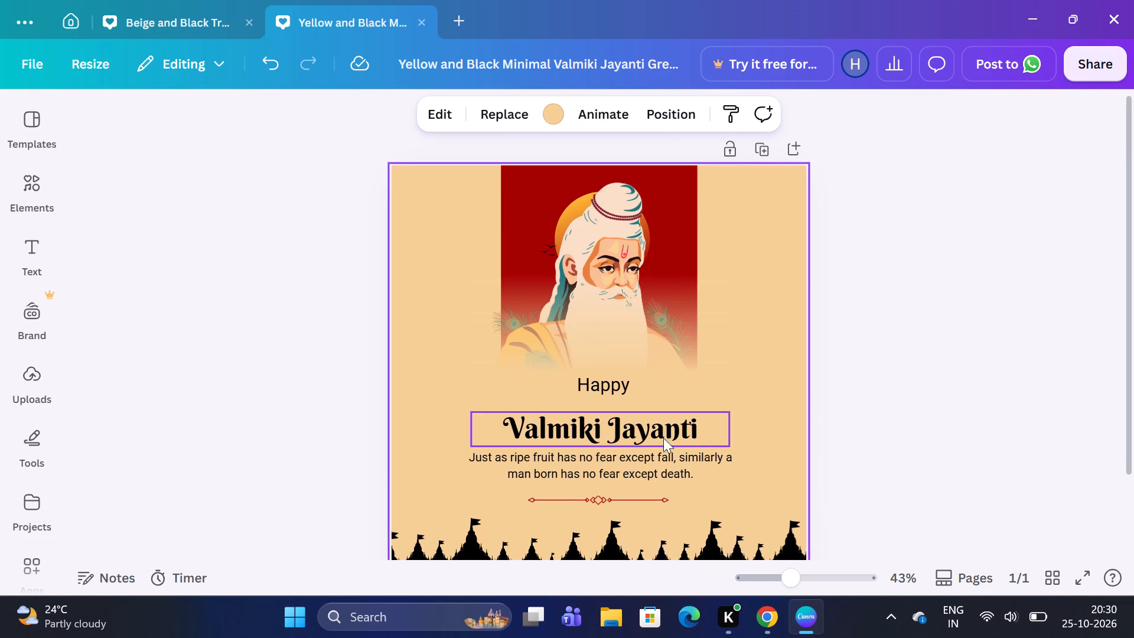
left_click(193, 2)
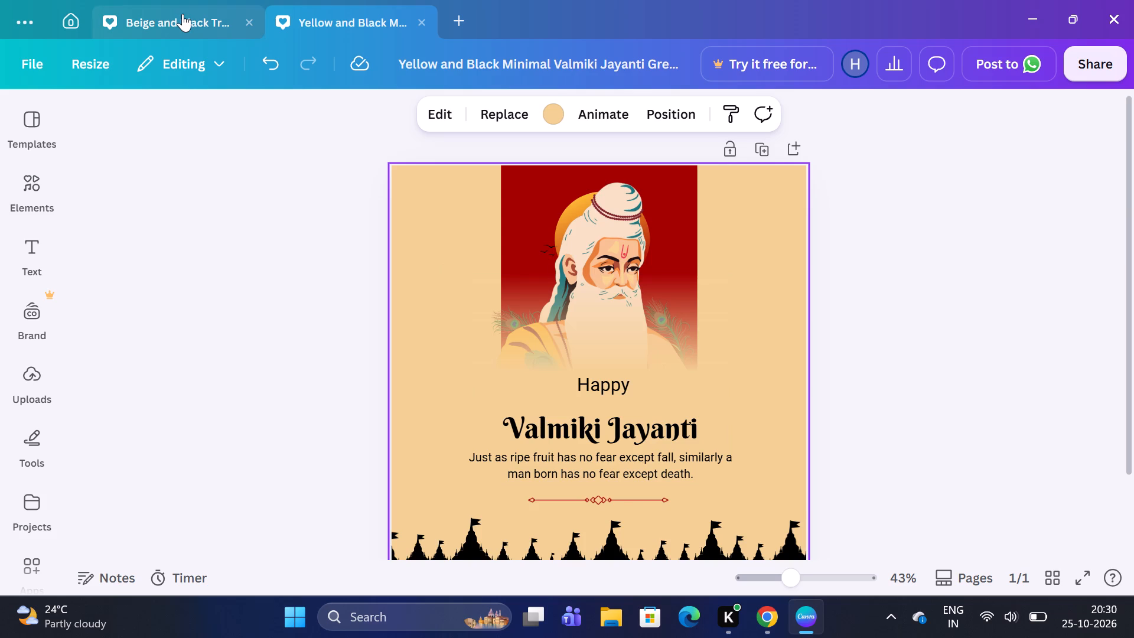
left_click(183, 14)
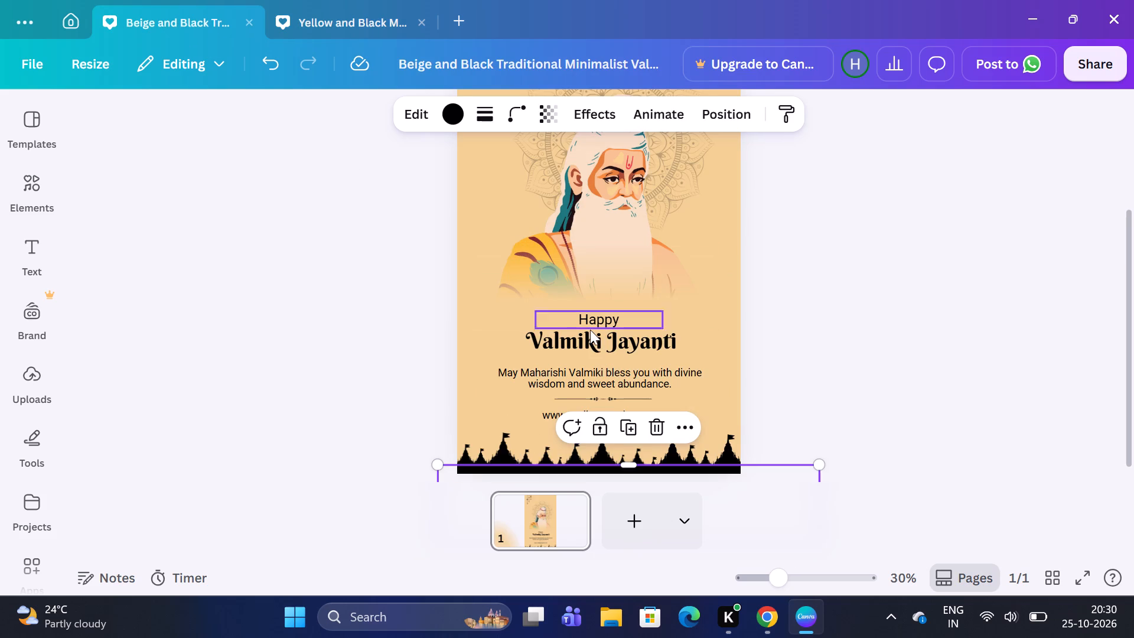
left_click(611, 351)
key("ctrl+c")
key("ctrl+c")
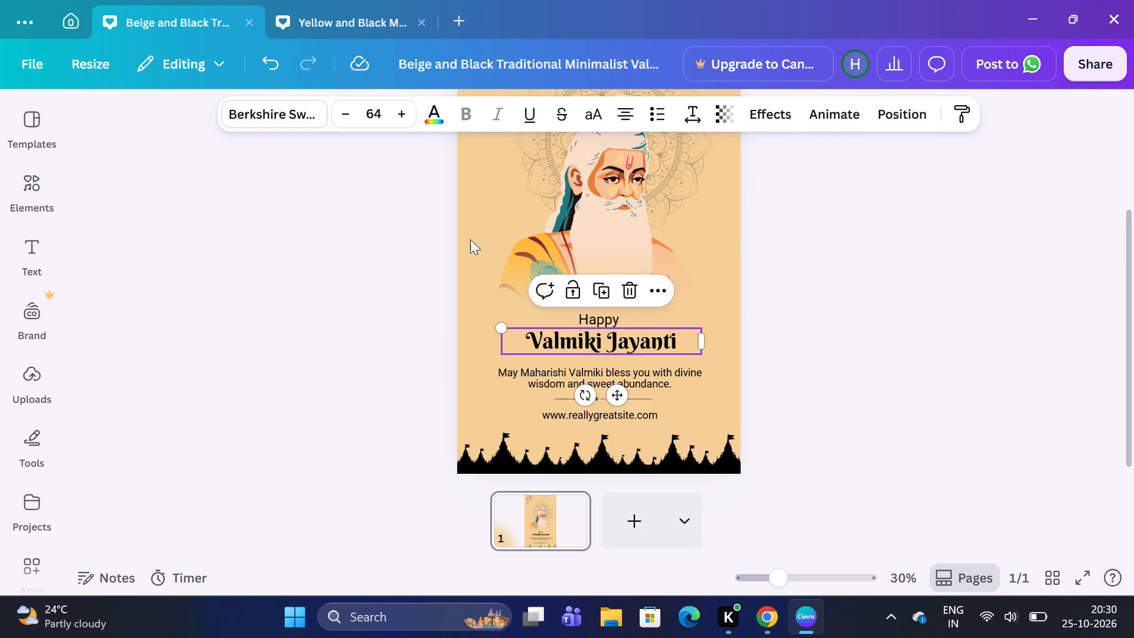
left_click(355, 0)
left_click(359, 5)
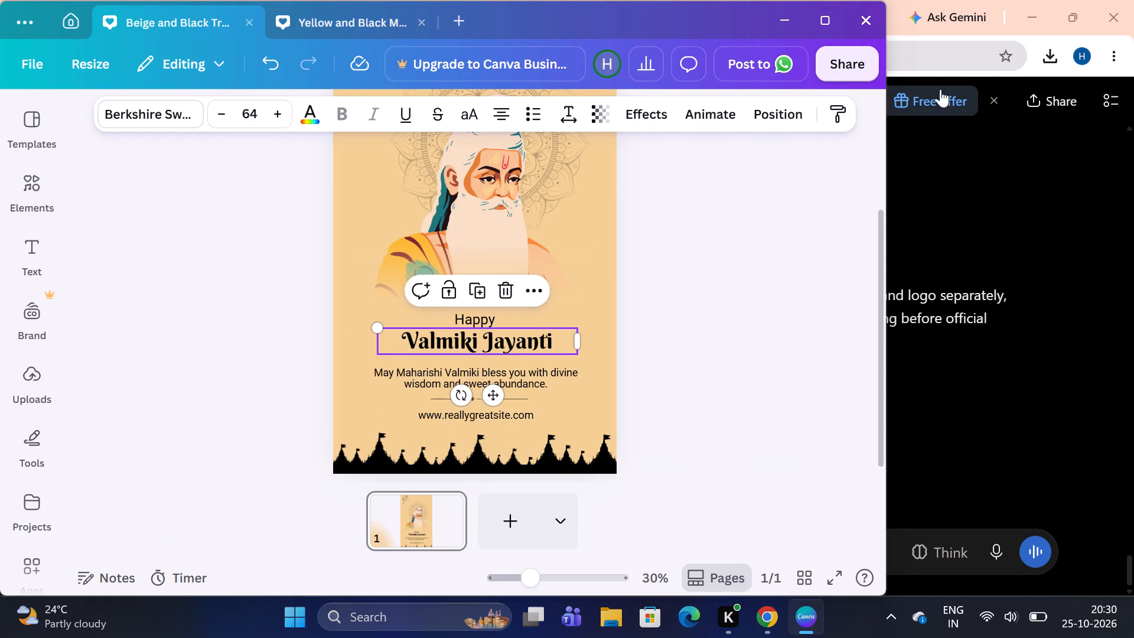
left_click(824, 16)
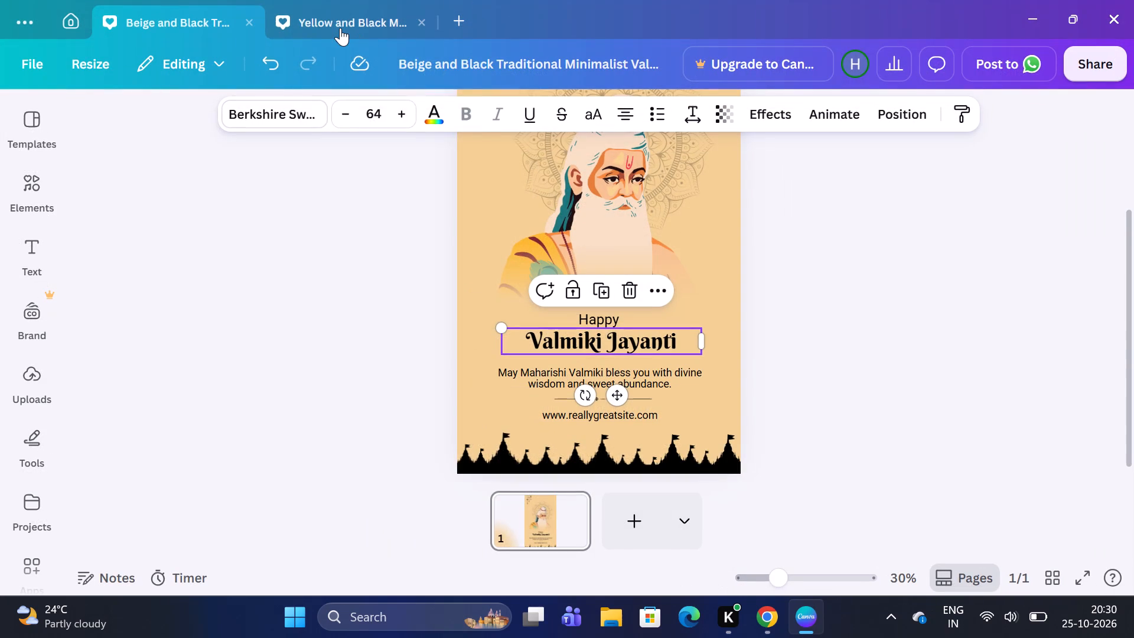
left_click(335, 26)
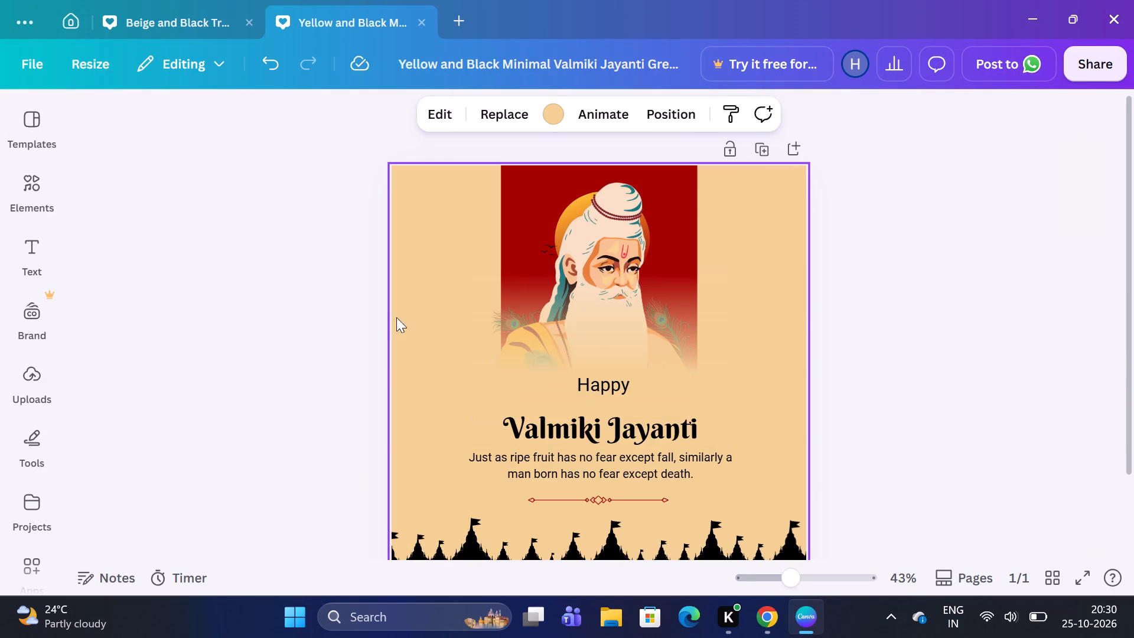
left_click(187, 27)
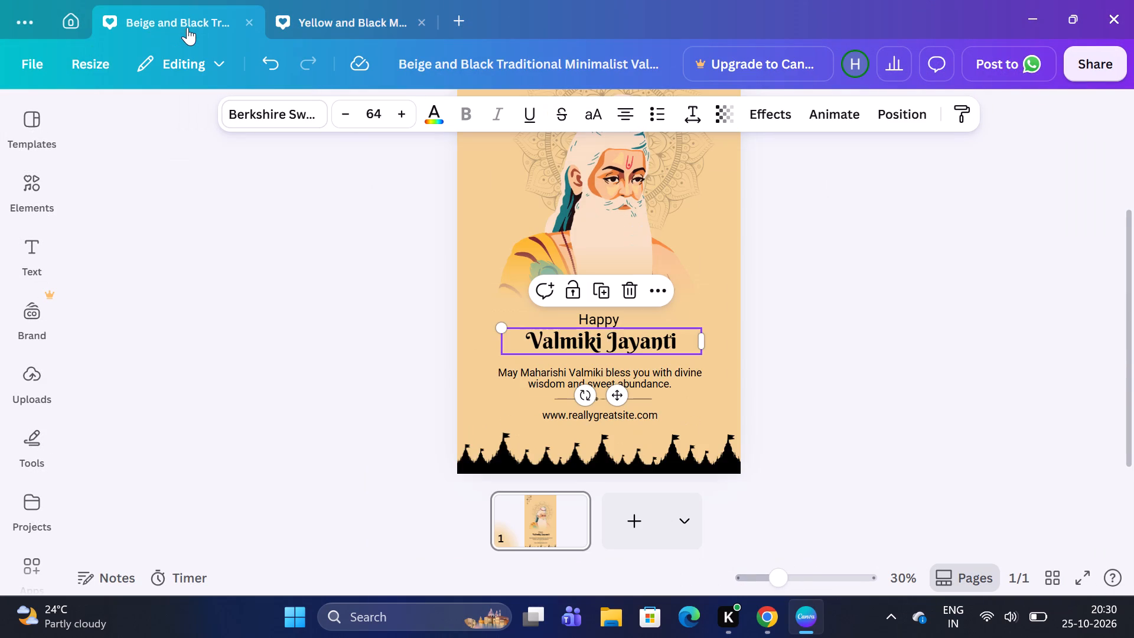
Delete the red panel behind the sage illustration in the Yellow and Black Minimal design.
left_click(323, 19)
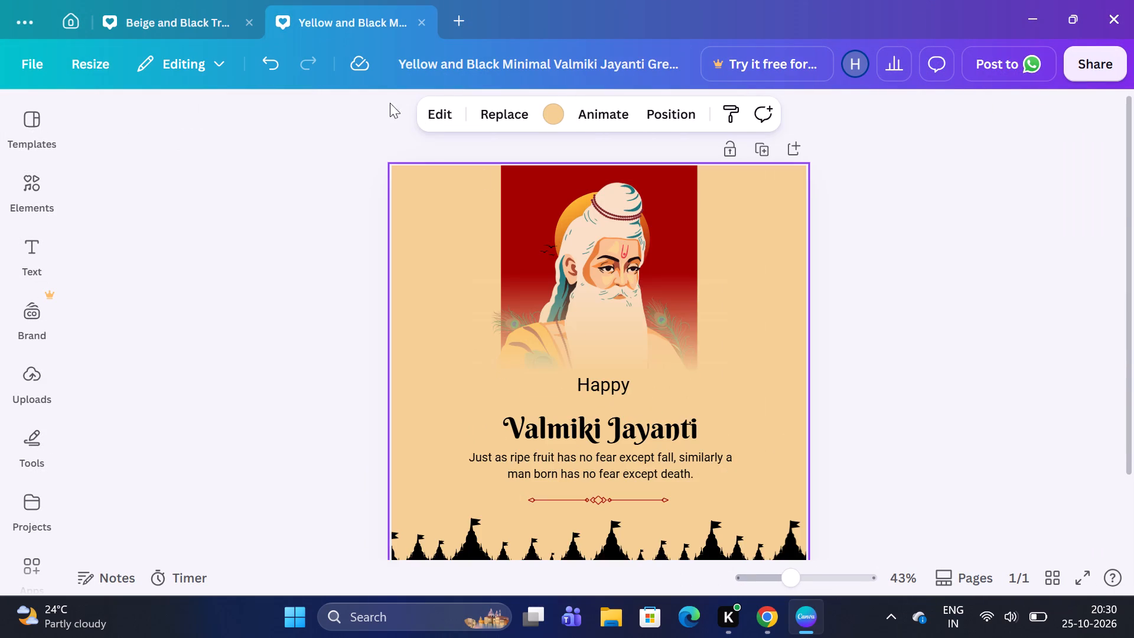
left_click(672, 225)
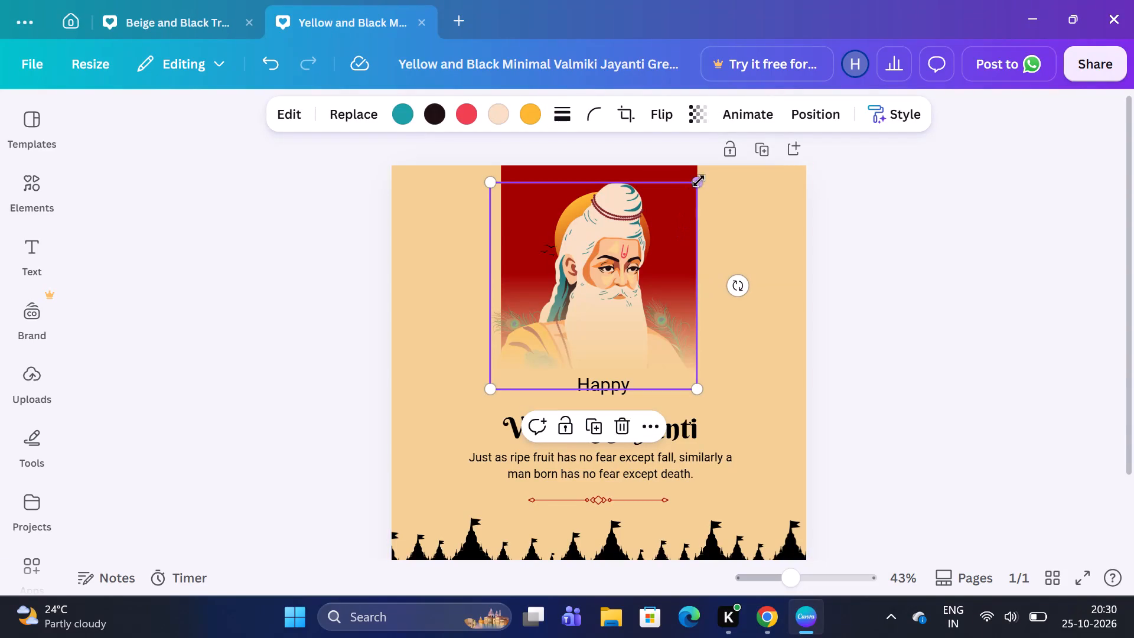
left_click(675, 176)
key("BackSpace")
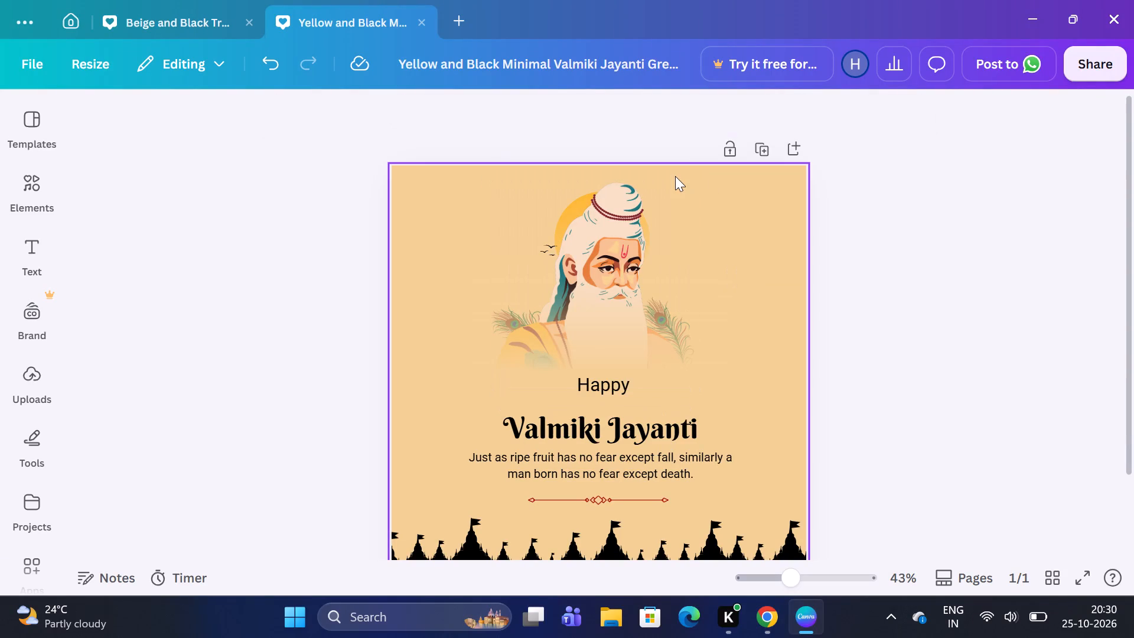
Copy the round mandala from the Beige and Black Traditional design and paste it into the Yellow and Black Minimal poster.
left_click(186, 27)
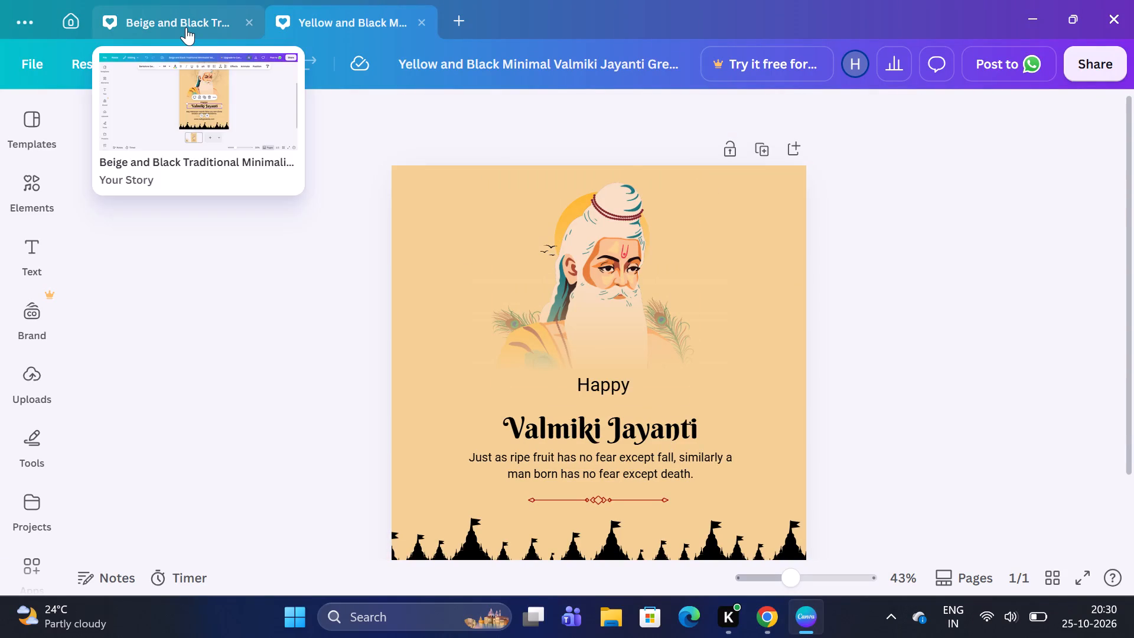
scroll(609, 247, "up", 1)
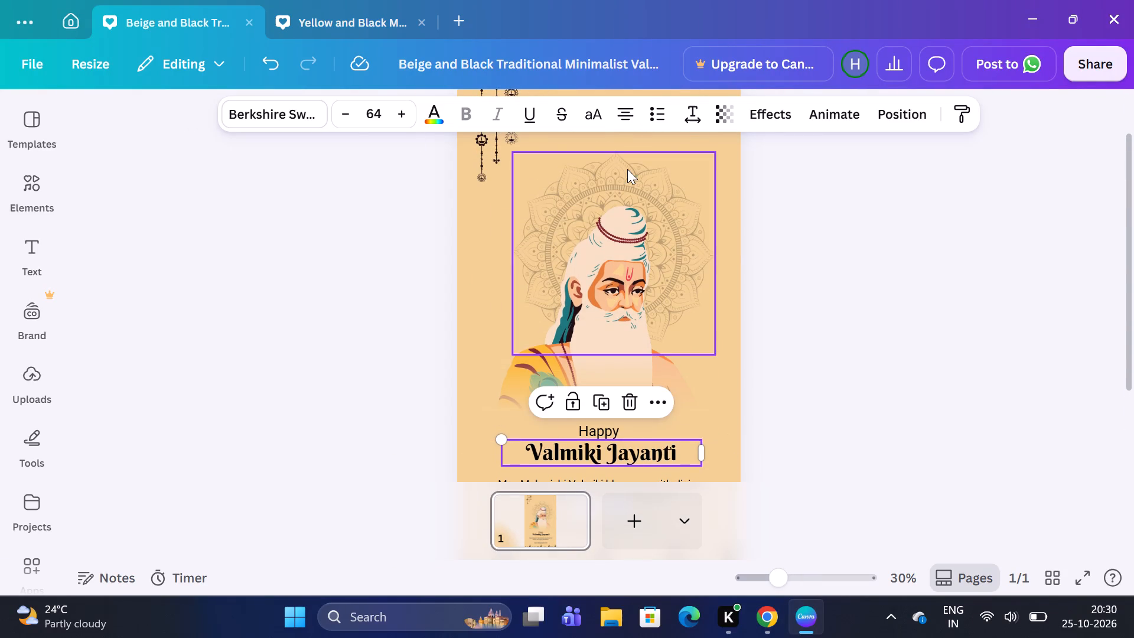
left_click(626, 174)
key("ctrl+c")
key("ctrl+c")
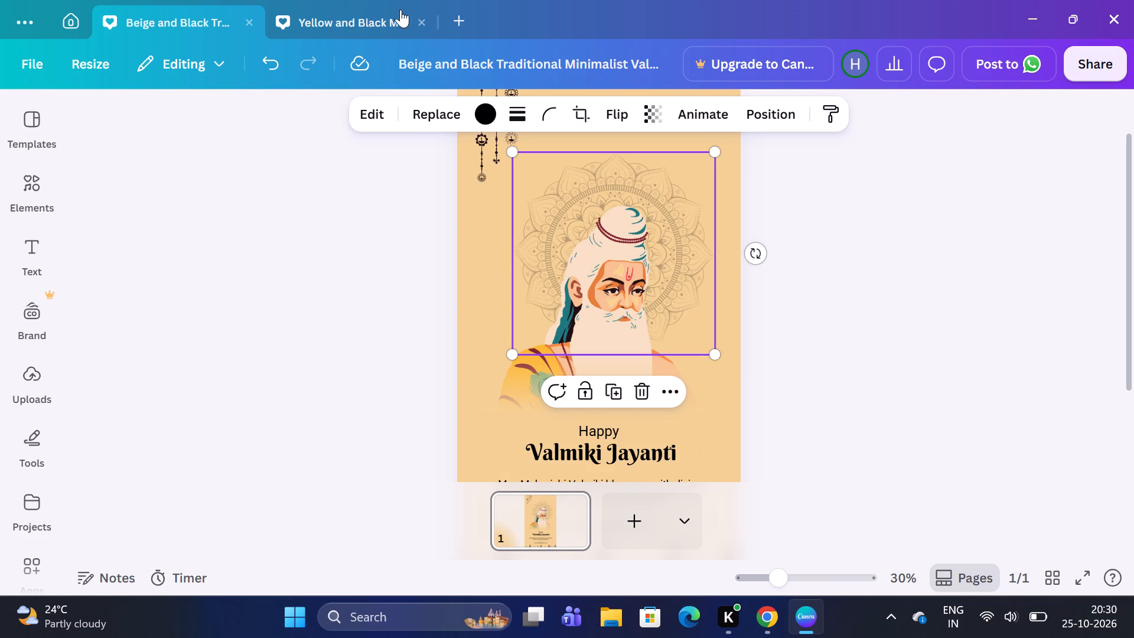
left_click(342, 14)
left_click(491, 213)
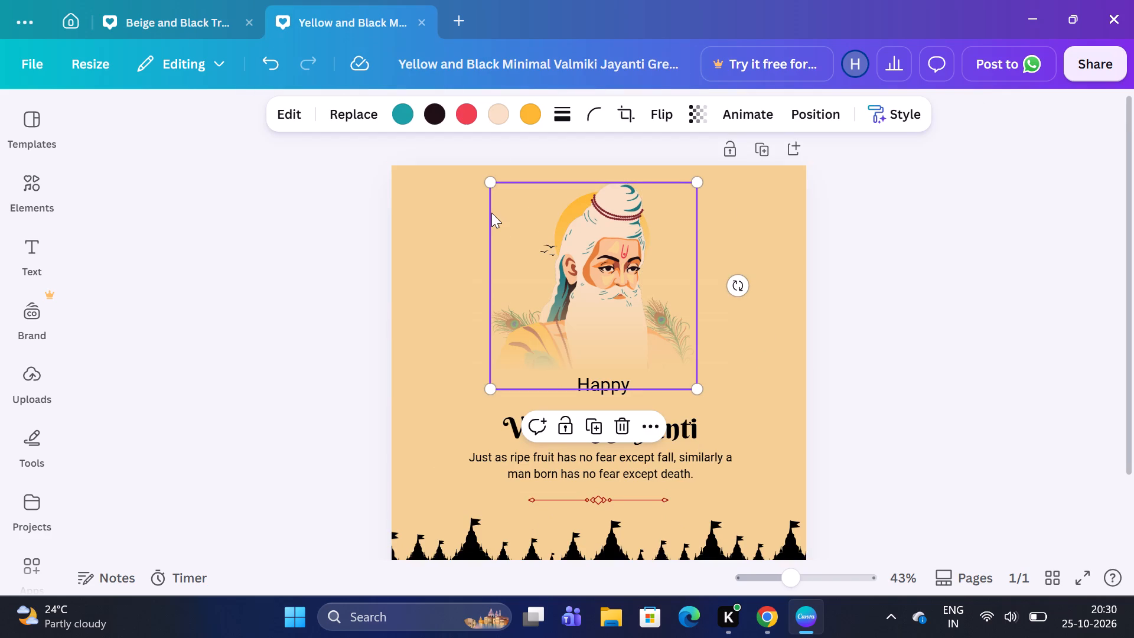
left_click(439, 197)
key("ctrl+v")
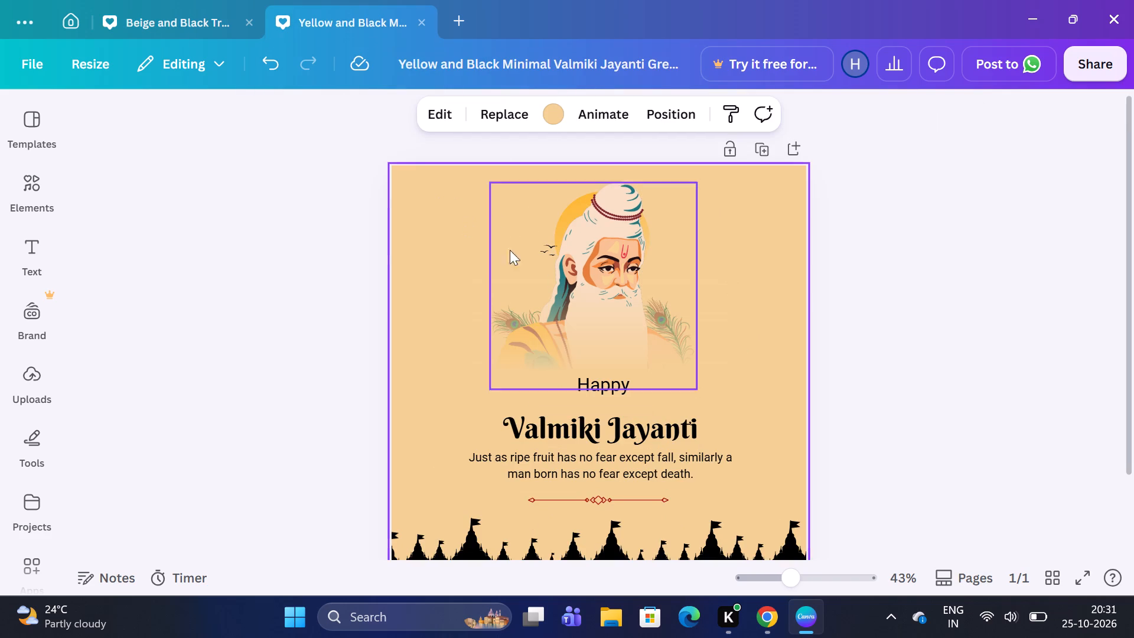
key("ctrl+v")
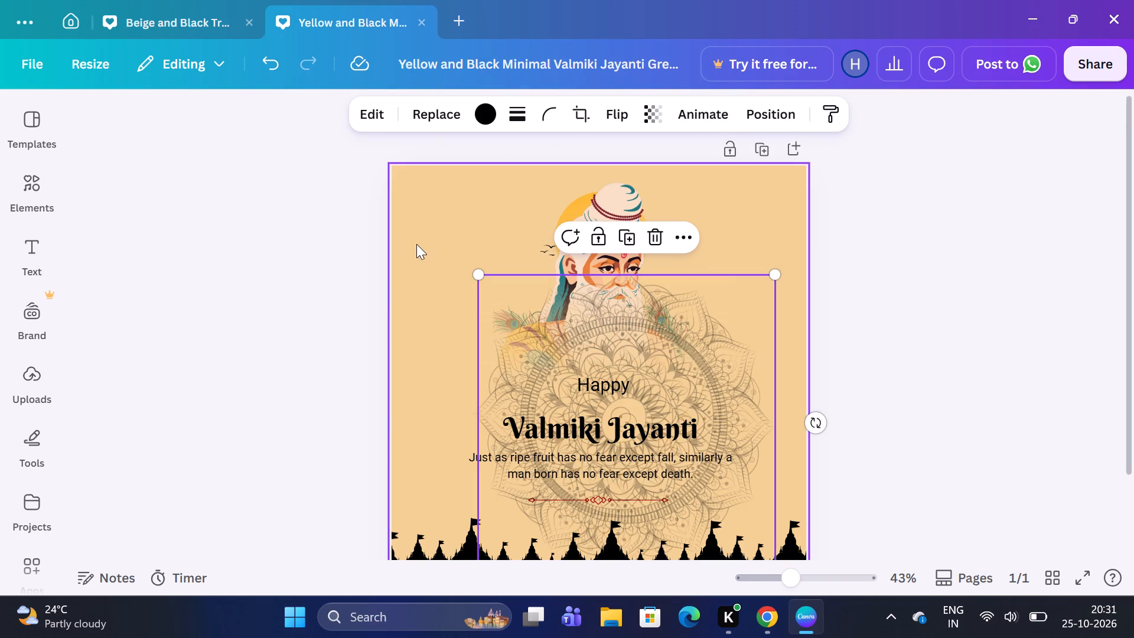
Delete the extra mandala copy and move the remaining one up around the sage illustration, partly beyond the page's top edge.
left_click_drag(649, 375, 653, 286)
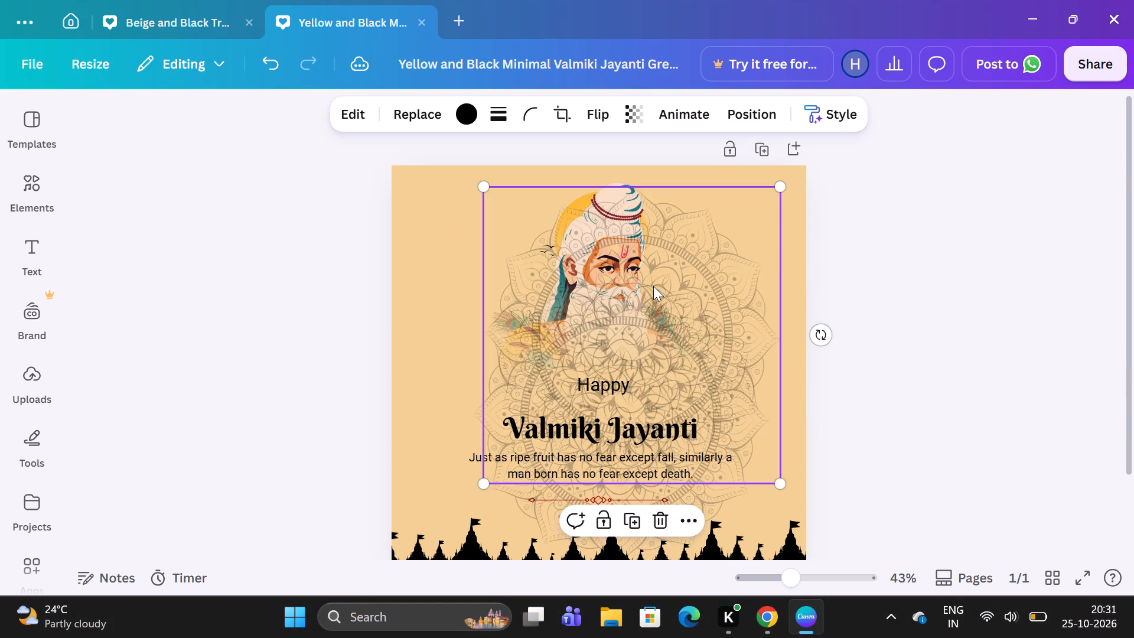
key("BackSpace")
left_click_drag(650, 343, 634, 189)
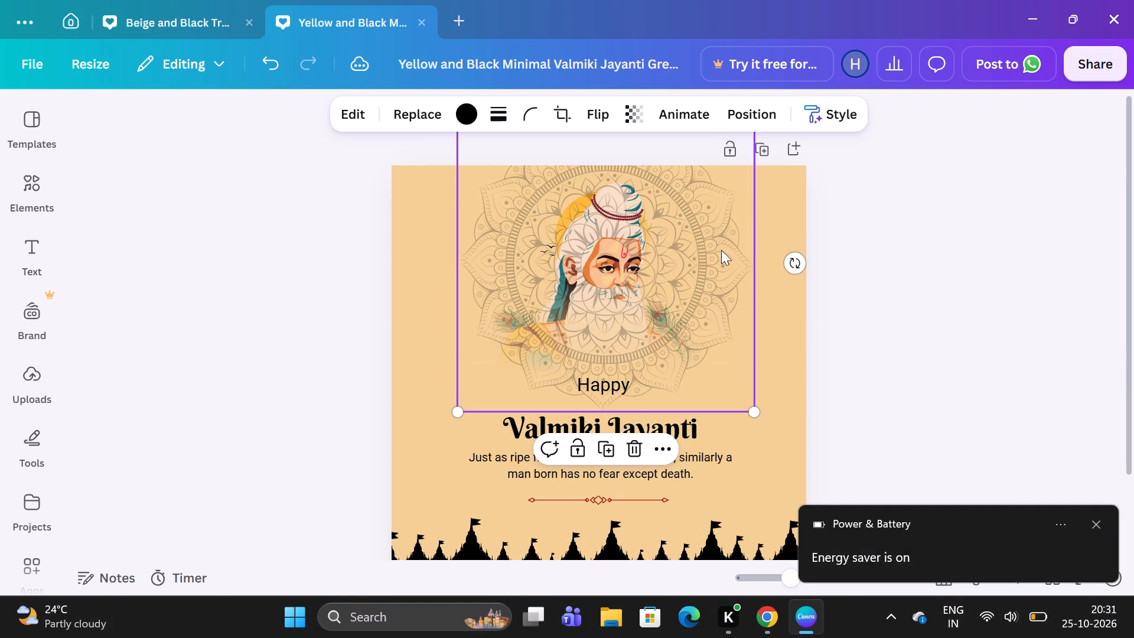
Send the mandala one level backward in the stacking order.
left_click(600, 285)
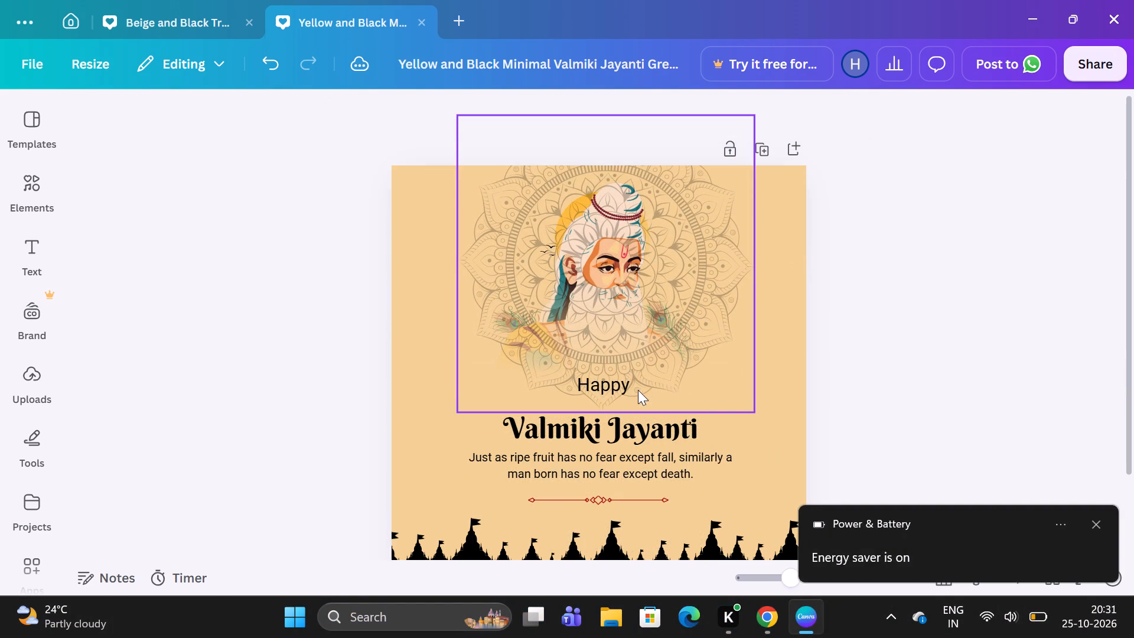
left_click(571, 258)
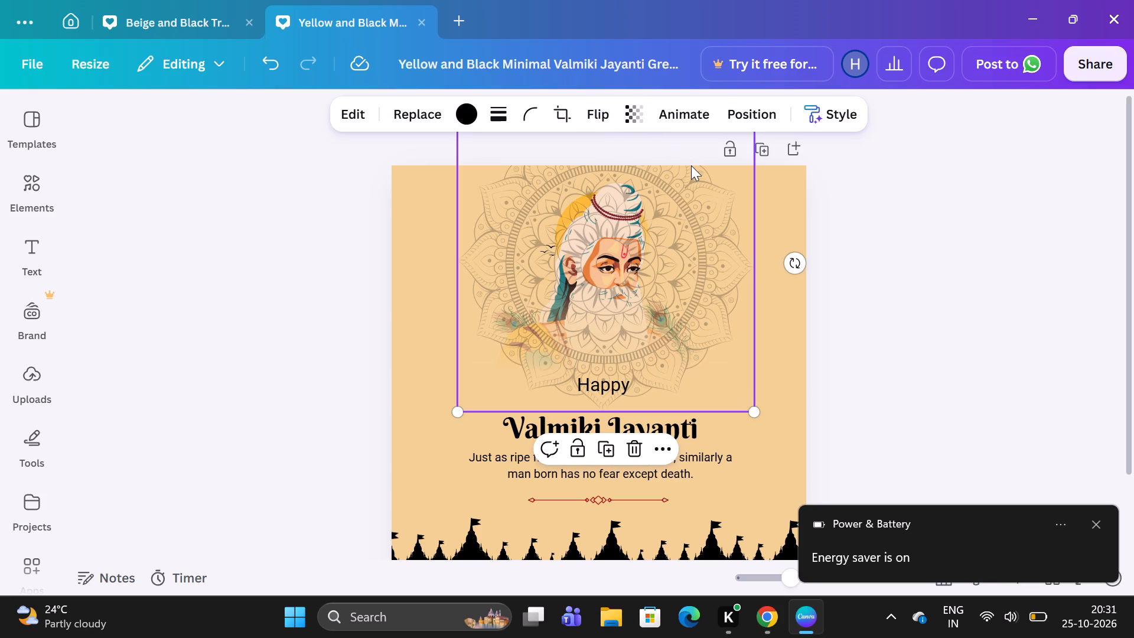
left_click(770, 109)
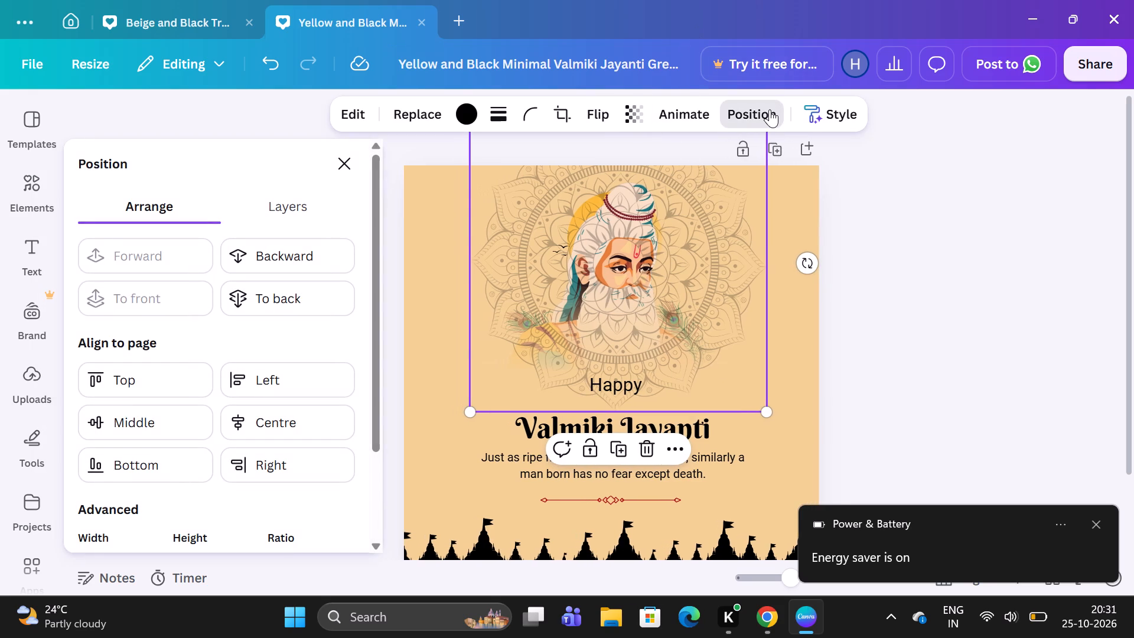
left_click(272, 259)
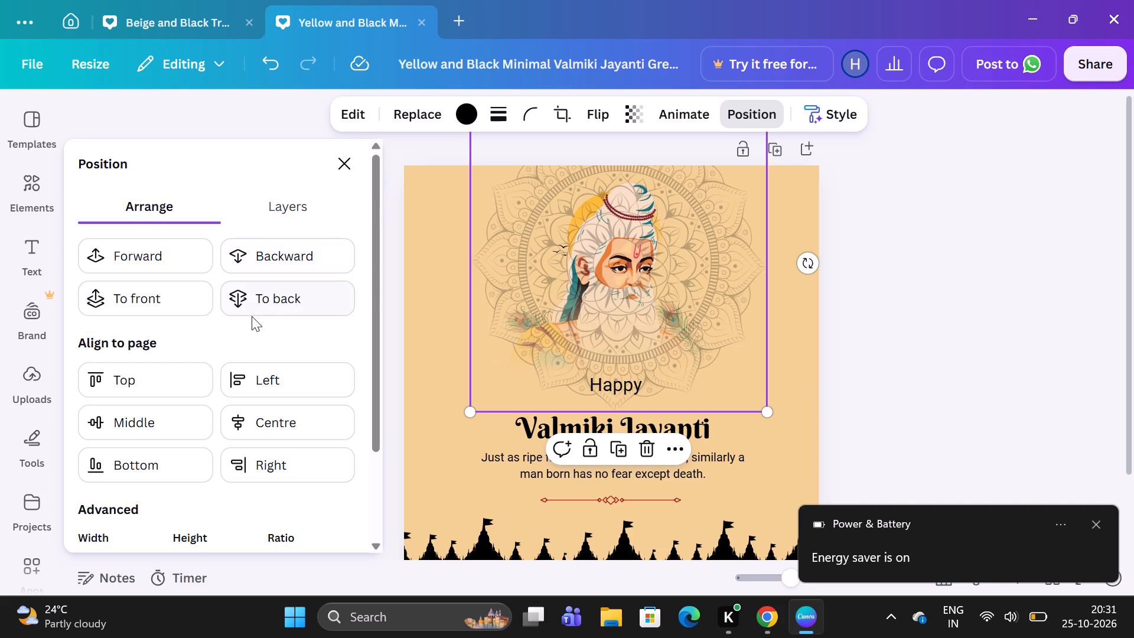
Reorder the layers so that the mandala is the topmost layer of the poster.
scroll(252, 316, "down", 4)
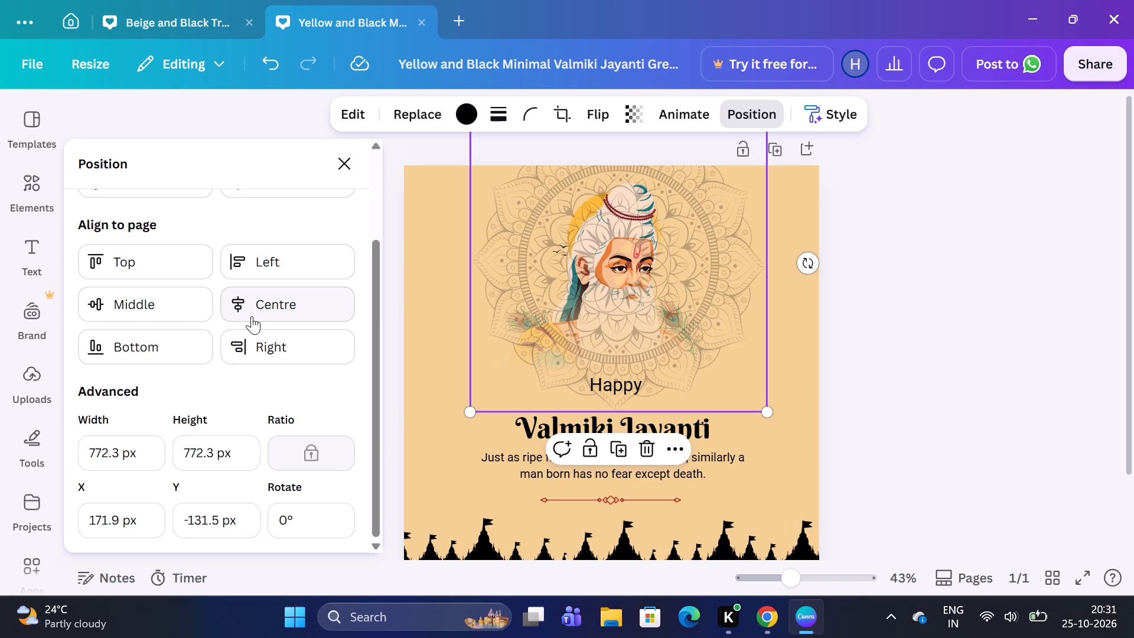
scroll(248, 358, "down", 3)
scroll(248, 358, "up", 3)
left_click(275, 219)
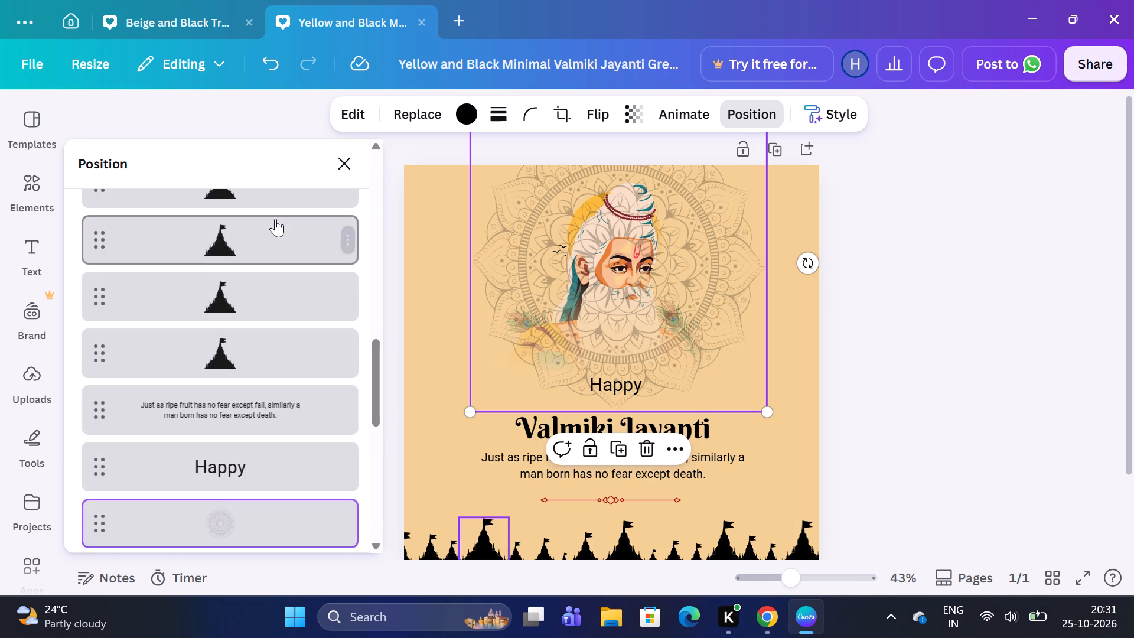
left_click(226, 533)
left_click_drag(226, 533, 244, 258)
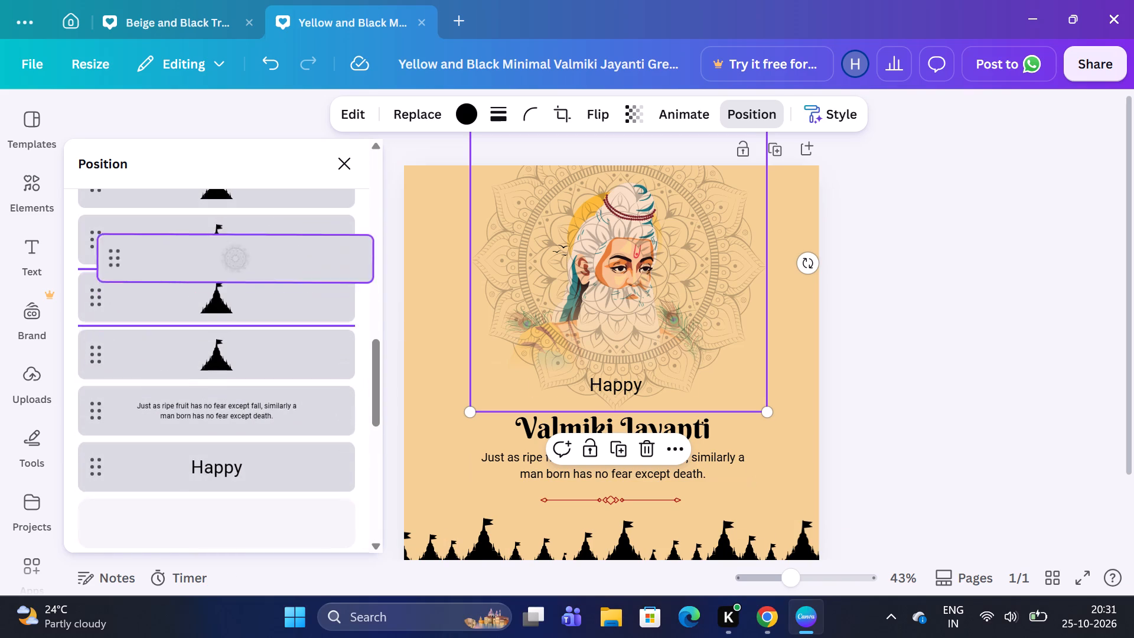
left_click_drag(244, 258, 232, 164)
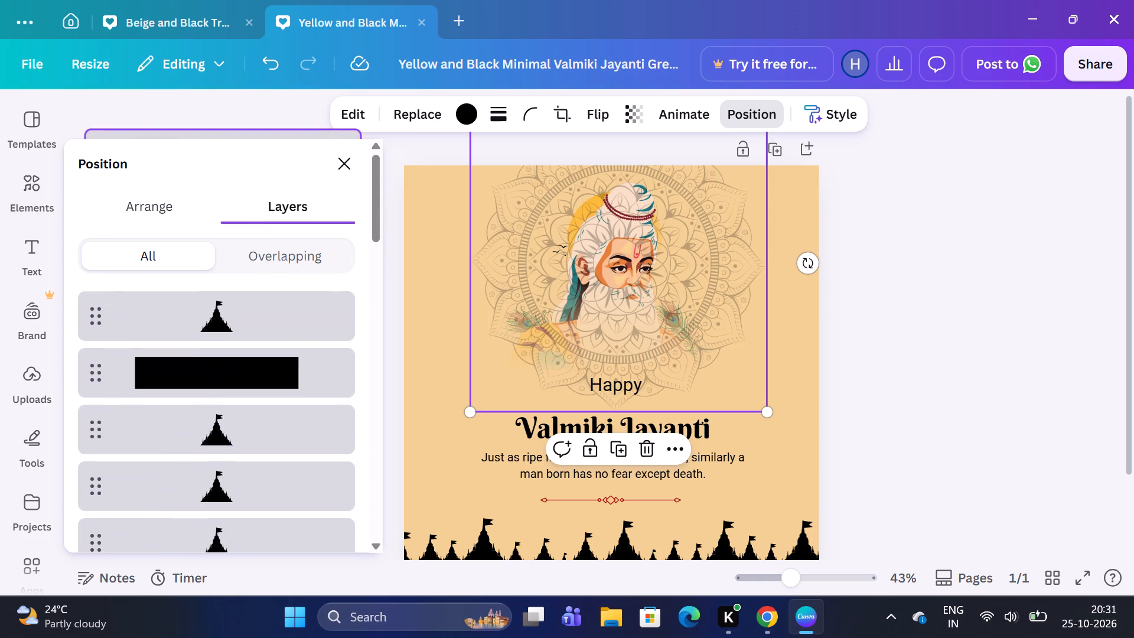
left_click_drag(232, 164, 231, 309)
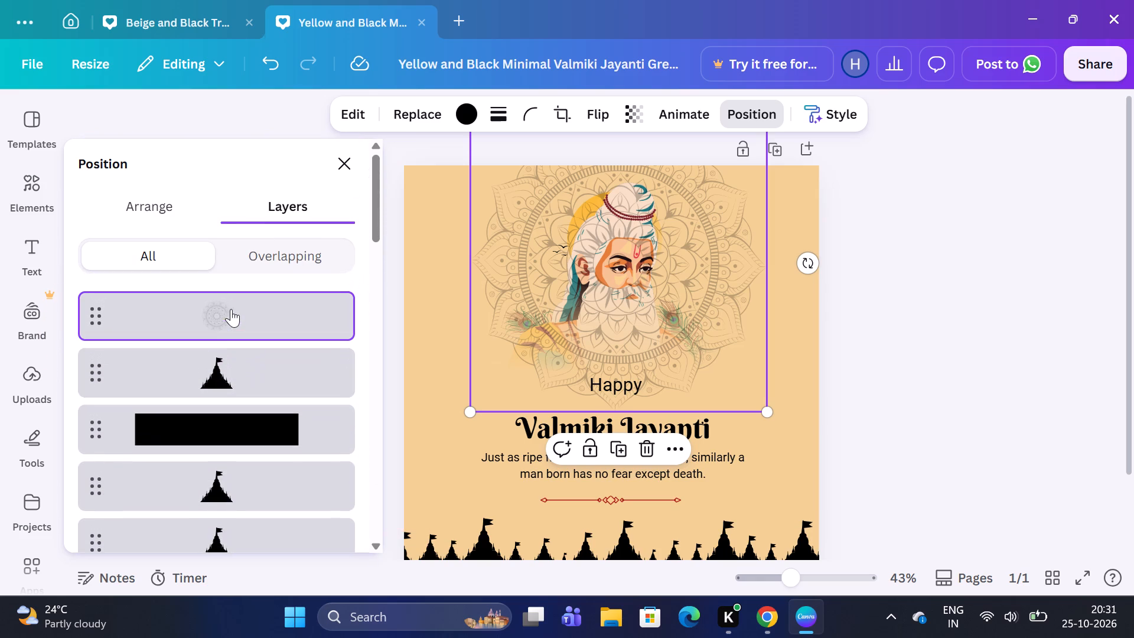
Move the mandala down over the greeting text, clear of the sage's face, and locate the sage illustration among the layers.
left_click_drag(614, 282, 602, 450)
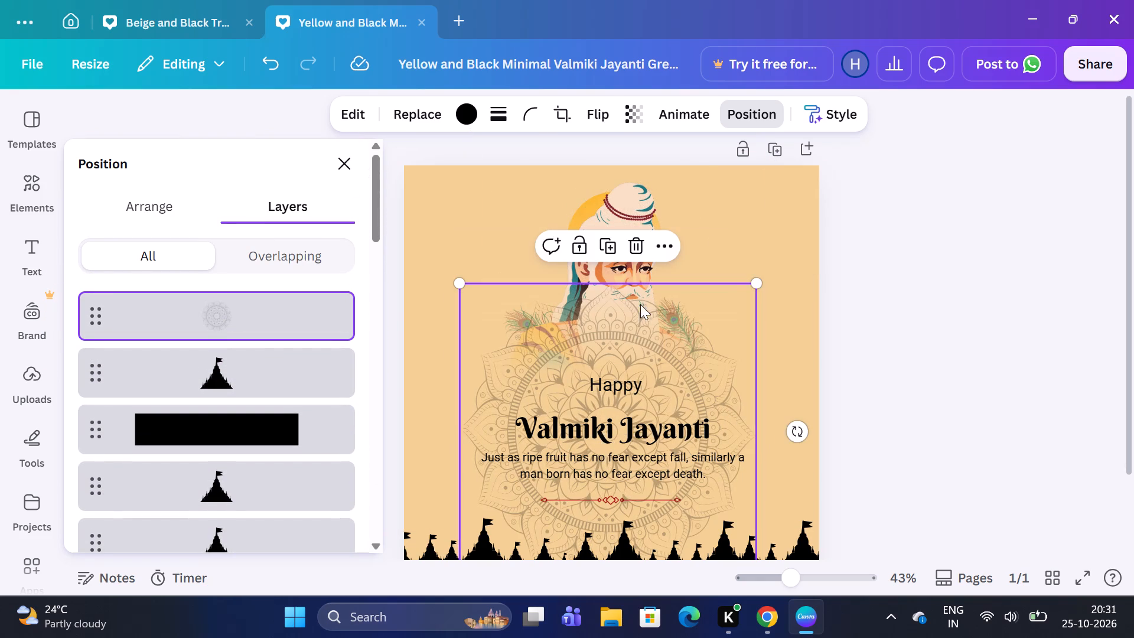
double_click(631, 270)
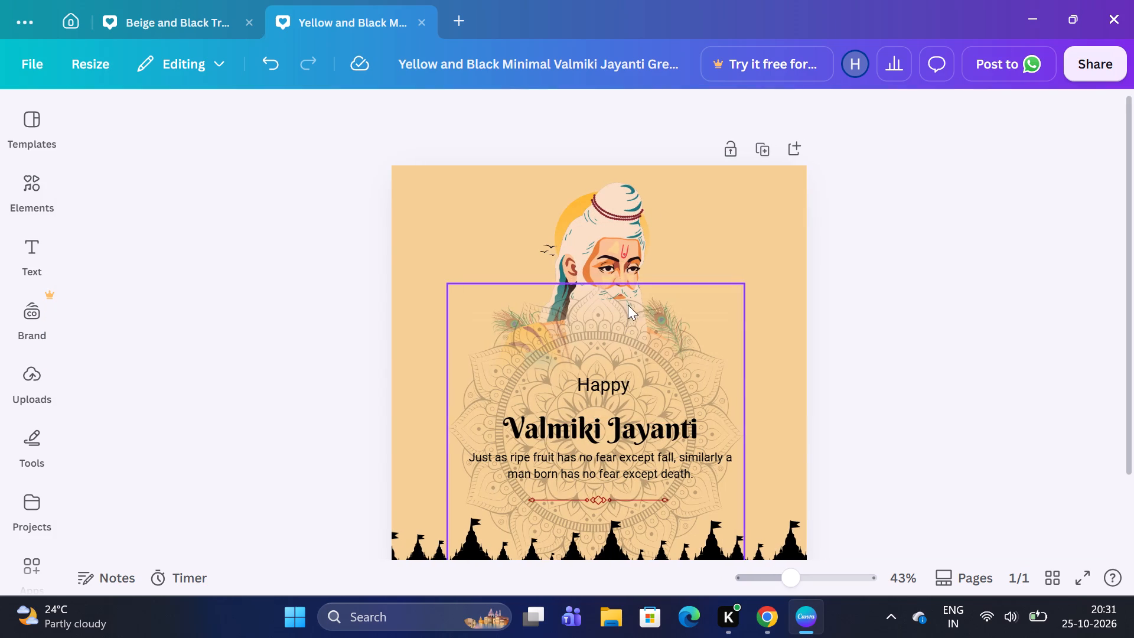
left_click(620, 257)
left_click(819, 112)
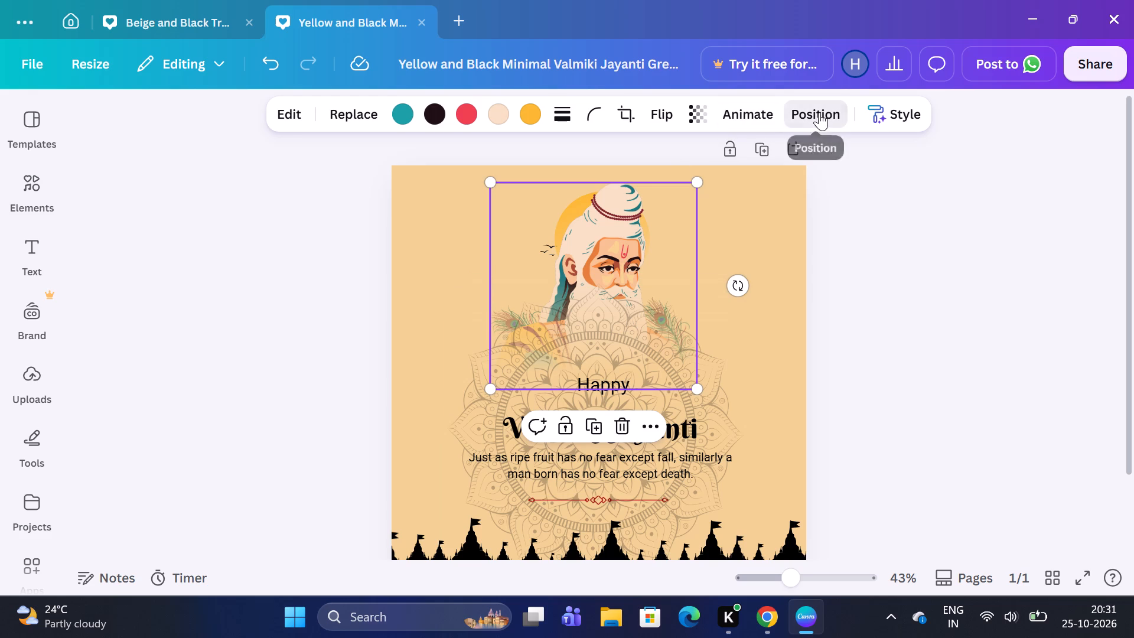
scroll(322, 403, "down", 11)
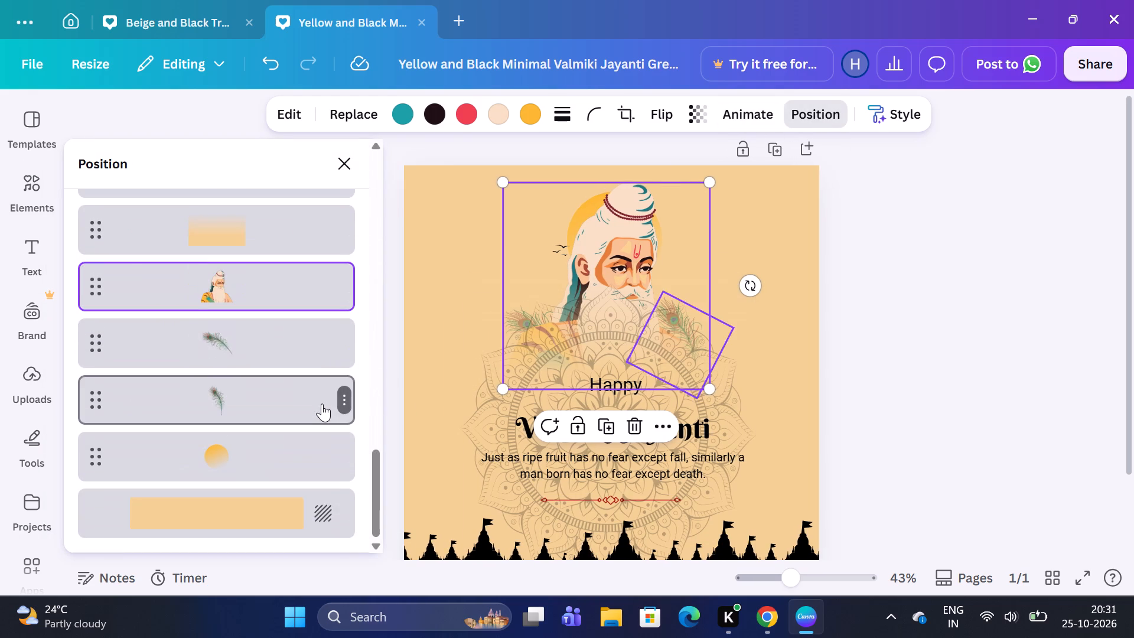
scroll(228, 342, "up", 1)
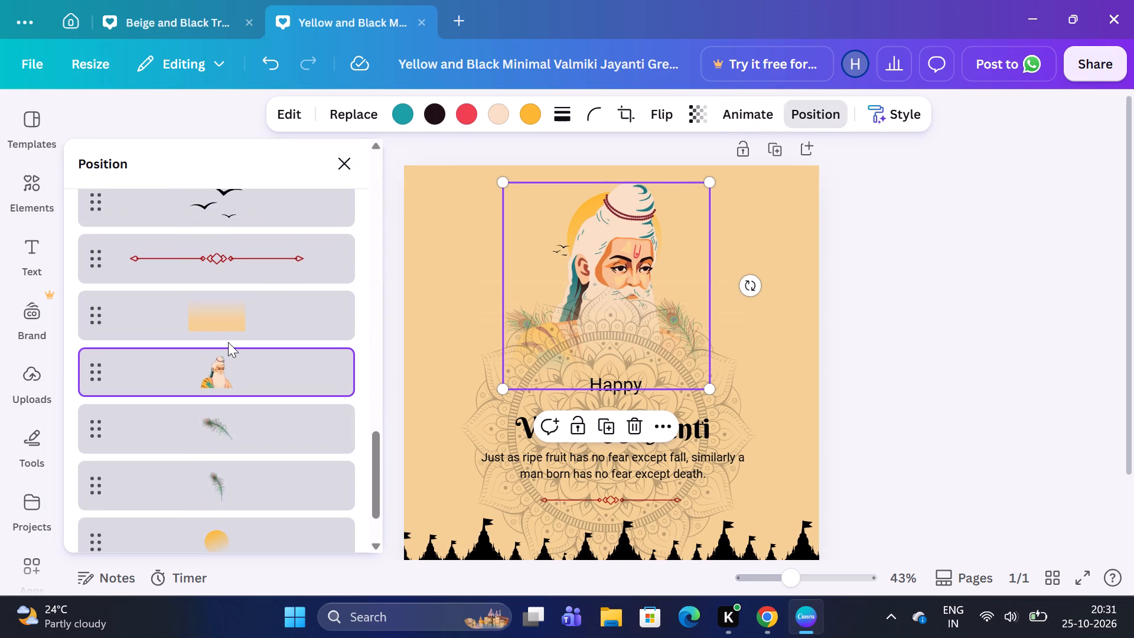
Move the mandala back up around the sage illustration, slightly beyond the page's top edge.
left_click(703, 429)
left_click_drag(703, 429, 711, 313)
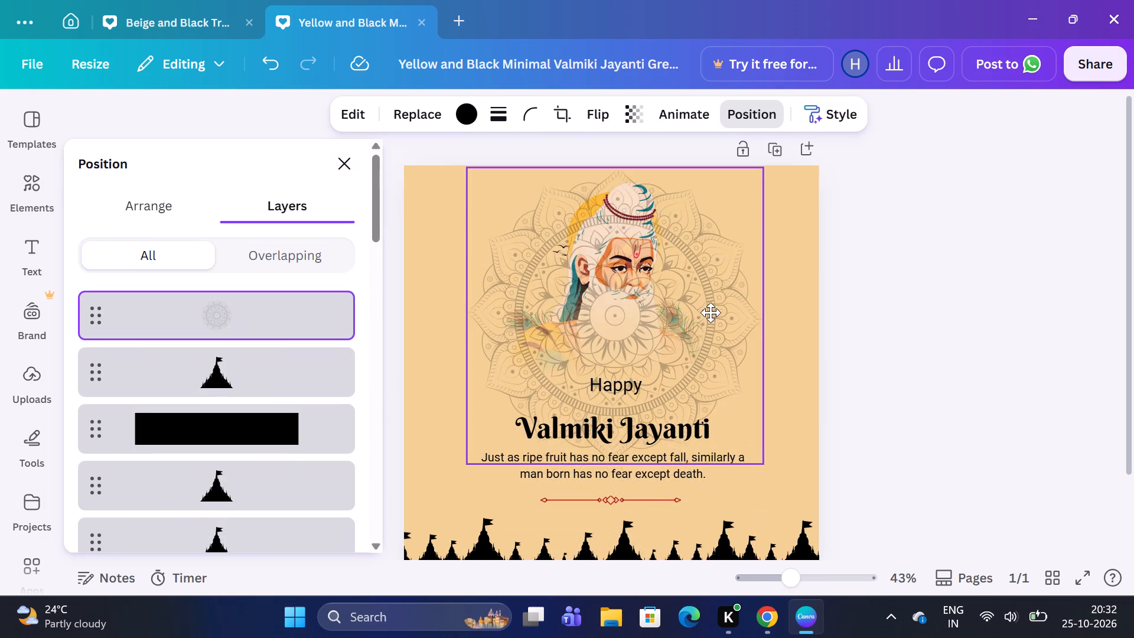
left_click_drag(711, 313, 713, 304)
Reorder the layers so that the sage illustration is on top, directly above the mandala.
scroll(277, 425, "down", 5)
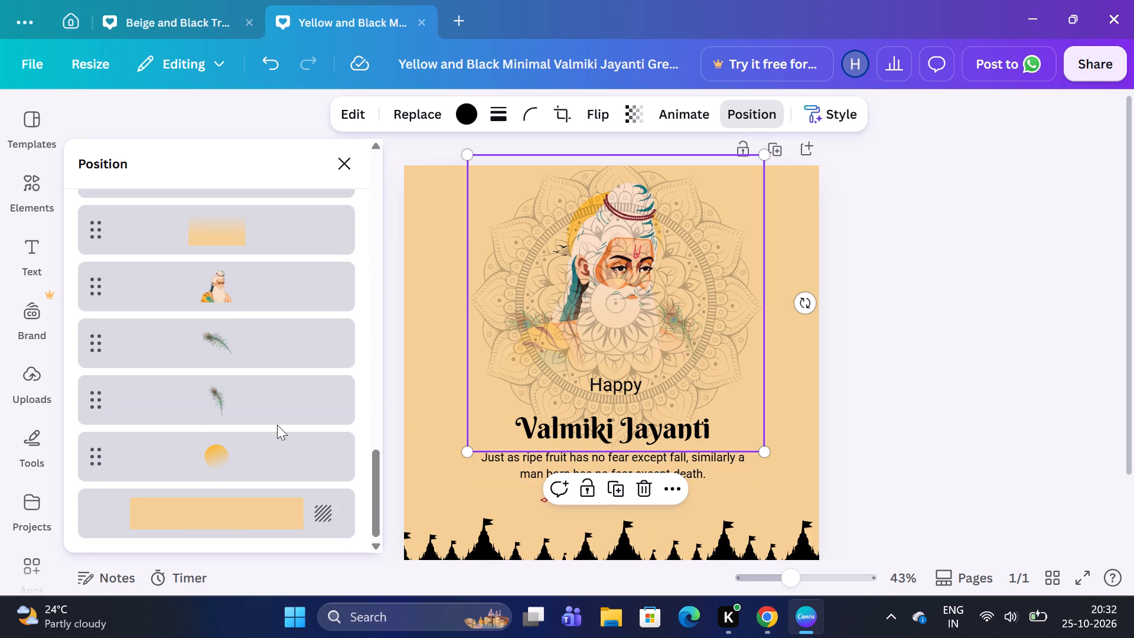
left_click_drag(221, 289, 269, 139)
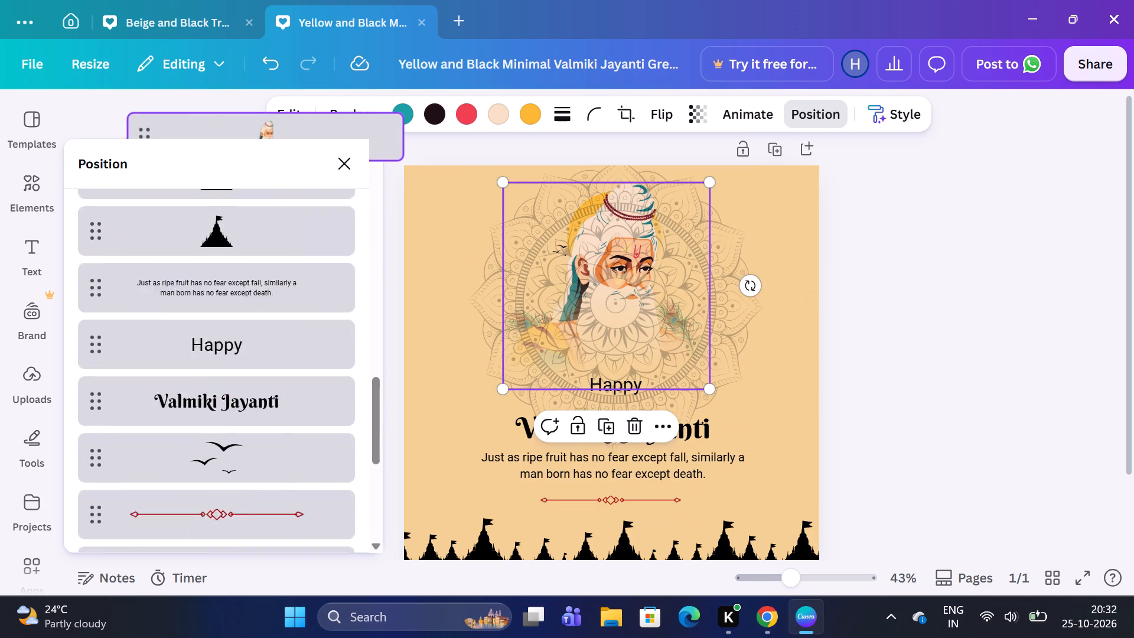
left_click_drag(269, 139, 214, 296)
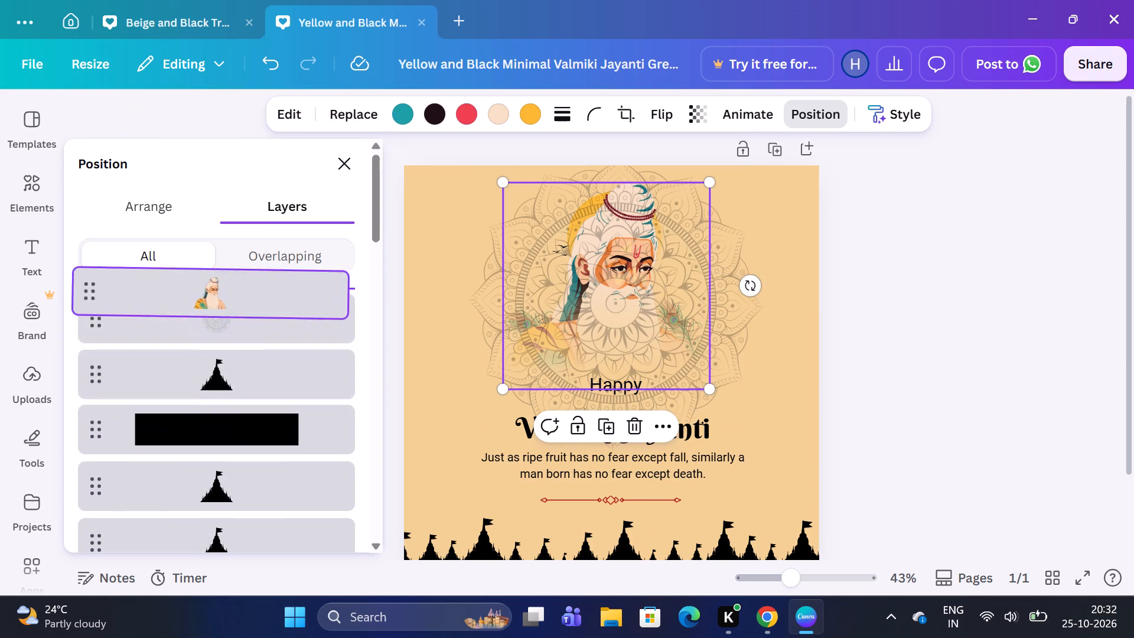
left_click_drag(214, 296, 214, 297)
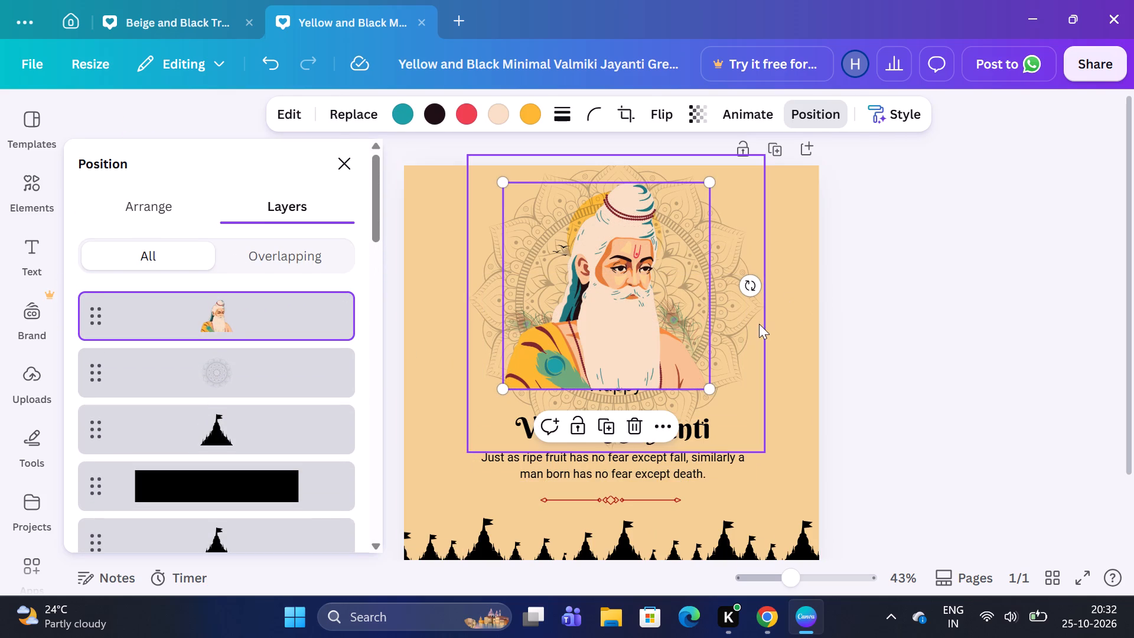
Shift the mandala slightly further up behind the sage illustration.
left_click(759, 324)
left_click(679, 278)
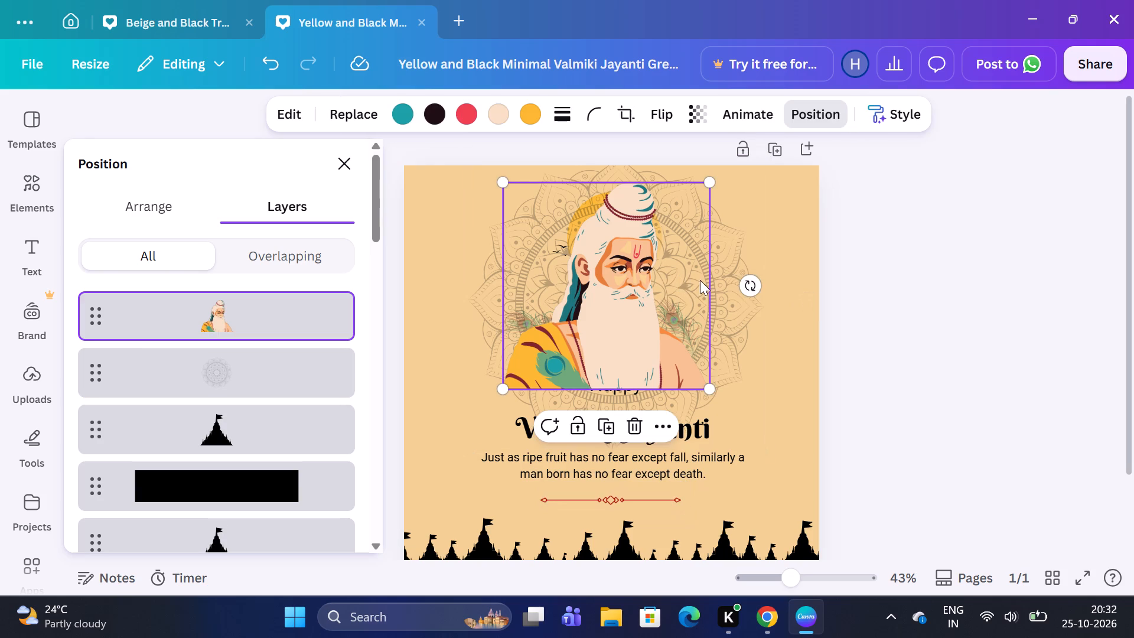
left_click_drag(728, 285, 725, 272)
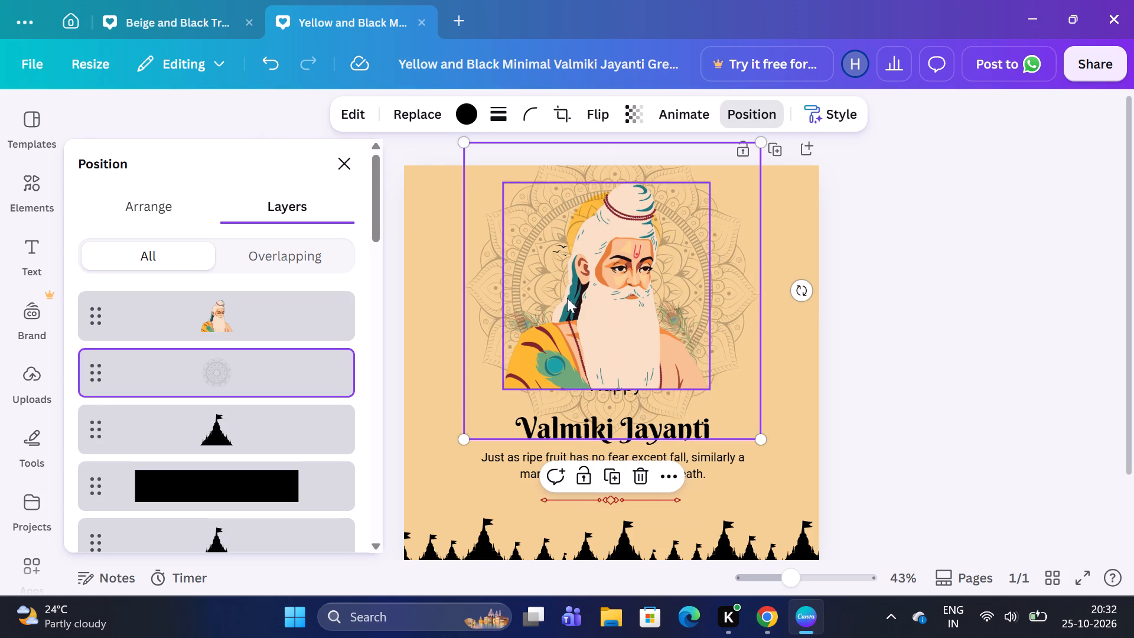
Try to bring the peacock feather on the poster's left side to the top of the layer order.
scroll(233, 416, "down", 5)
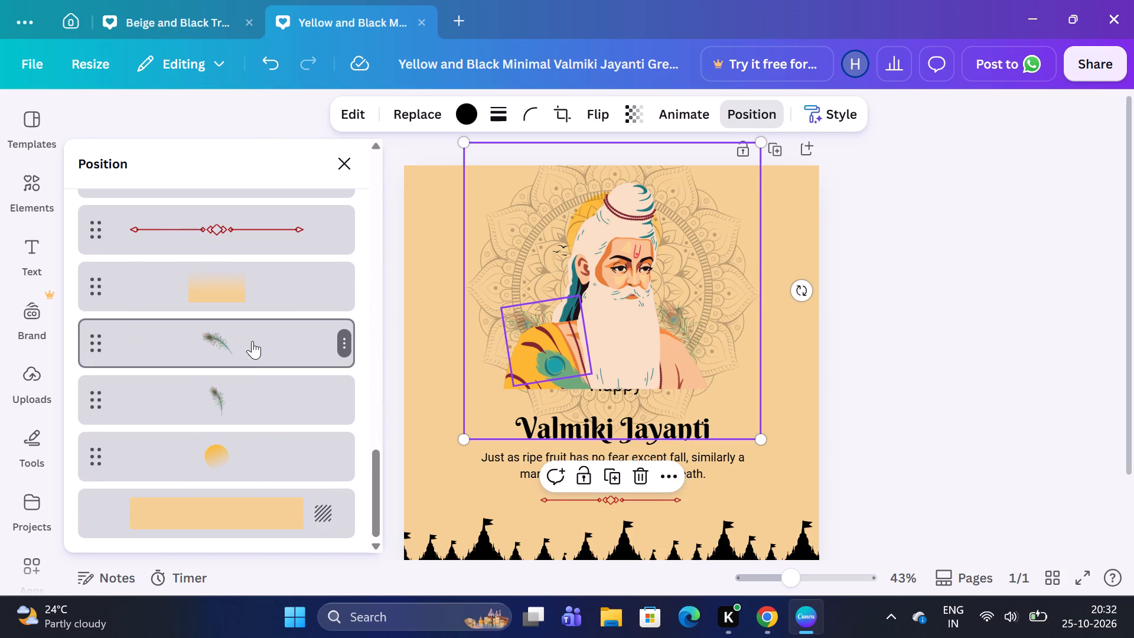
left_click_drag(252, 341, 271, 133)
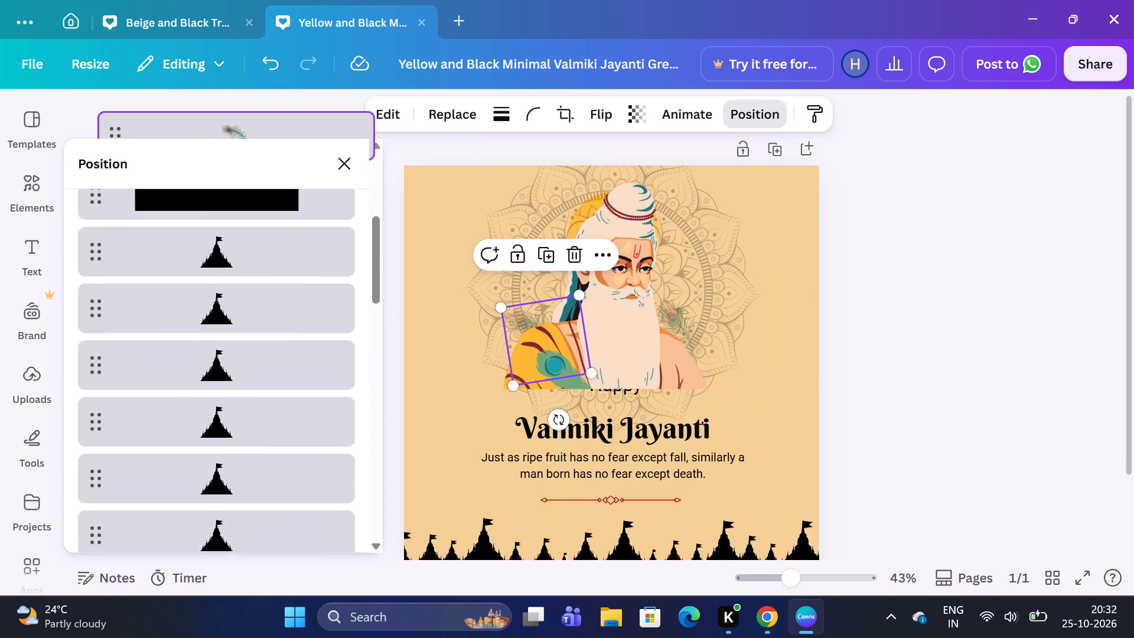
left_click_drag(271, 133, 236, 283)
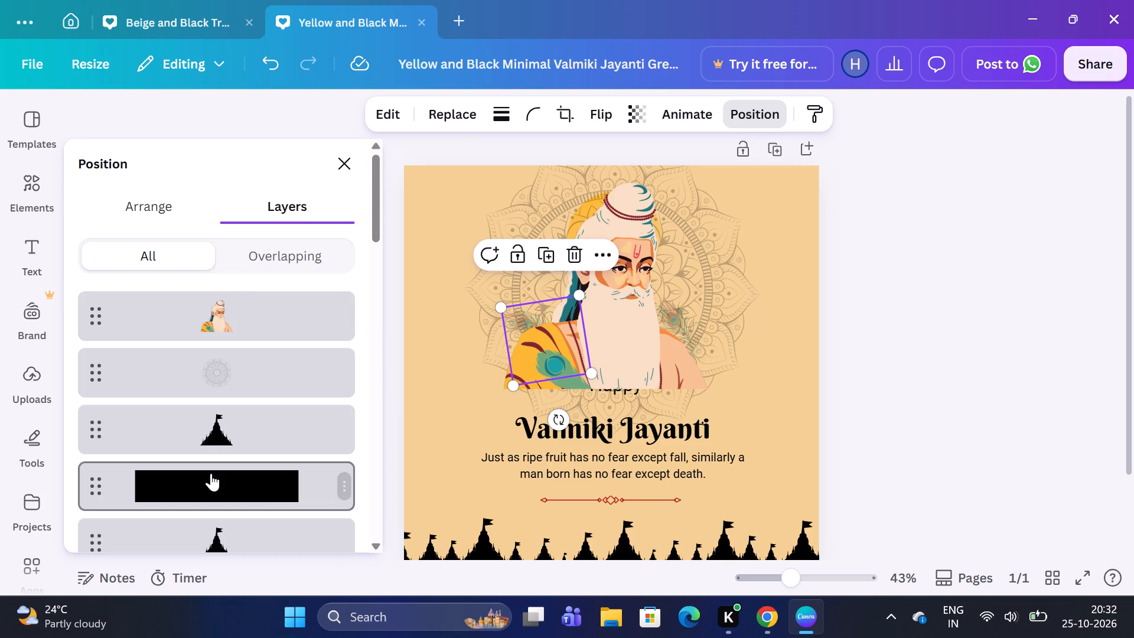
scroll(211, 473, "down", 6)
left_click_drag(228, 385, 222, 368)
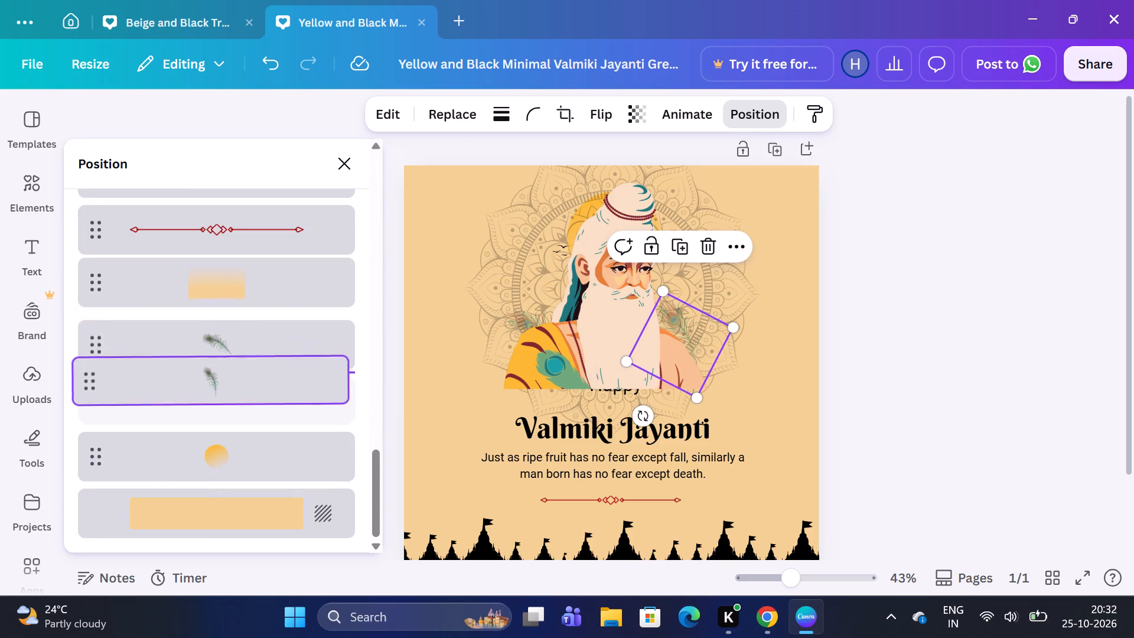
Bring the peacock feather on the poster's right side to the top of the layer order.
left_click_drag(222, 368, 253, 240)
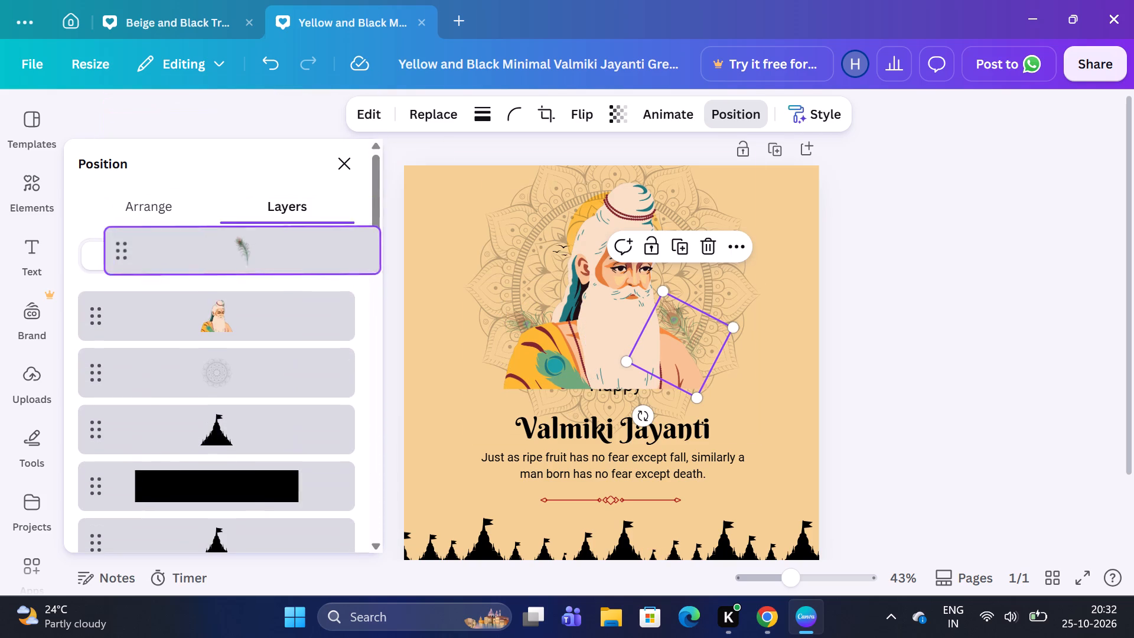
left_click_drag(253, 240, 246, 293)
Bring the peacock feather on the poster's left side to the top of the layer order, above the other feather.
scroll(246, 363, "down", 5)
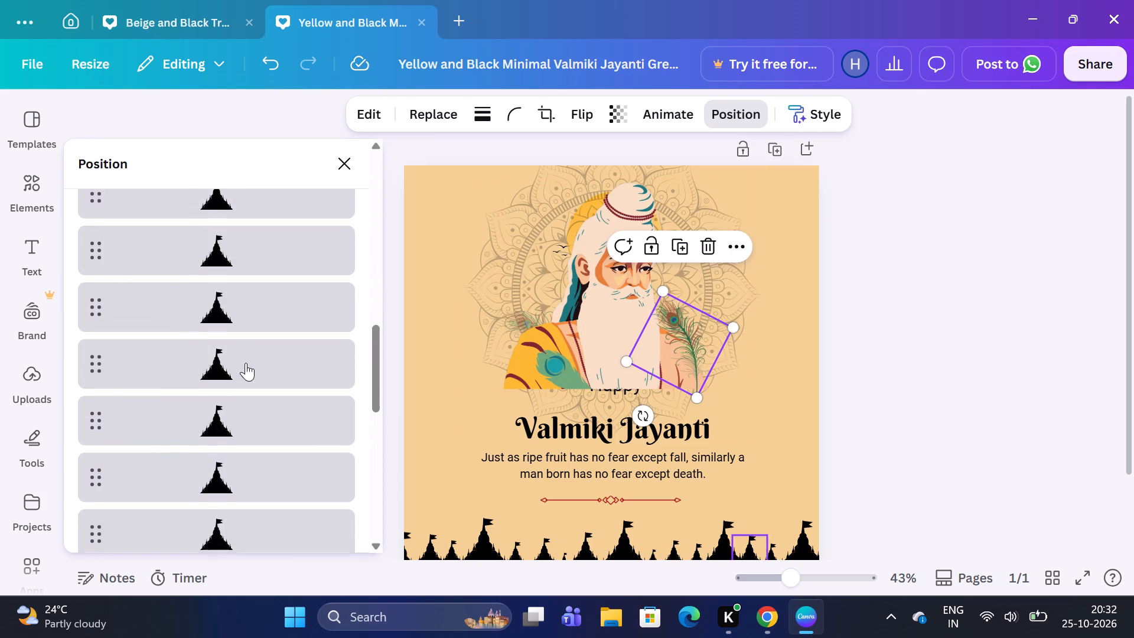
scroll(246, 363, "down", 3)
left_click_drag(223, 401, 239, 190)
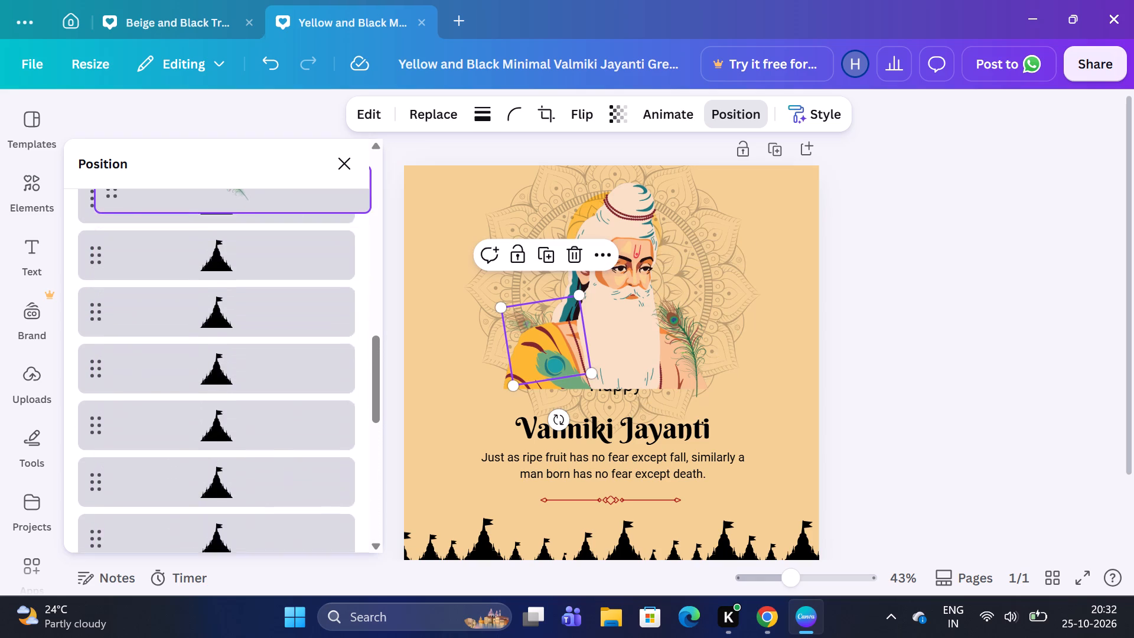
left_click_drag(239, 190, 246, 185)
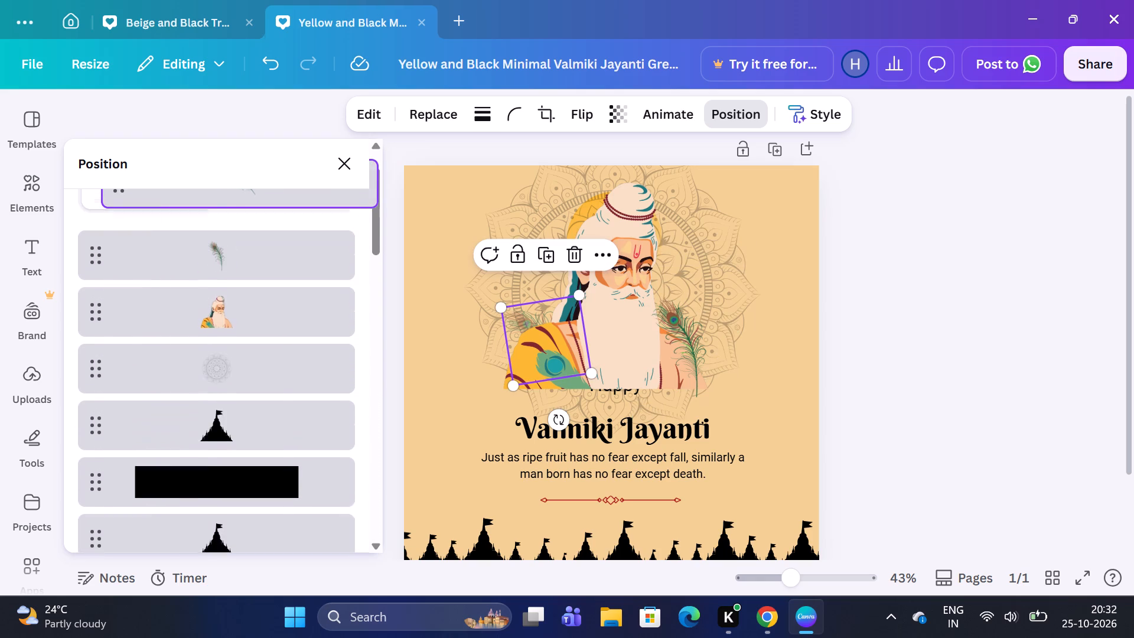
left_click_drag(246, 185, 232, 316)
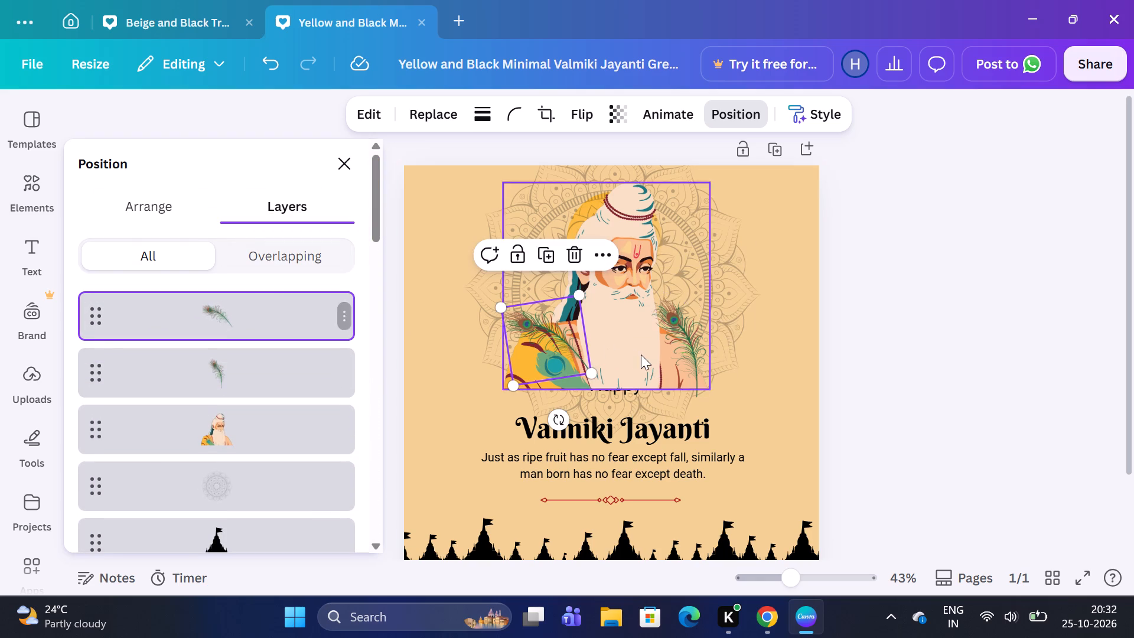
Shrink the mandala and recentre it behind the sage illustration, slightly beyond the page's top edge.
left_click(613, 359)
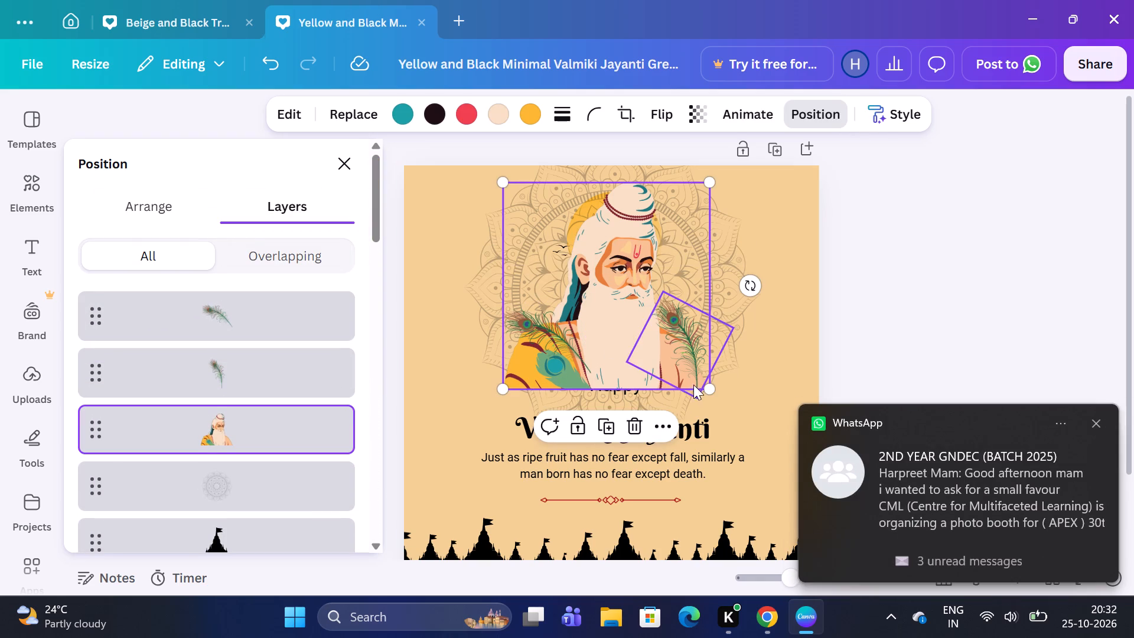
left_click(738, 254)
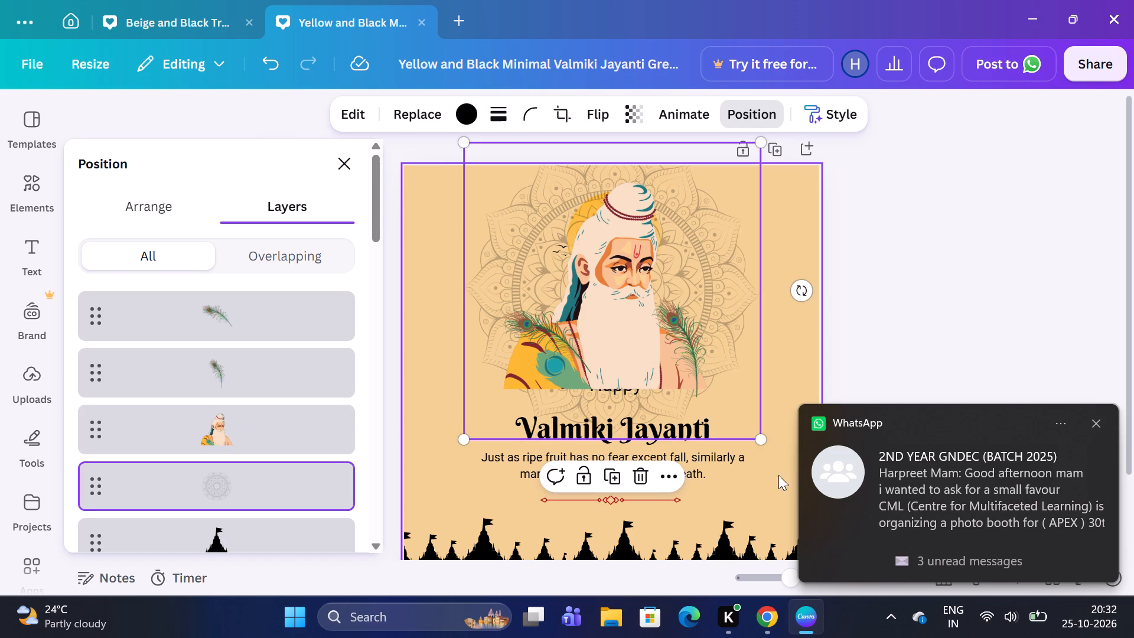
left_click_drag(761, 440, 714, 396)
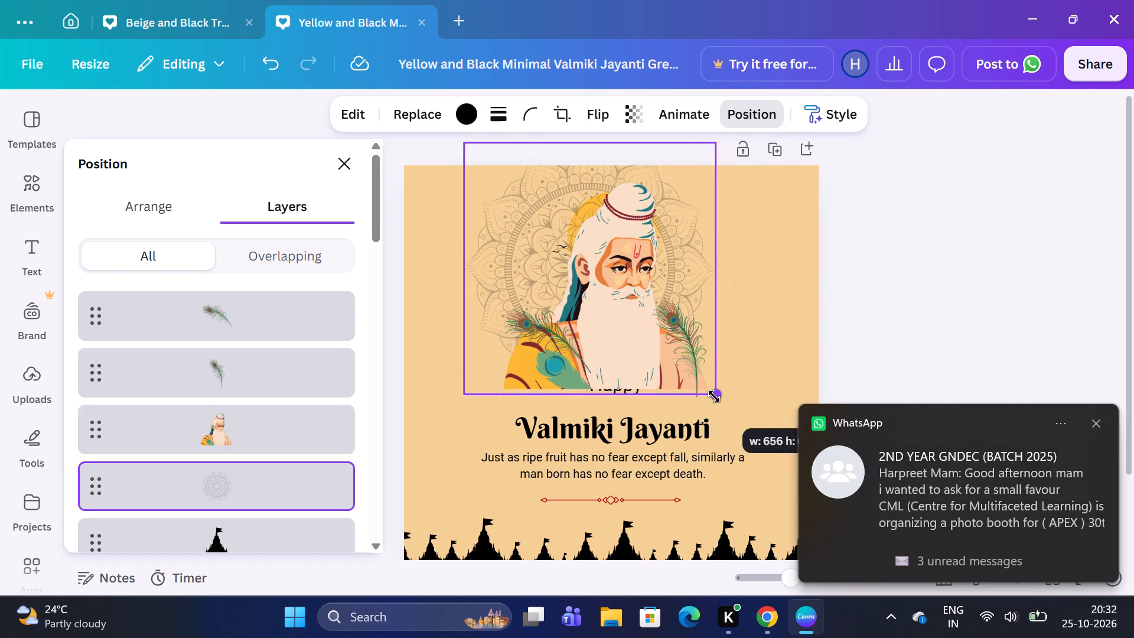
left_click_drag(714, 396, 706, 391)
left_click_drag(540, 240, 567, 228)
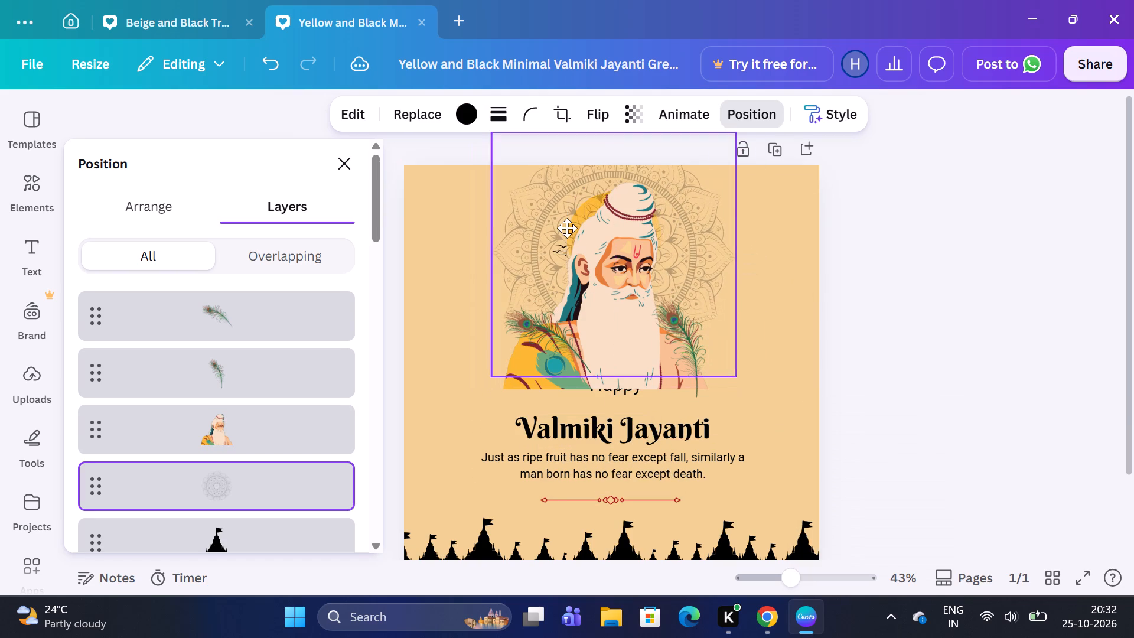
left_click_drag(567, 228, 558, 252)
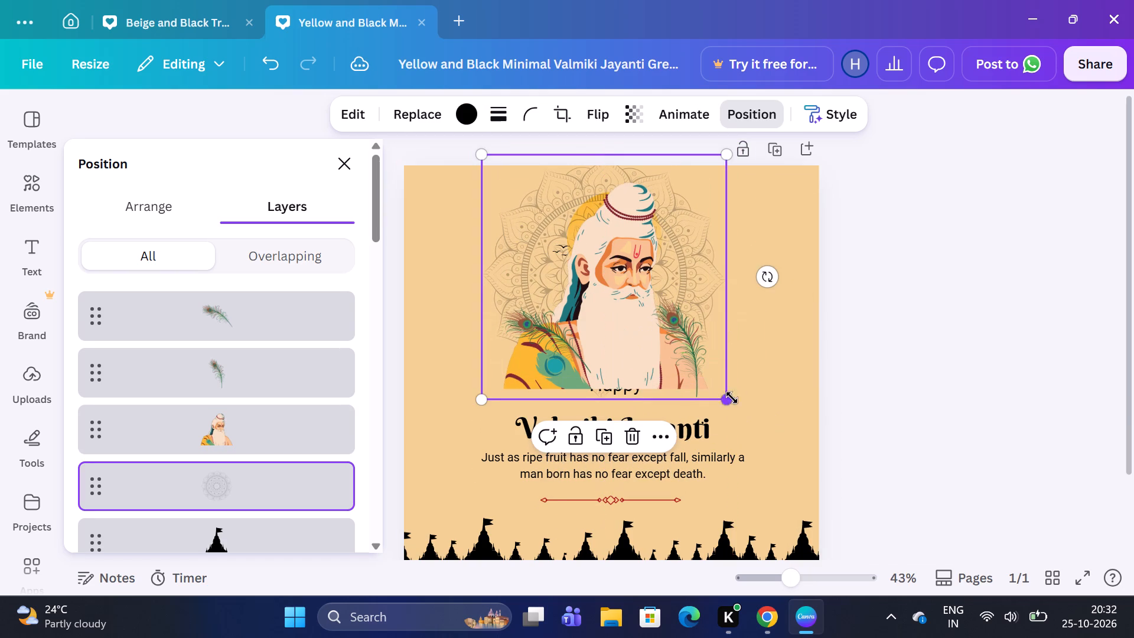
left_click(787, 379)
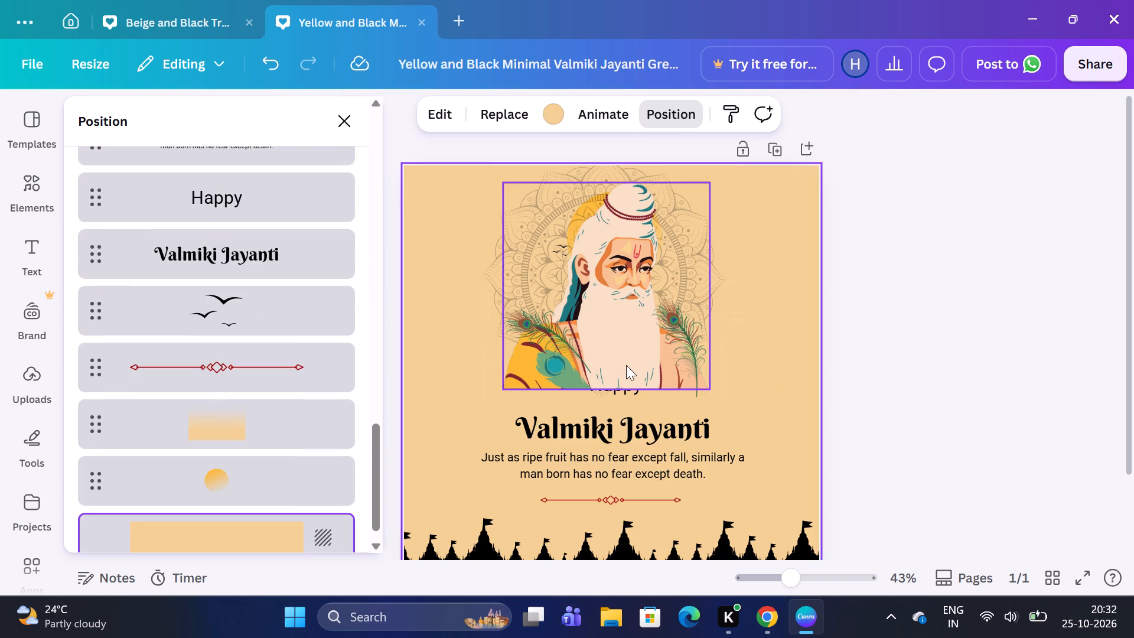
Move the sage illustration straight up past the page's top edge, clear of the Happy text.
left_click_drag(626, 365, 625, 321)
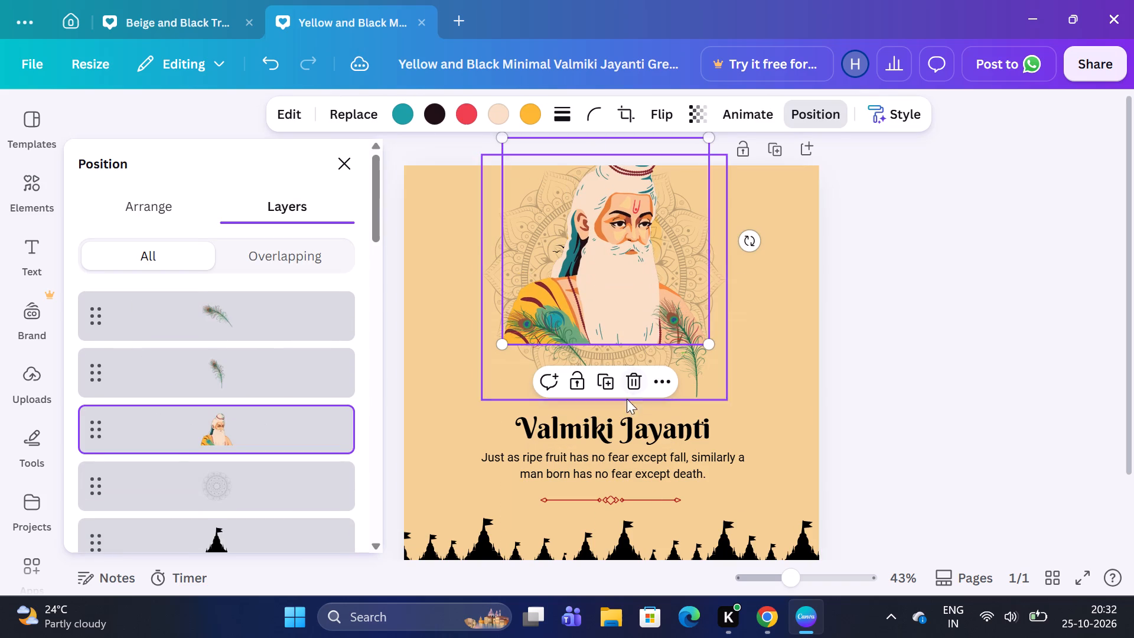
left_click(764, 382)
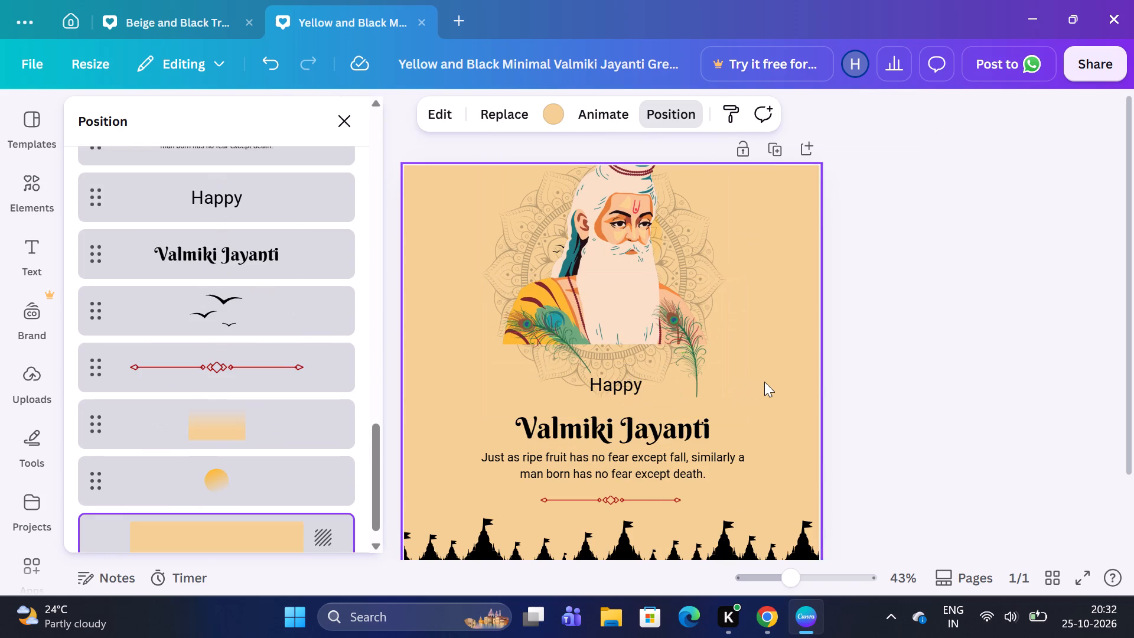
Undo the feather, sage and mandala edits back to the original template artwork without any mandala.
key("ctrl+z")
key("ctrl+z")
key("ctrl+z")
key("ctrl+z")
key("ctrl+z")
key("ctrl+z")
key("ctrl+z")
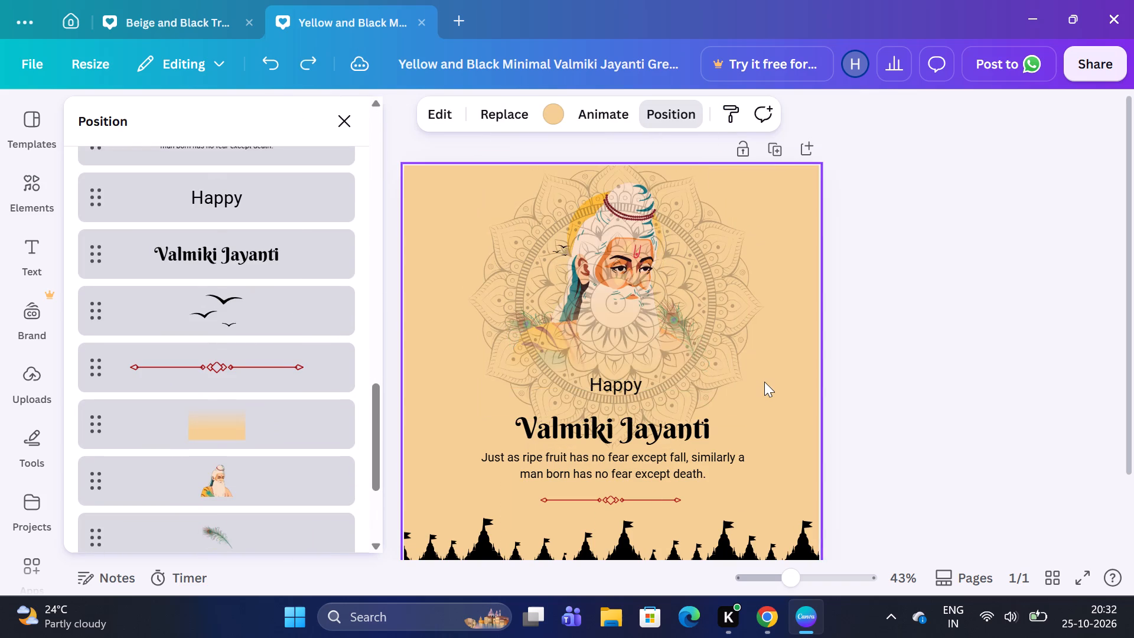
key("ctrl+z")
key("ctrl+z")
key("ctrl+z")
key("ctrl+z")
key("ctrl+z")
key("ctrl+z")
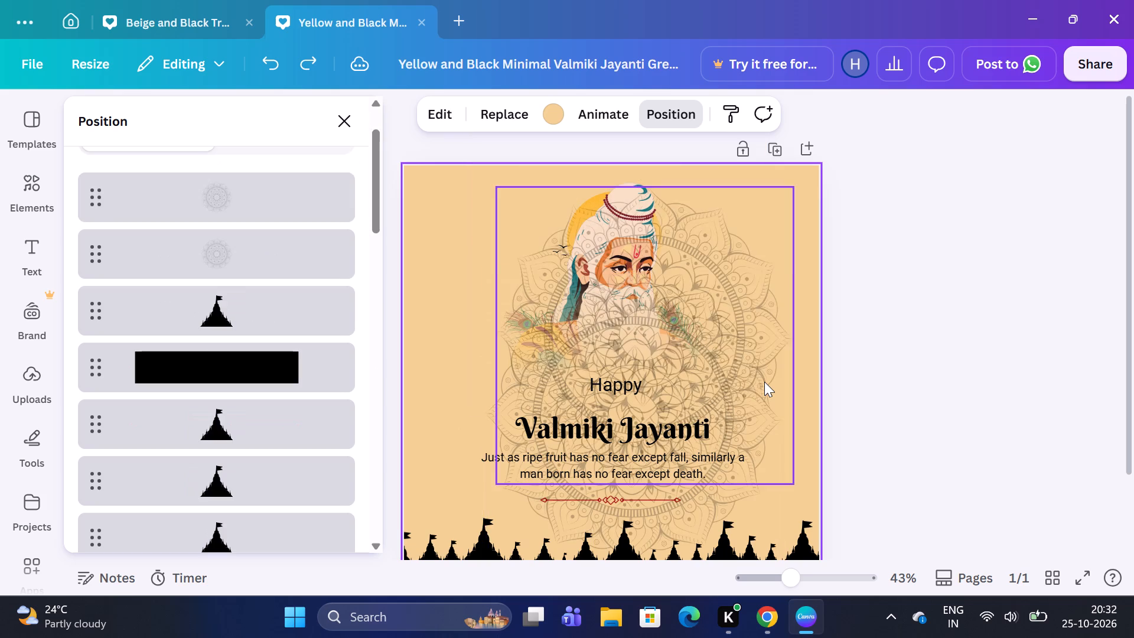
key("ctrl+z")
key("ctrl+z")
key("ctrl+z")
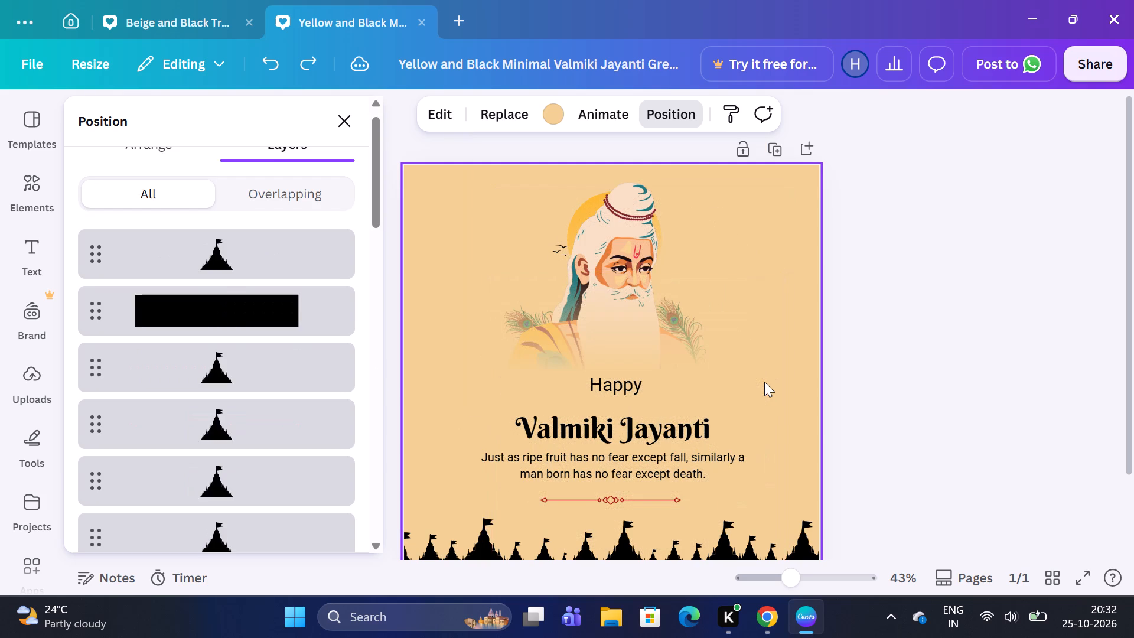
Move the beige gradient fade over the sage's chest slightly down, towards the Valmiki Jayanti heading.
left_click(630, 341)
left_click_drag(624, 336, 625, 357)
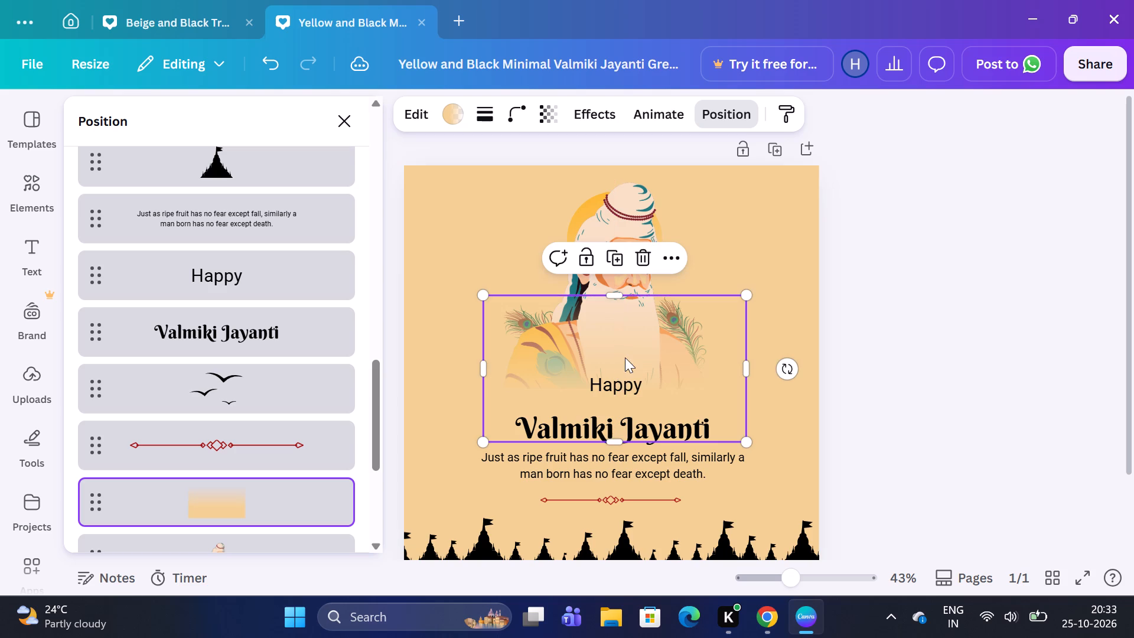
Move the sage illustration down so the top of the head sits inside the orange sun circle.
left_click(632, 223)
left_click_drag(632, 223, 634, 234)
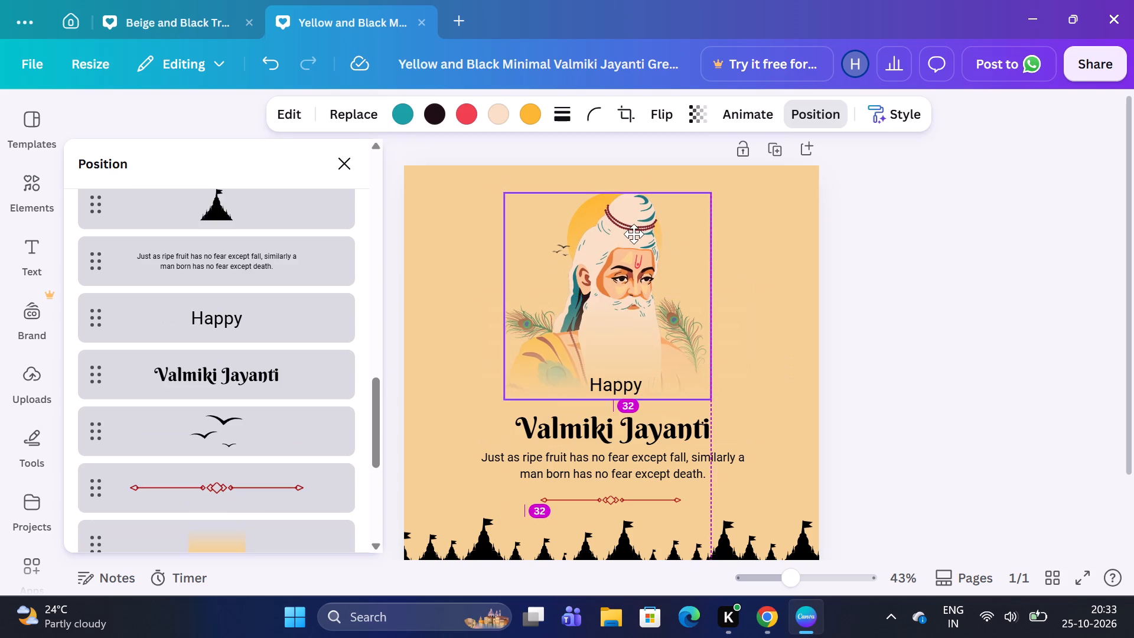
left_click_drag(634, 234, 636, 248)
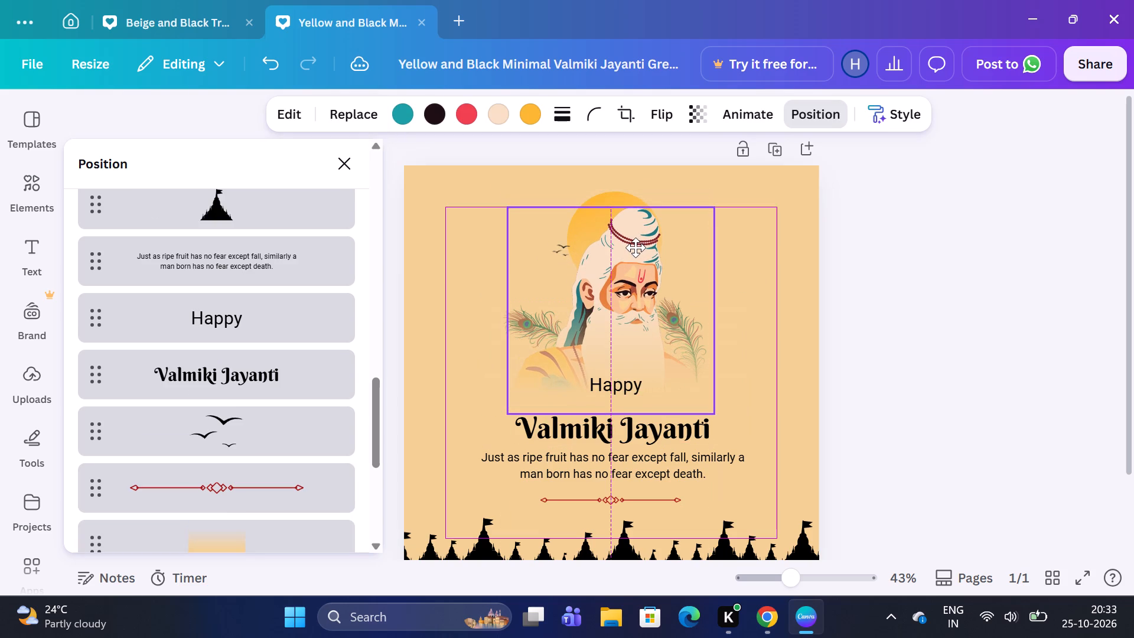
left_click_drag(636, 248, 636, 256)
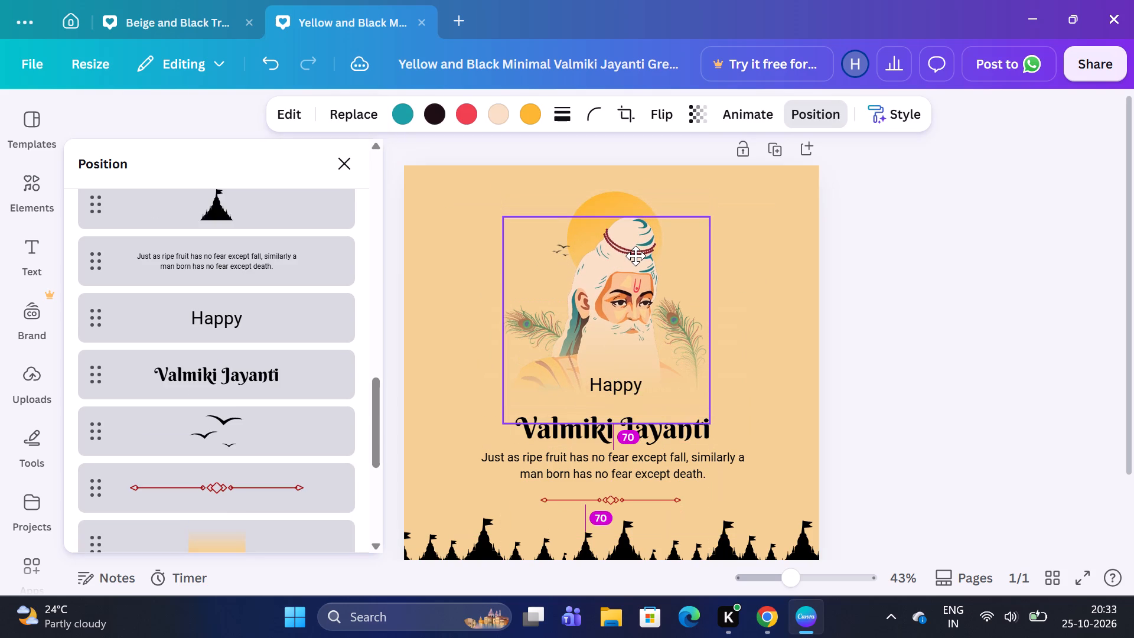
left_click_drag(636, 256, 636, 255)
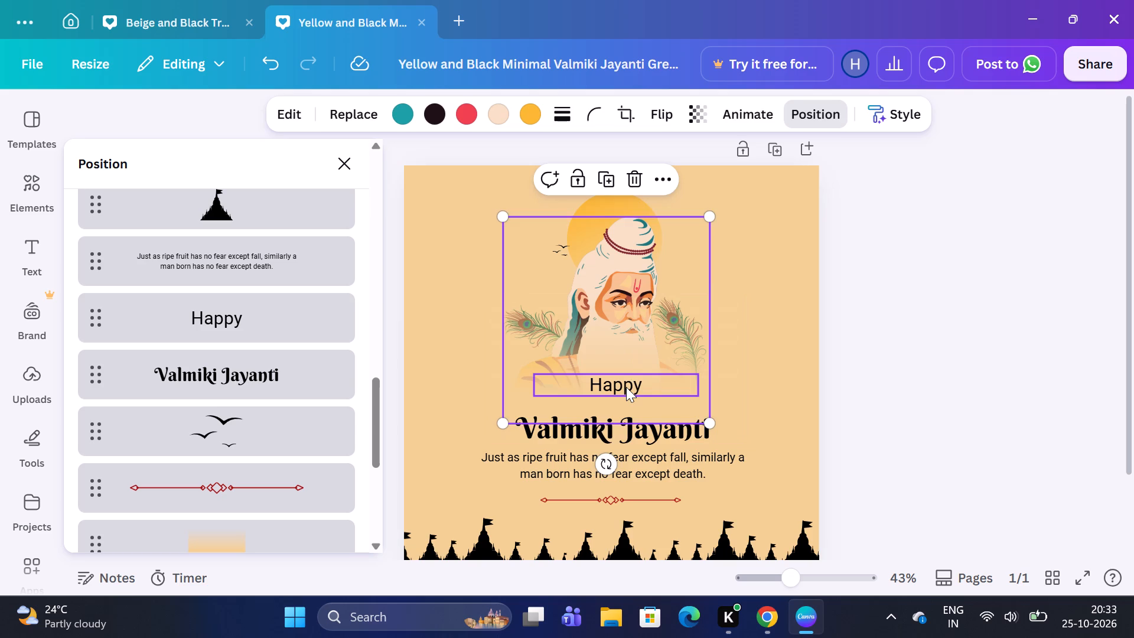
Move the Happy text down to just above the Valmiki Jayanti heading.
left_click(626, 387)
left_click_drag(626, 387, 625, 400)
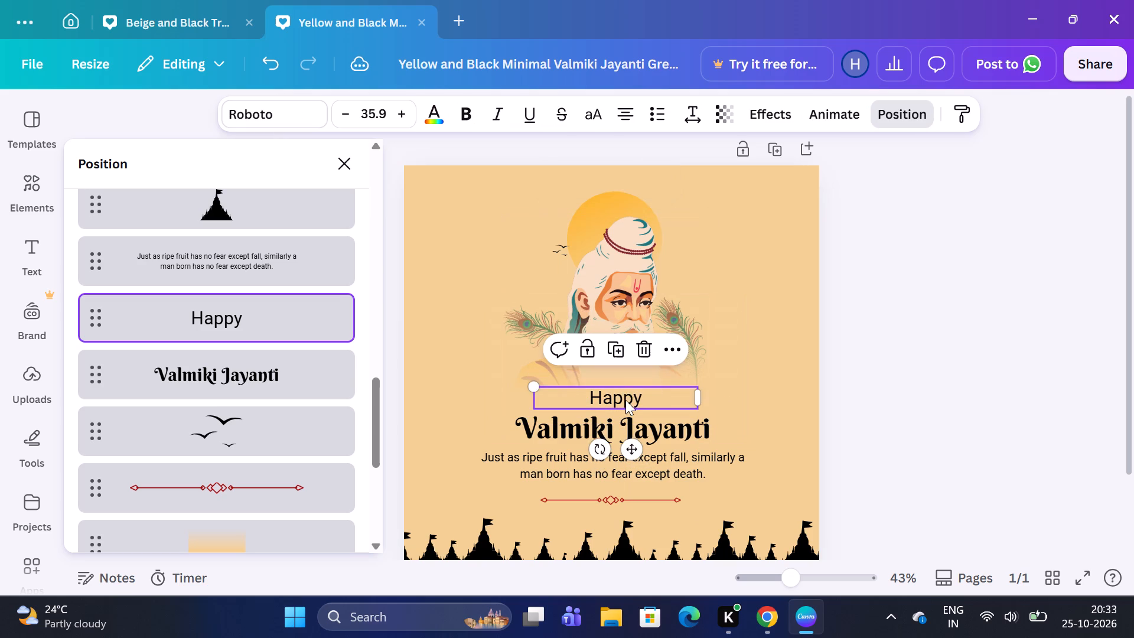
Move the peacock feather on the poster's left side down beside the sage's shoulder, under the gradient fade.
left_click(694, 353)
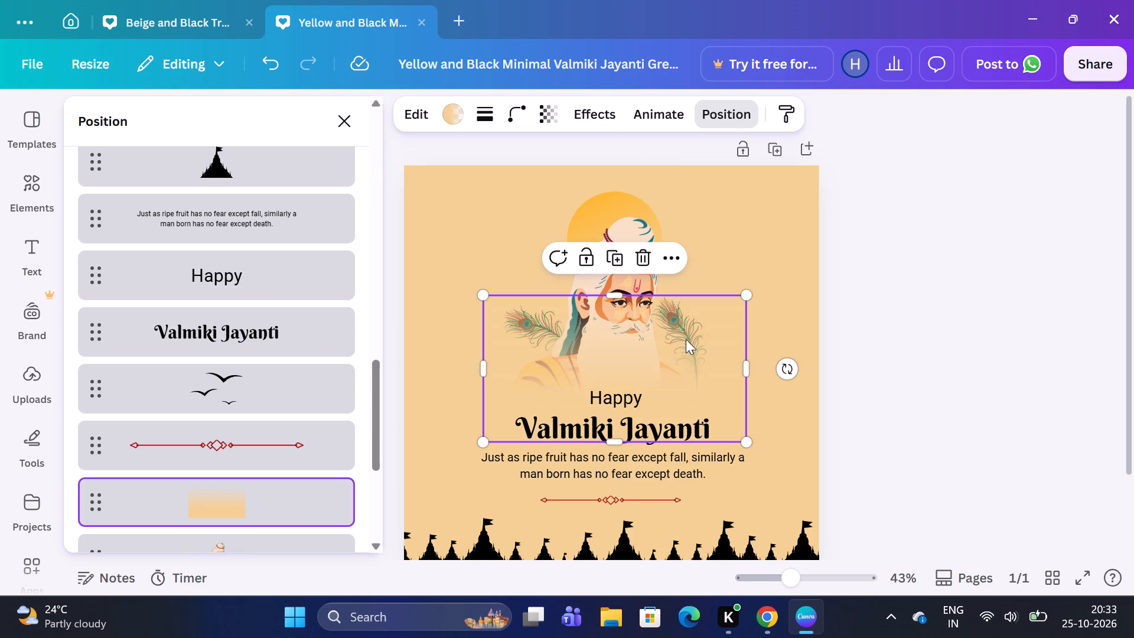
left_click(687, 319)
left_click(682, 331)
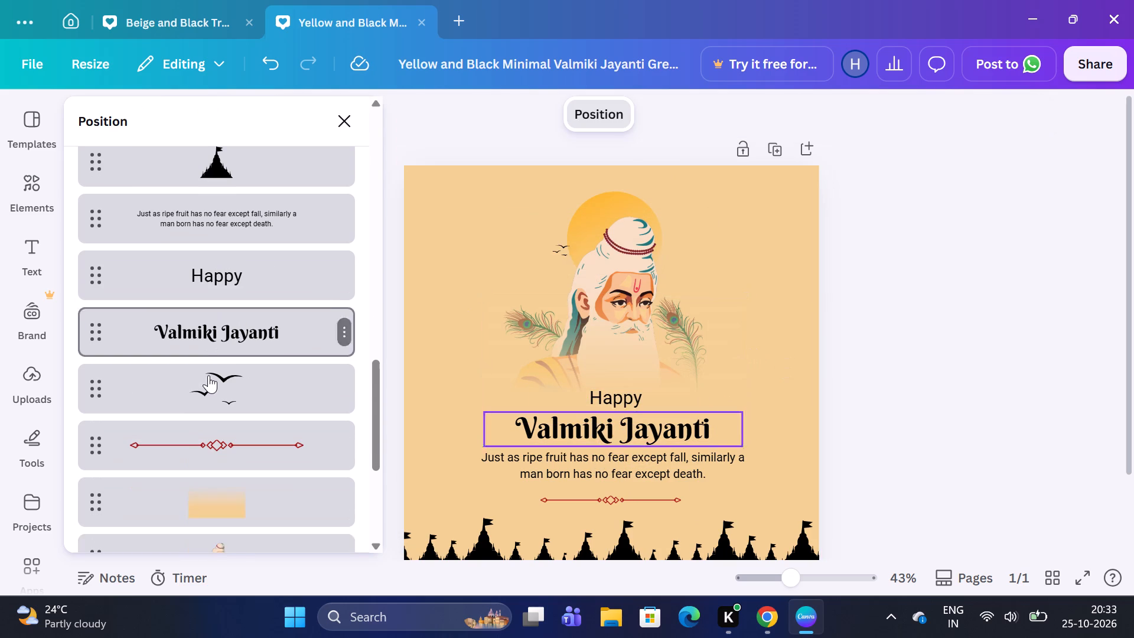
scroll(208, 375, "down", 7)
left_click(233, 332)
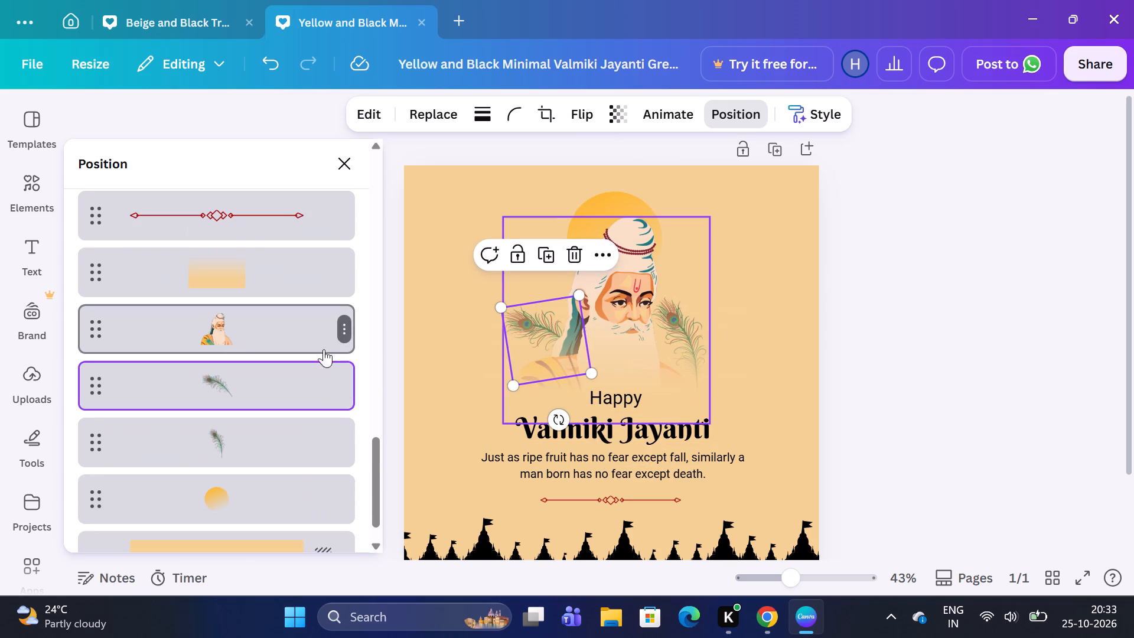
left_click_drag(548, 343, 545, 366)
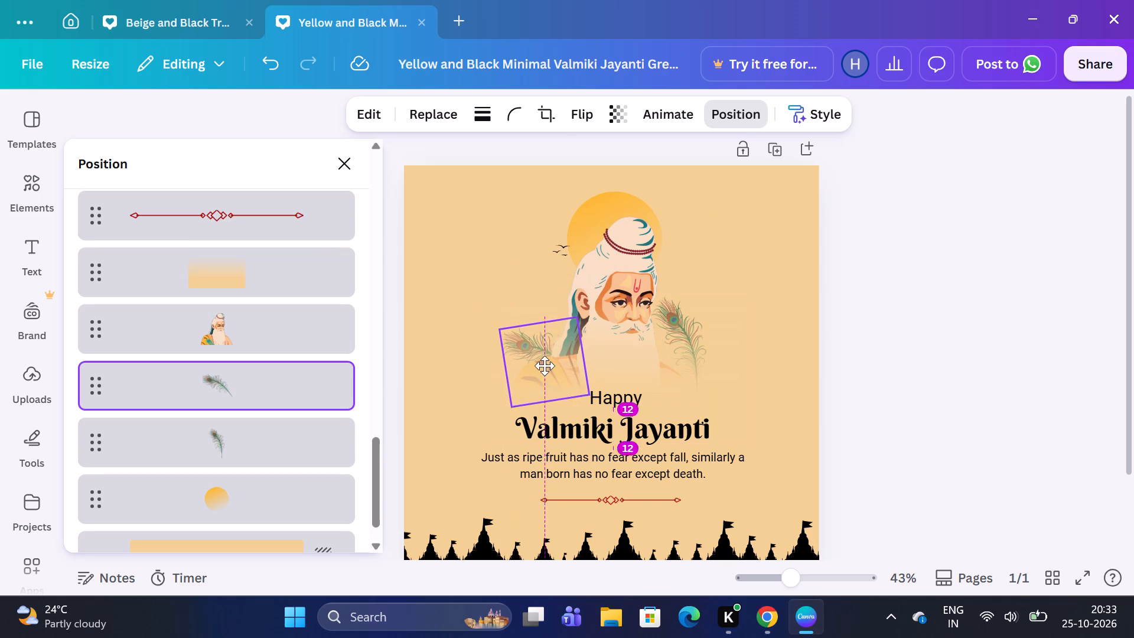
left_click_drag(545, 366, 543, 379)
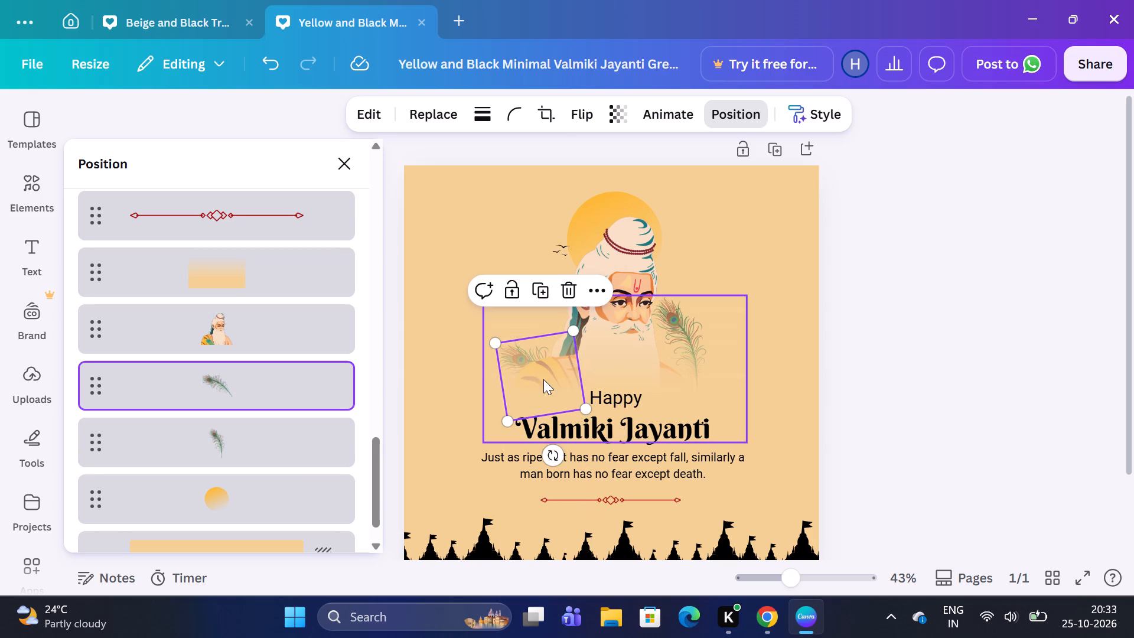
Move the peacock feather on the poster's right side down to the height of the opposite feather.
left_click(268, 451)
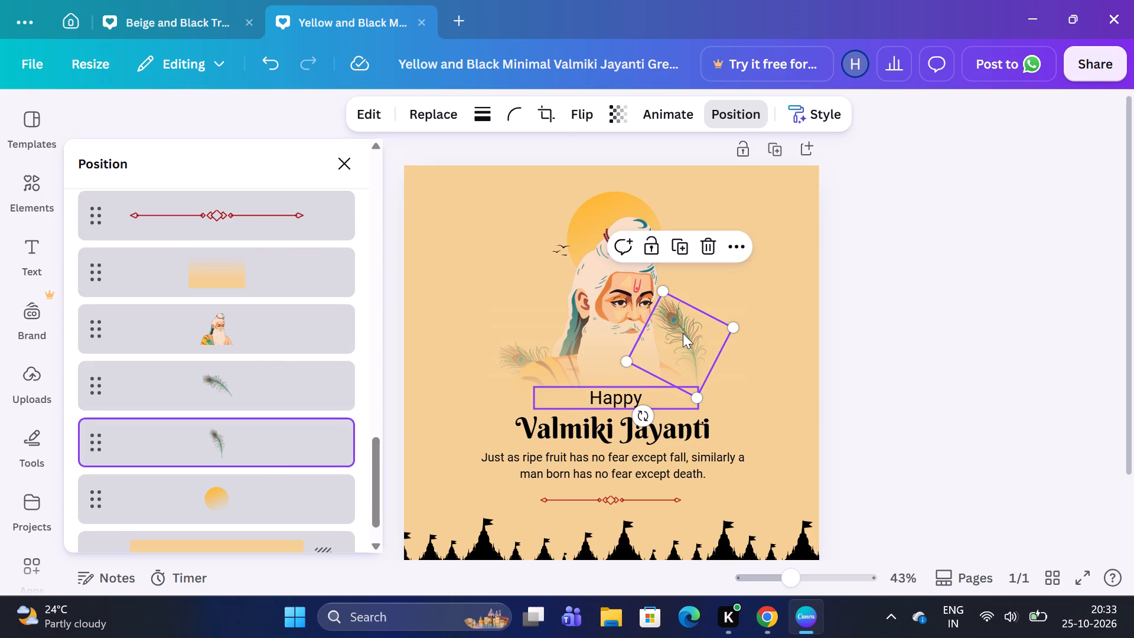
left_click_drag(683, 333, 693, 373)
left_click(1044, 159)
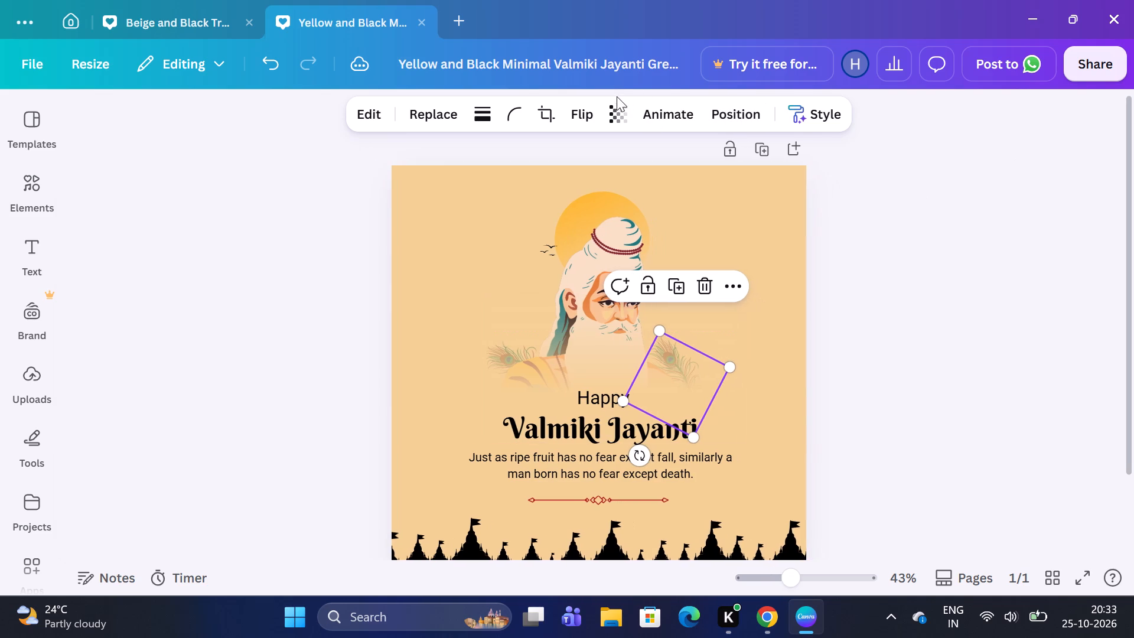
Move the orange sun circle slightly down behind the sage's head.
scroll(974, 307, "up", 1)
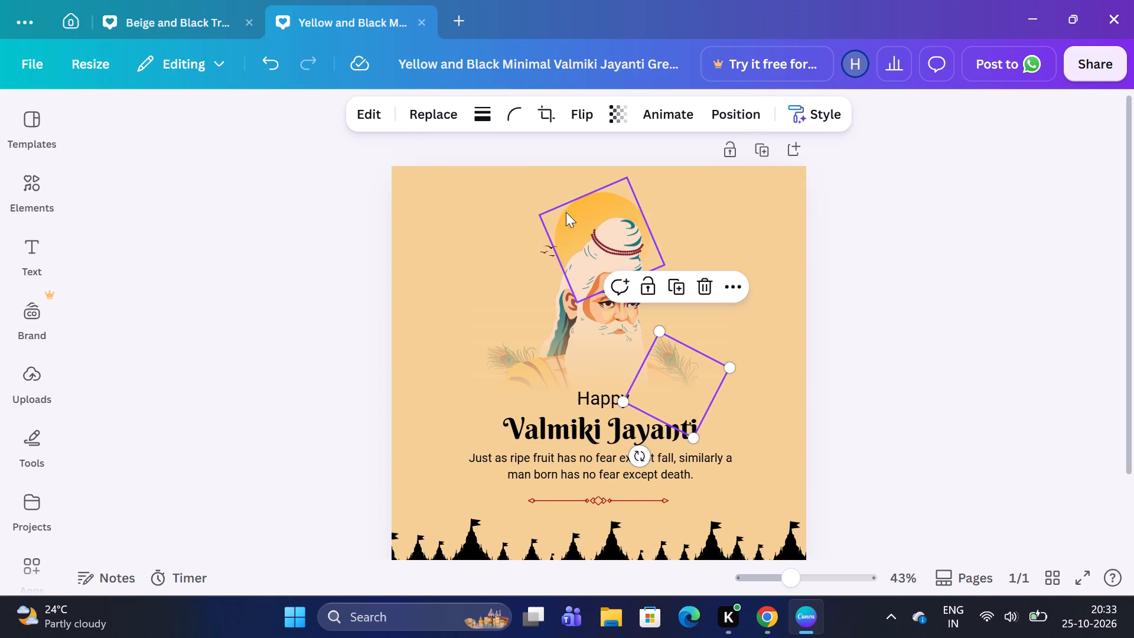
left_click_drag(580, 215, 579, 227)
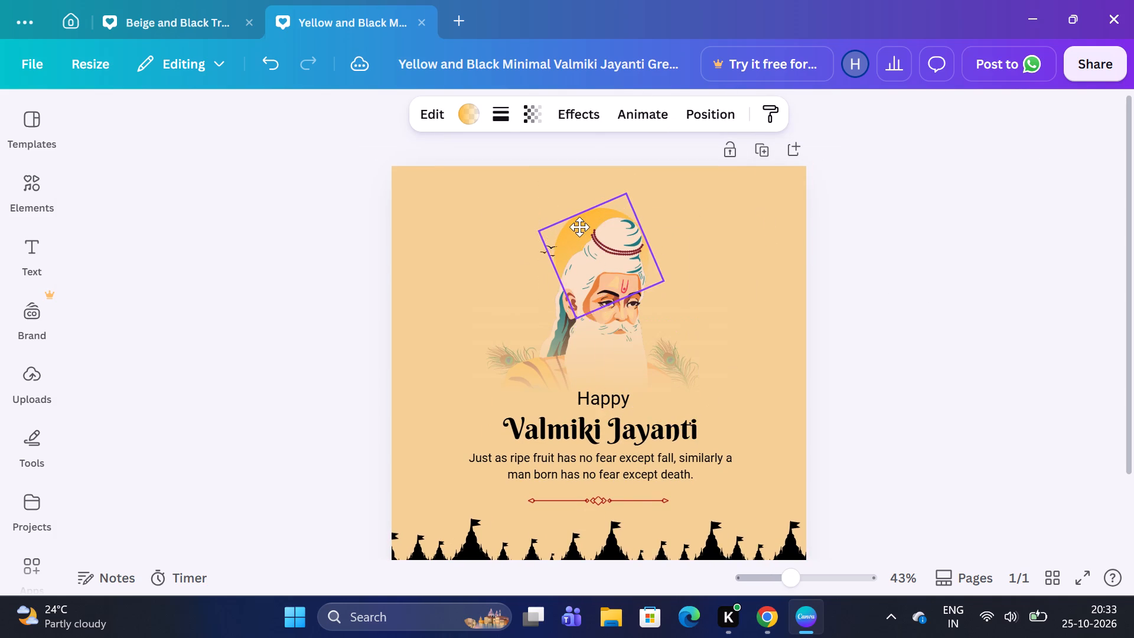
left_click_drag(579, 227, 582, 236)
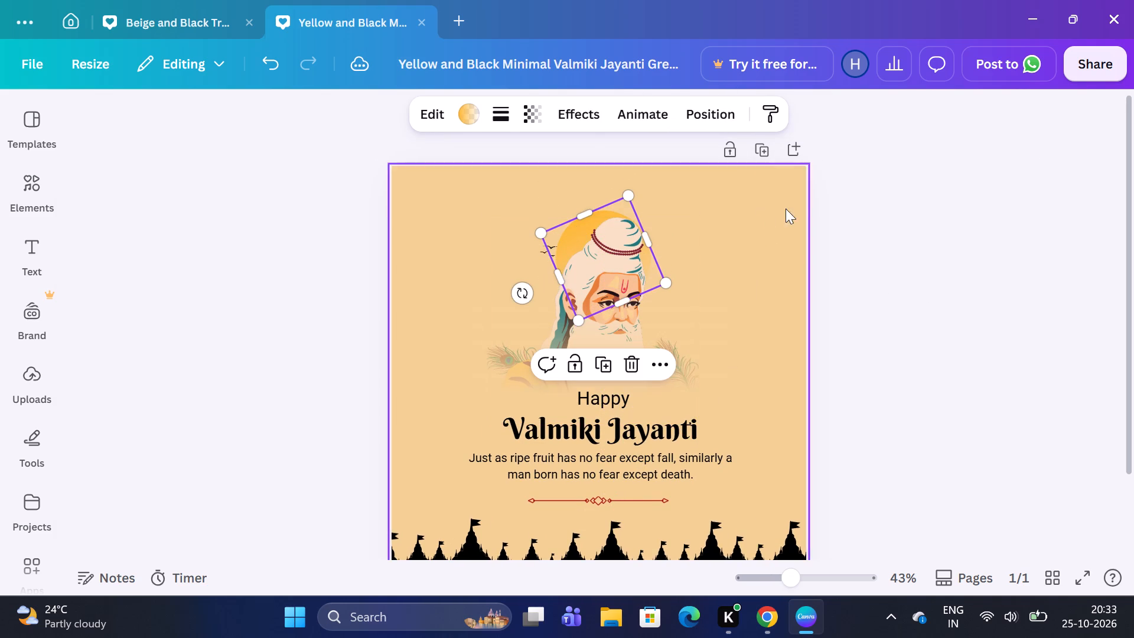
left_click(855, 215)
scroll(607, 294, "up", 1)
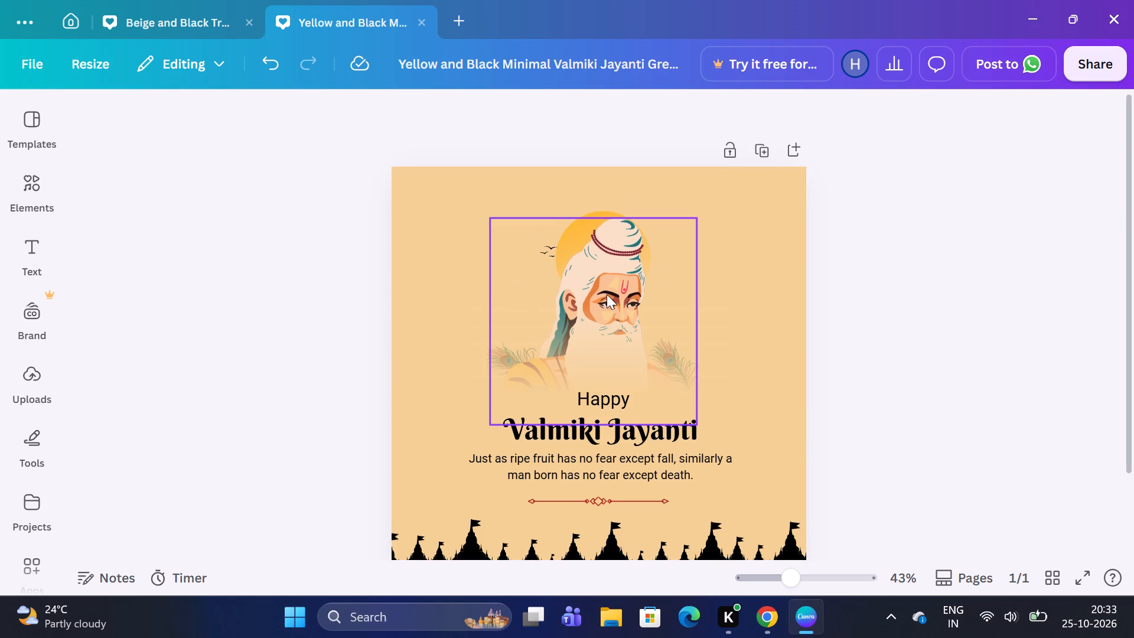
Copy the mandala from the Beige and Black Traditional design and paste it into the Yellow and Black Minimal poster.
left_click(178, 6)
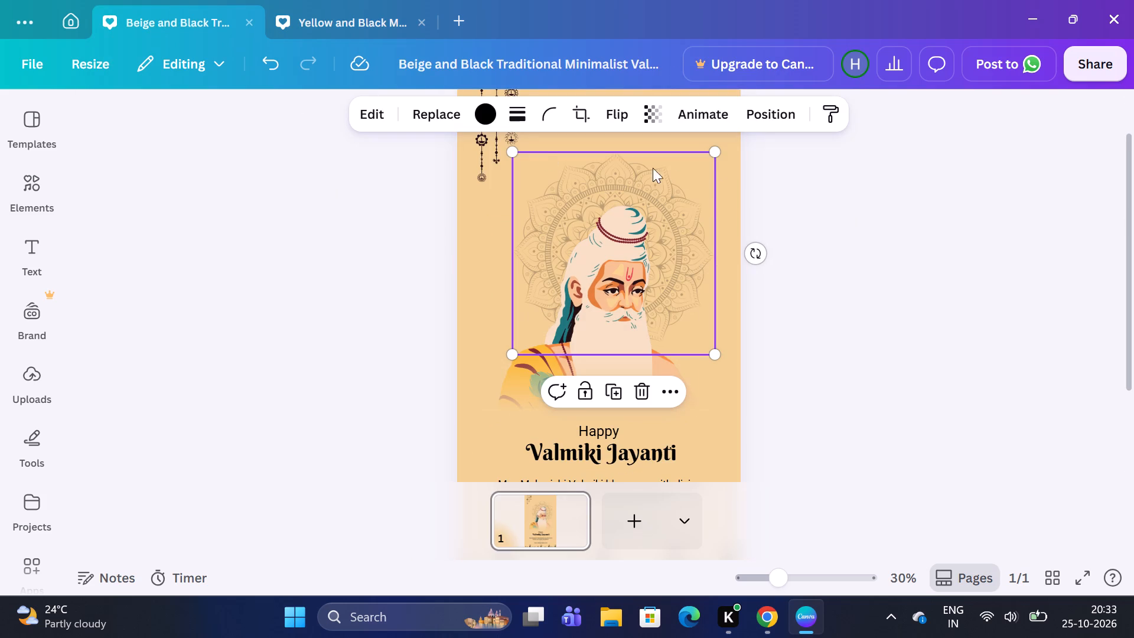
key("ctrl+c")
left_click(347, 30)
left_click(762, 211)
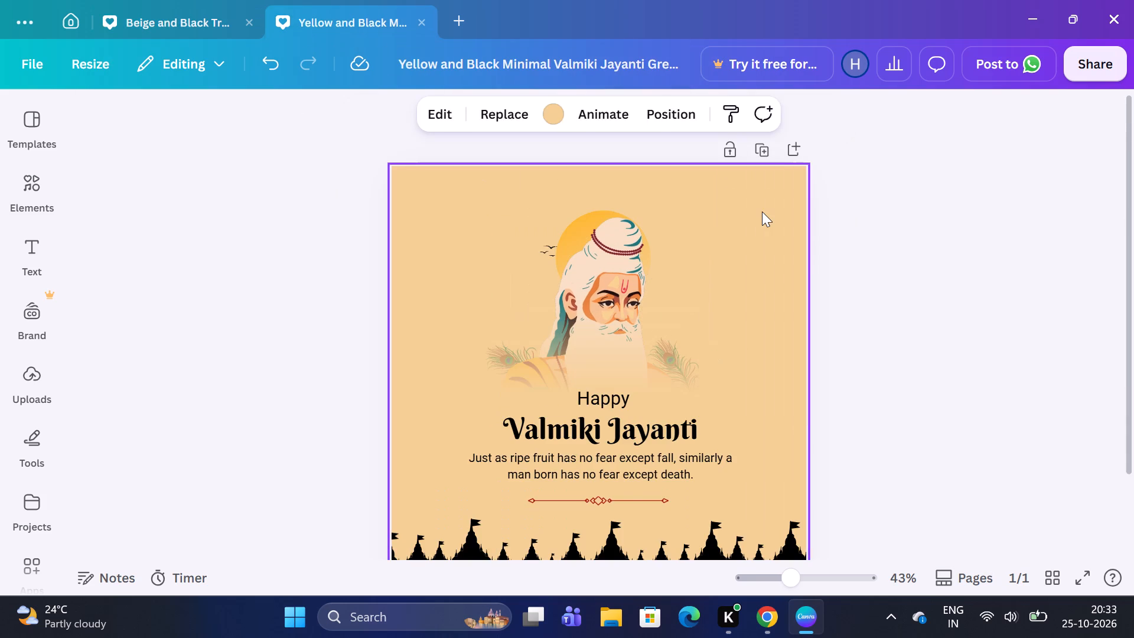
key("ctrl+v")
Shrink the mandala to about half the poster's width and place it around the sage's head, against the poster's top edge.
left_click_drag(695, 380, 686, 301)
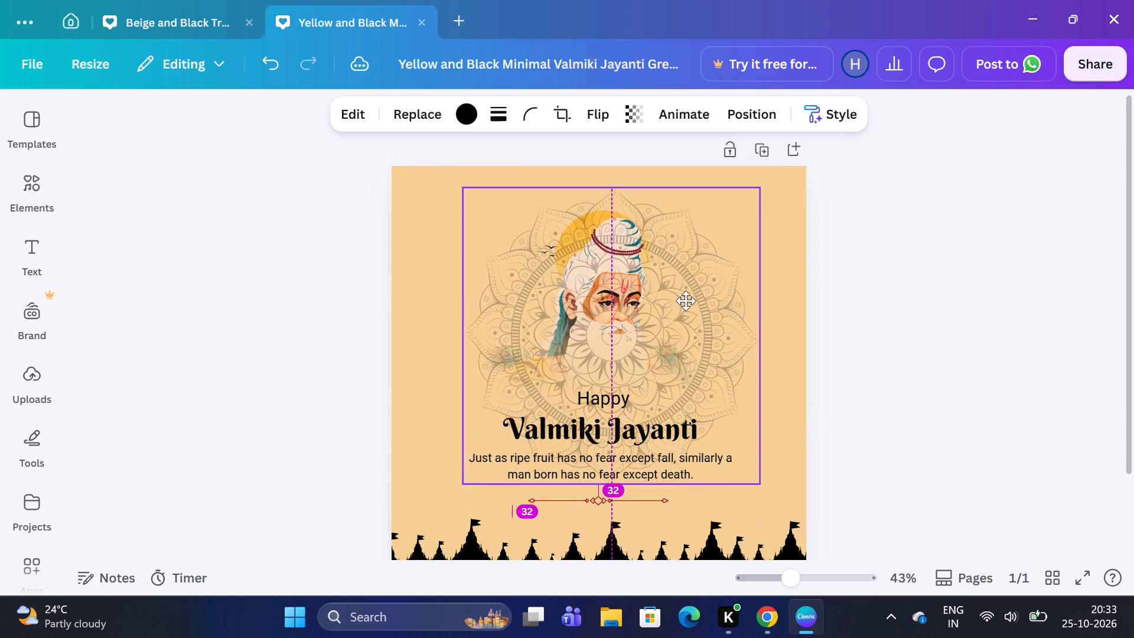
left_click_drag(686, 301, 682, 266)
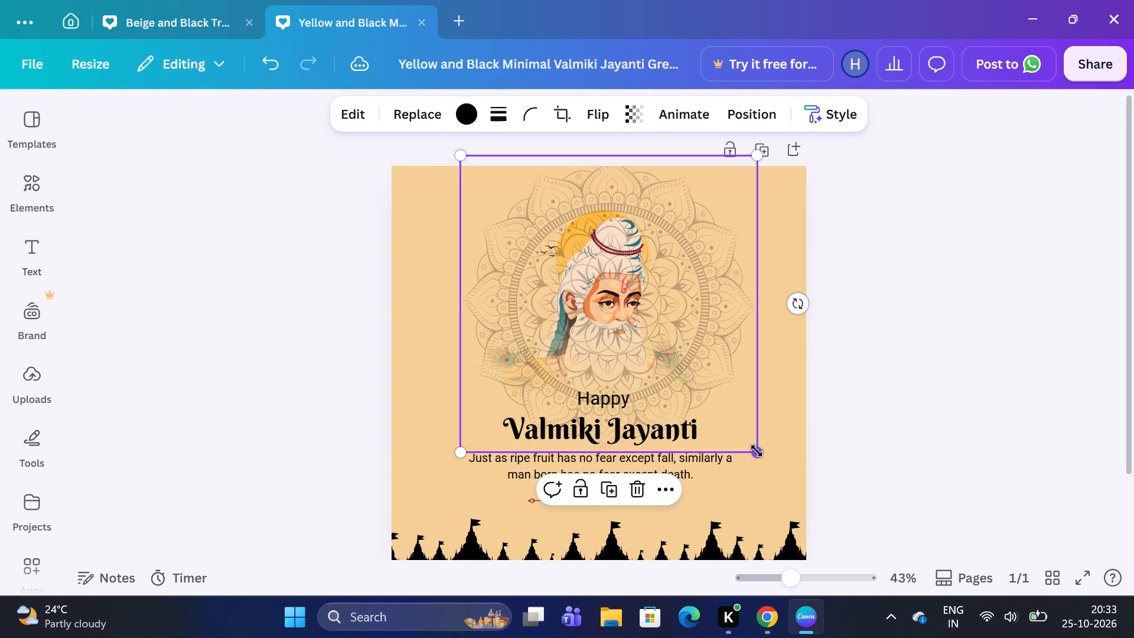
left_click_drag(757, 451, 640, 349)
left_click_drag(530, 222, 575, 251)
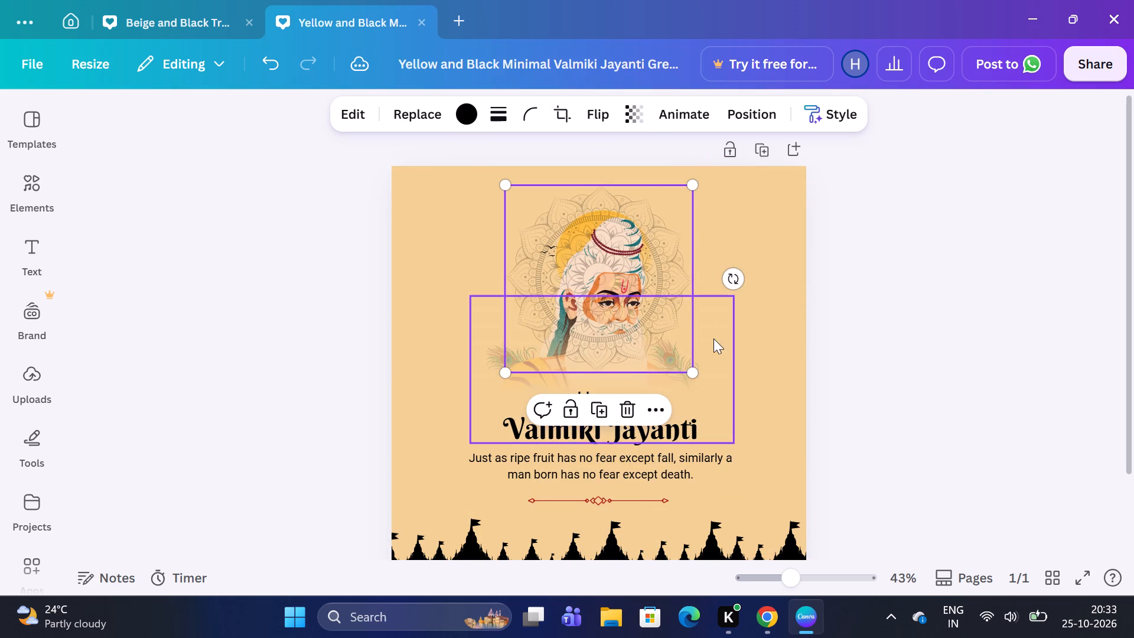
left_click_drag(690, 369, 716, 392)
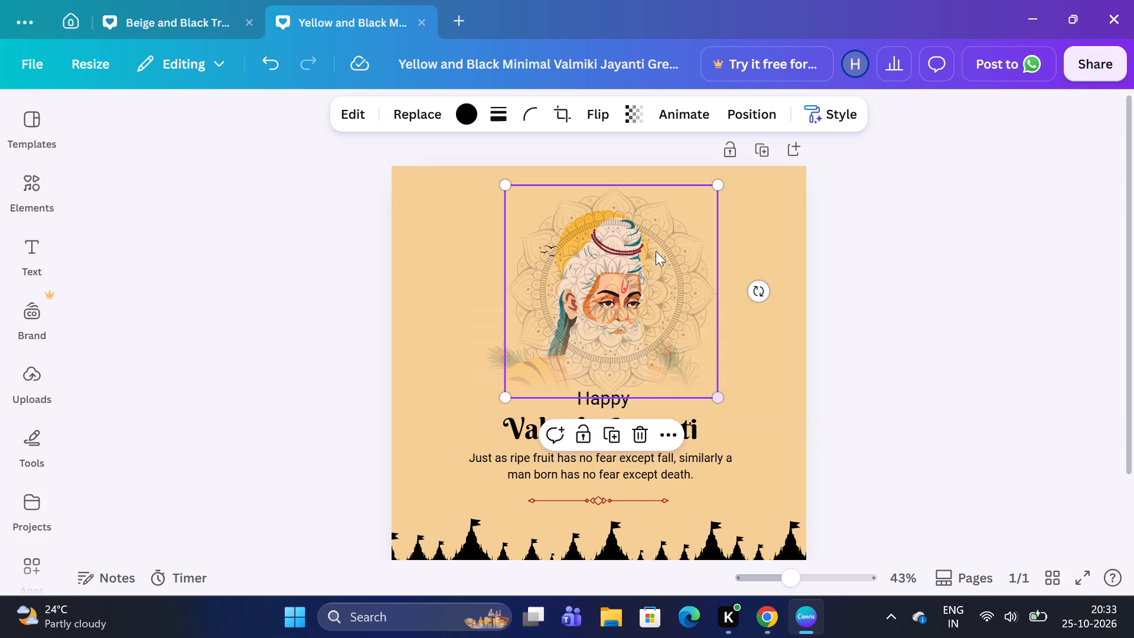
left_click_drag(679, 248, 670, 225)
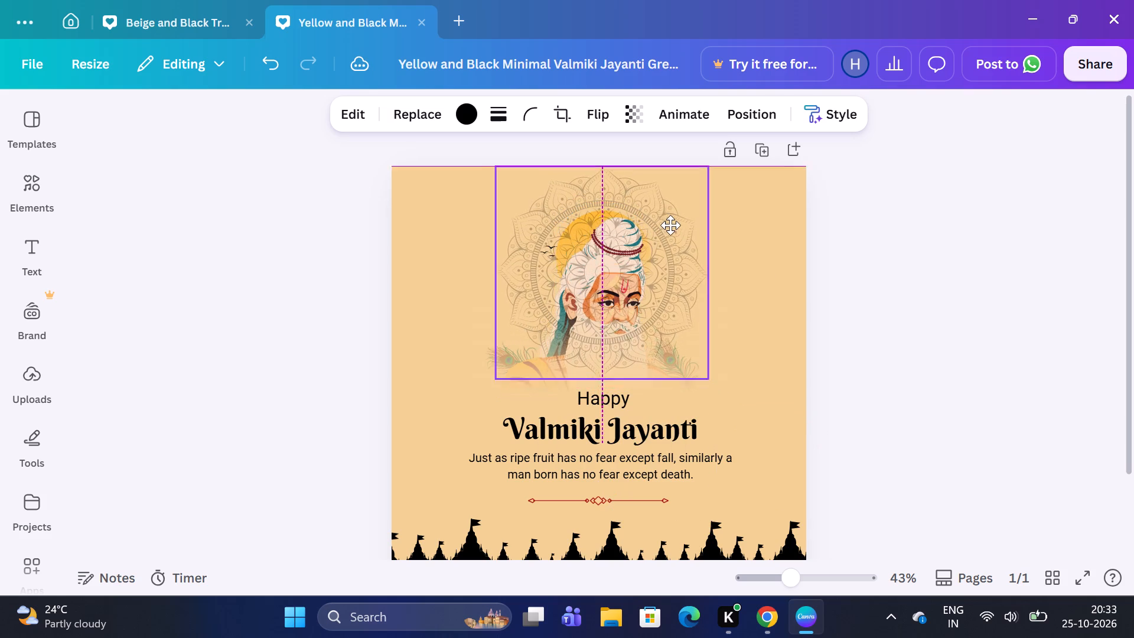
left_click_drag(670, 225, 677, 241)
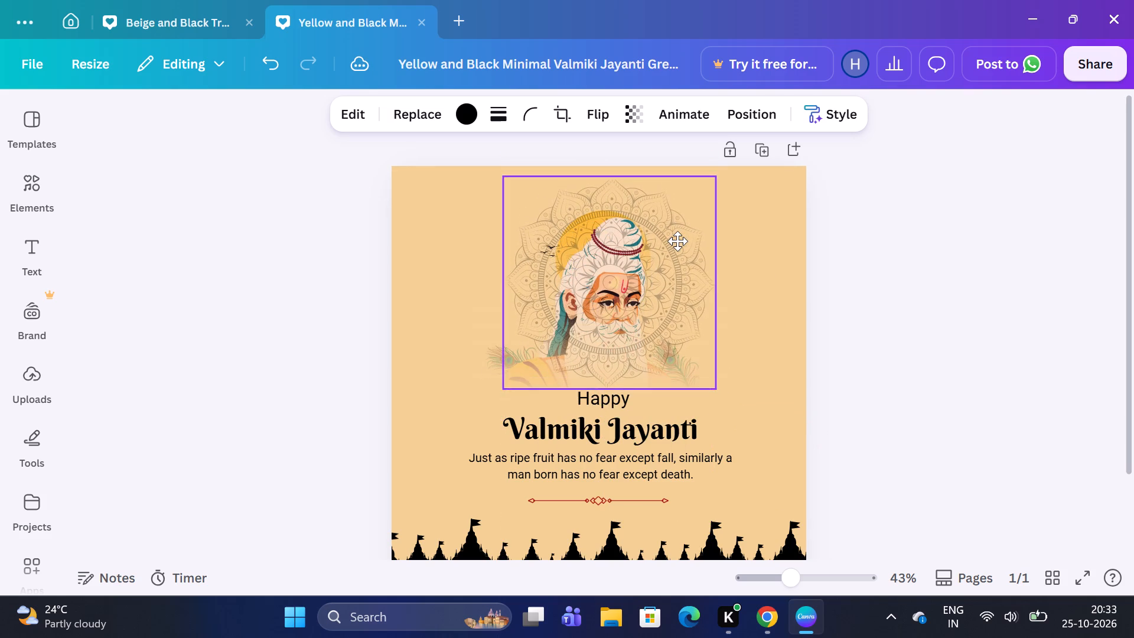
left_click_drag(677, 241, 677, 228)
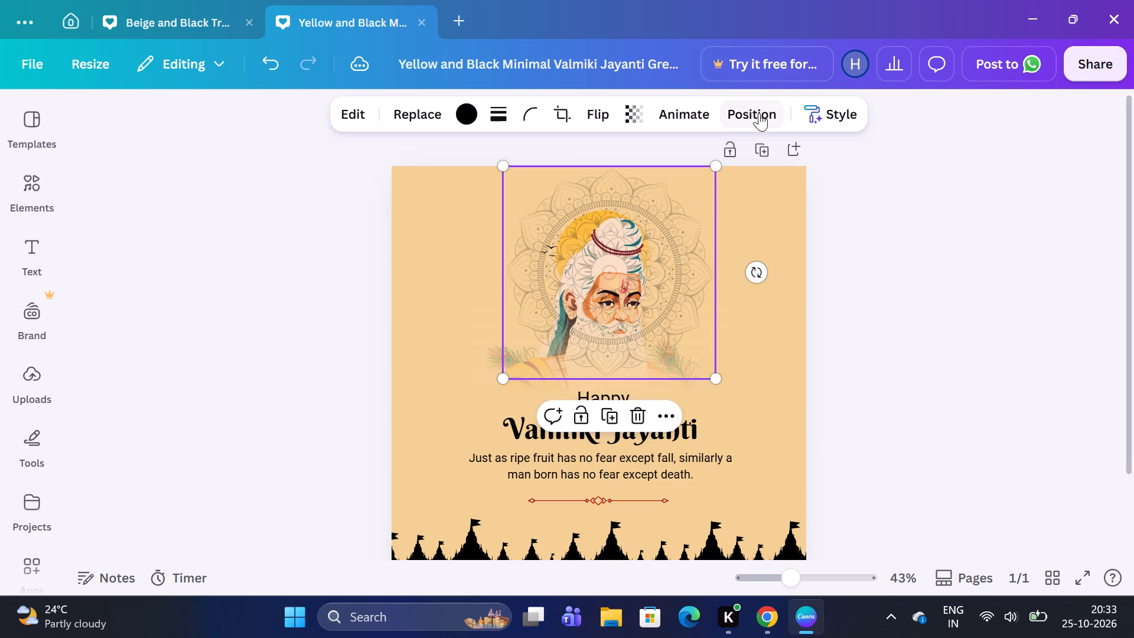
Move the mandala down the layer order to between the peacock feathers and the orange sun circle.
left_click(758, 113)
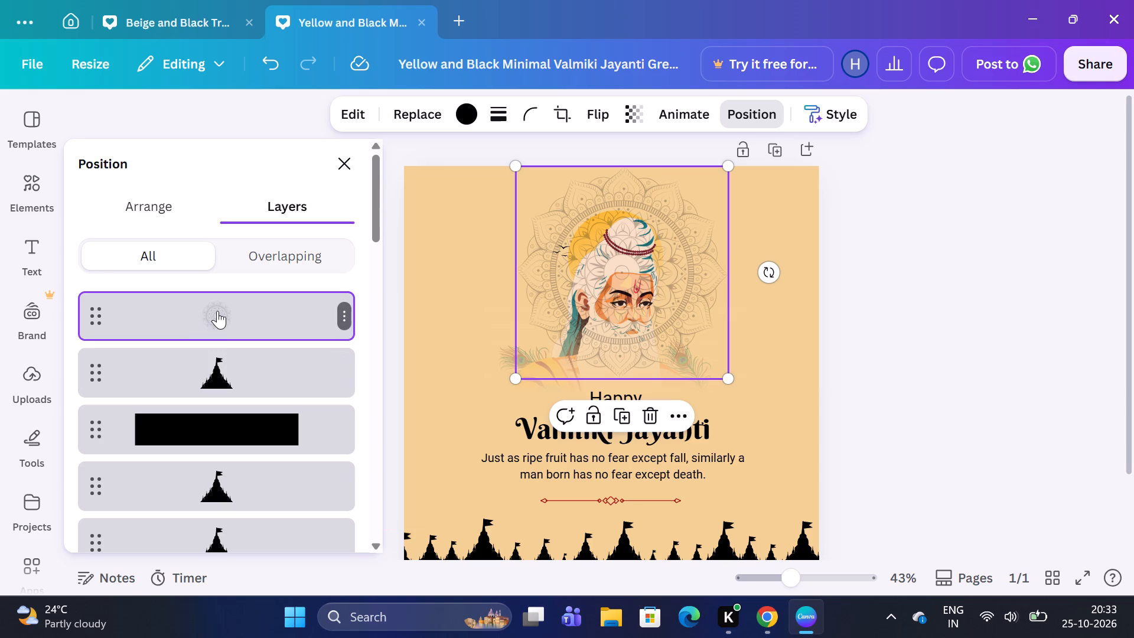
left_click_drag(217, 311, 219, 581)
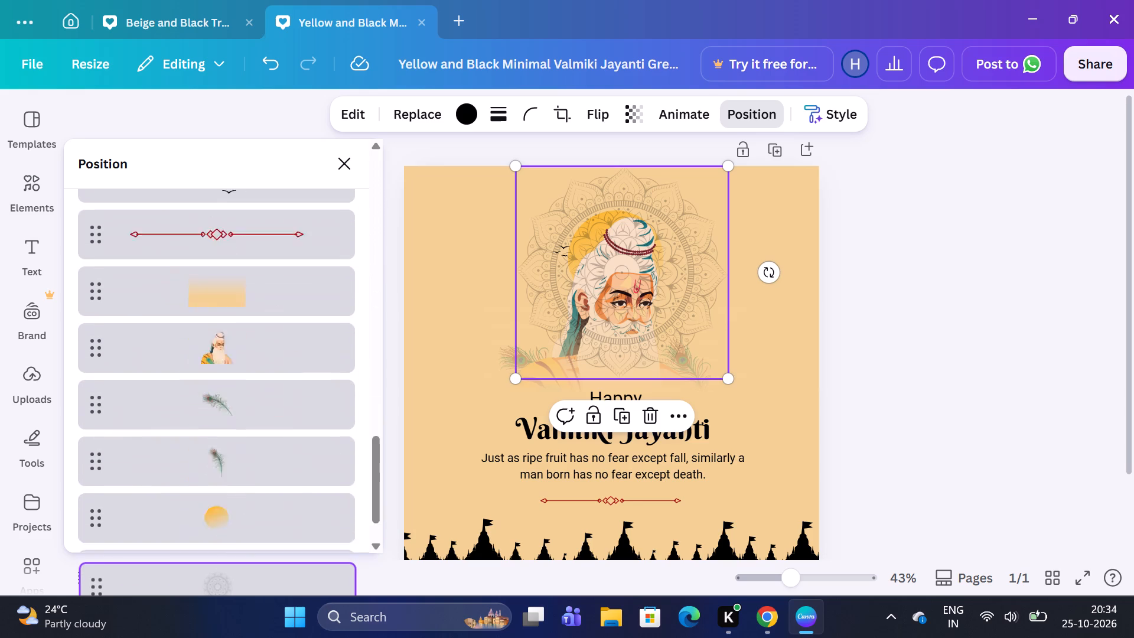
left_click_drag(219, 581, 220, 481)
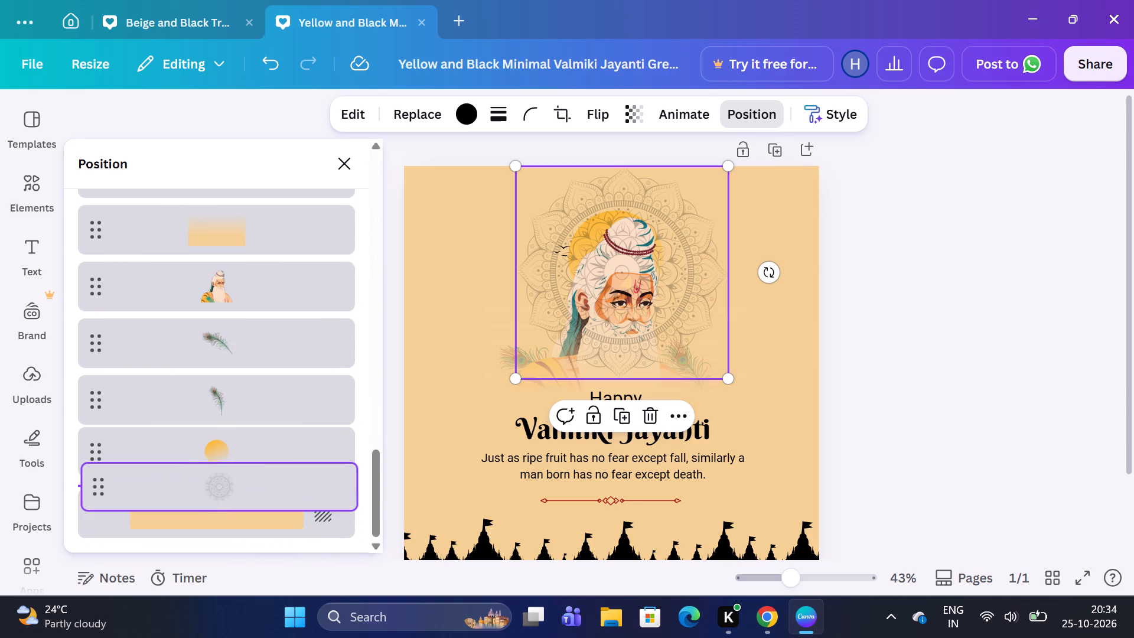
left_click_drag(220, 481, 208, 260)
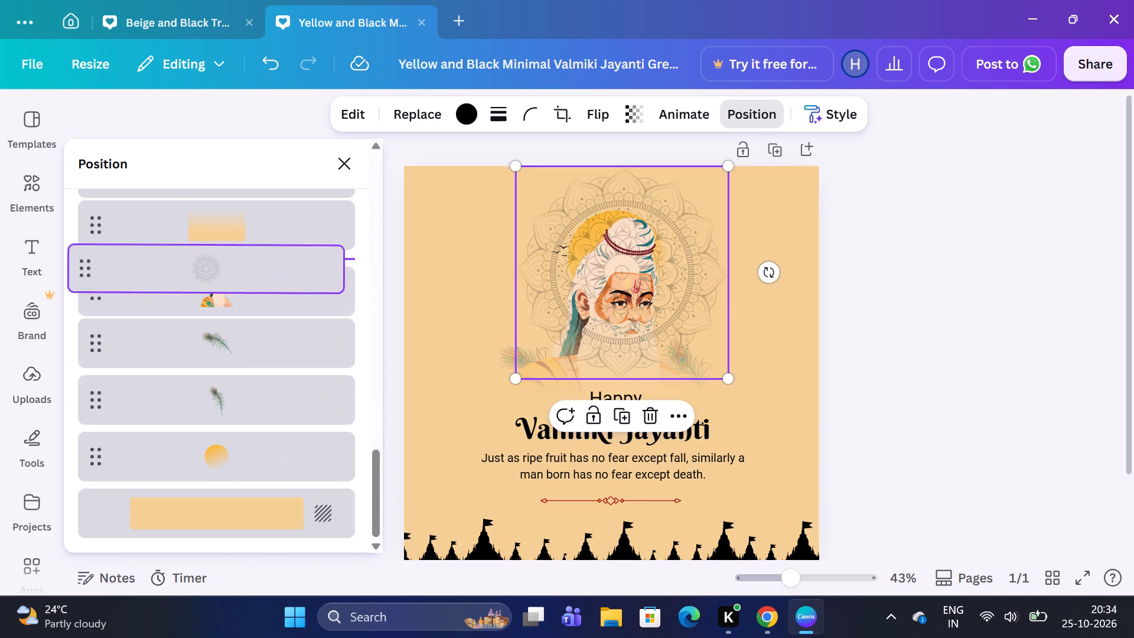
left_click_drag(208, 260, 224, 428)
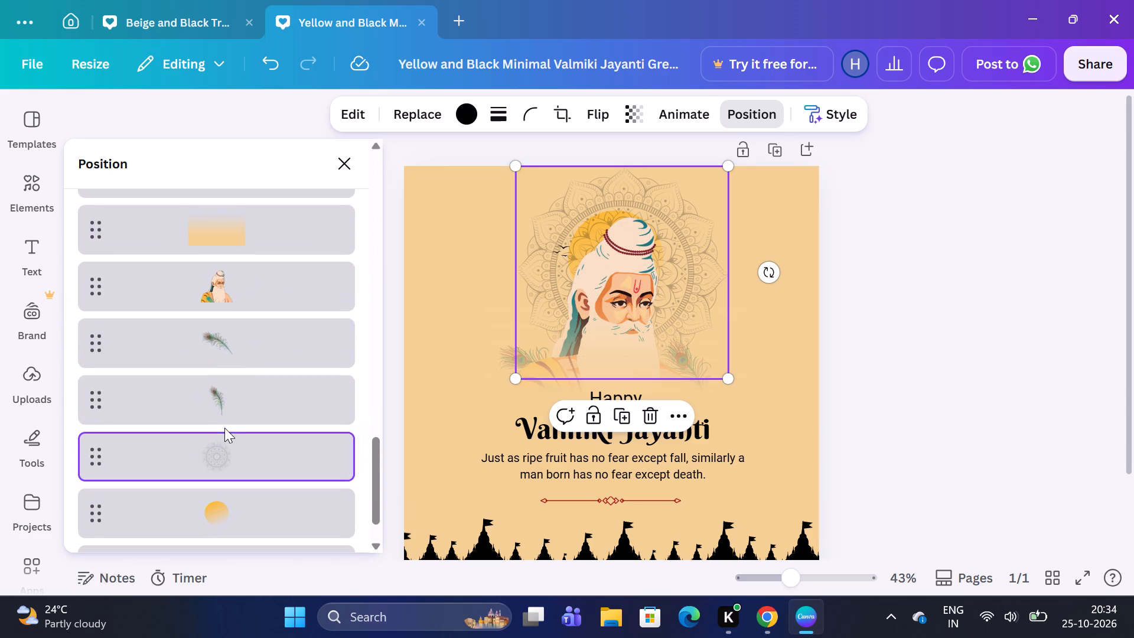
left_click(1081, 294)
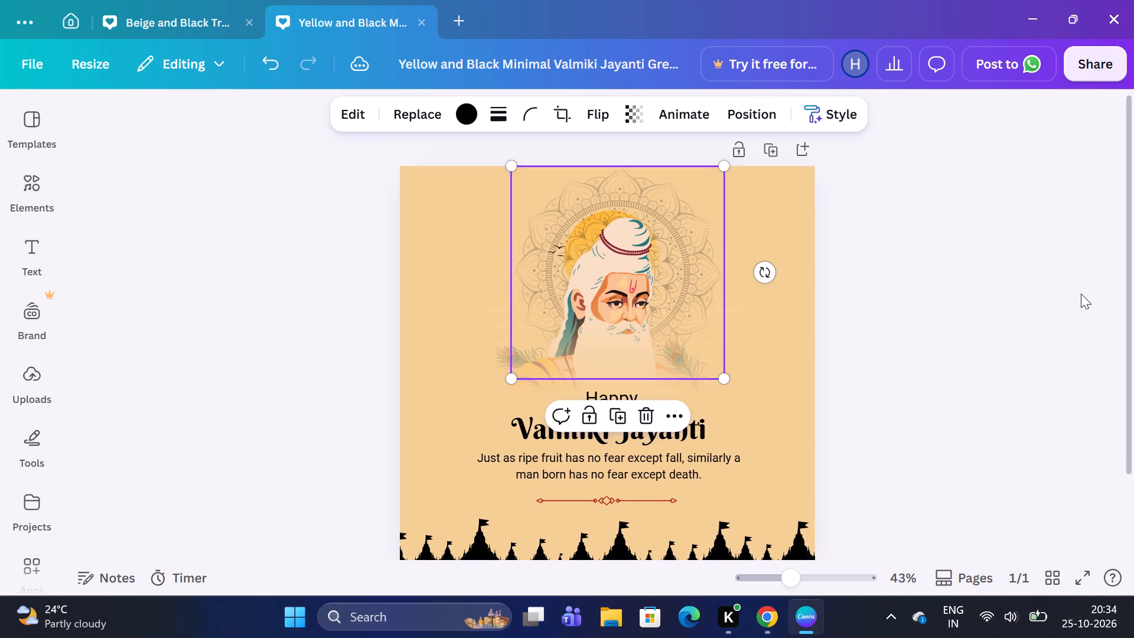
Pull the orange sun circle out from behind the sage and the mandala and delete it.
left_click(765, 102)
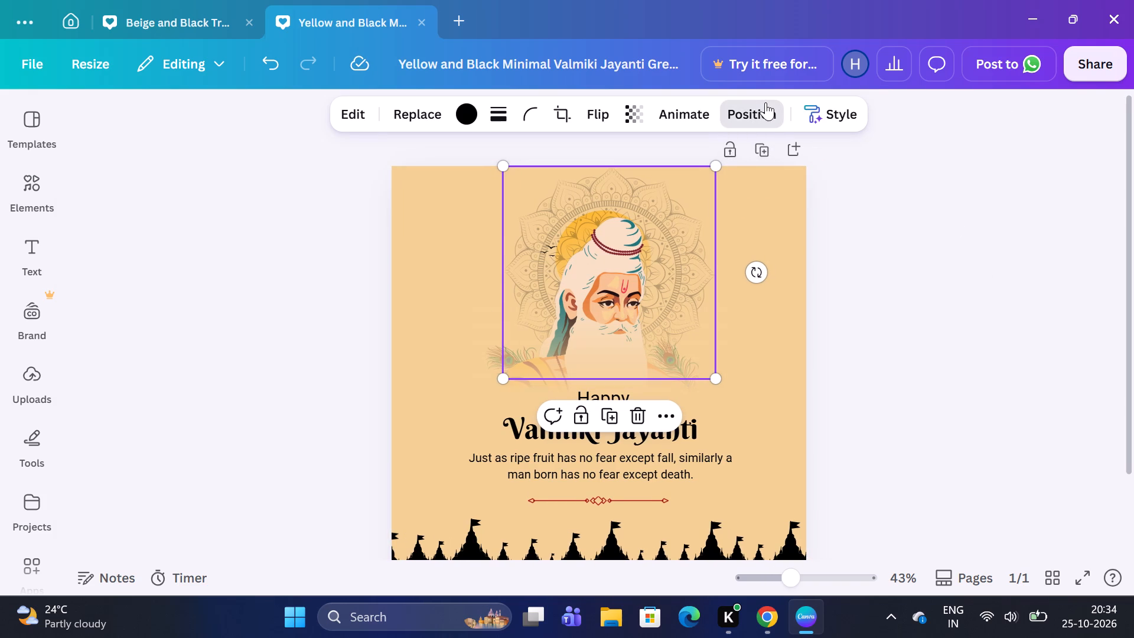
scroll(232, 379, "down", 15)
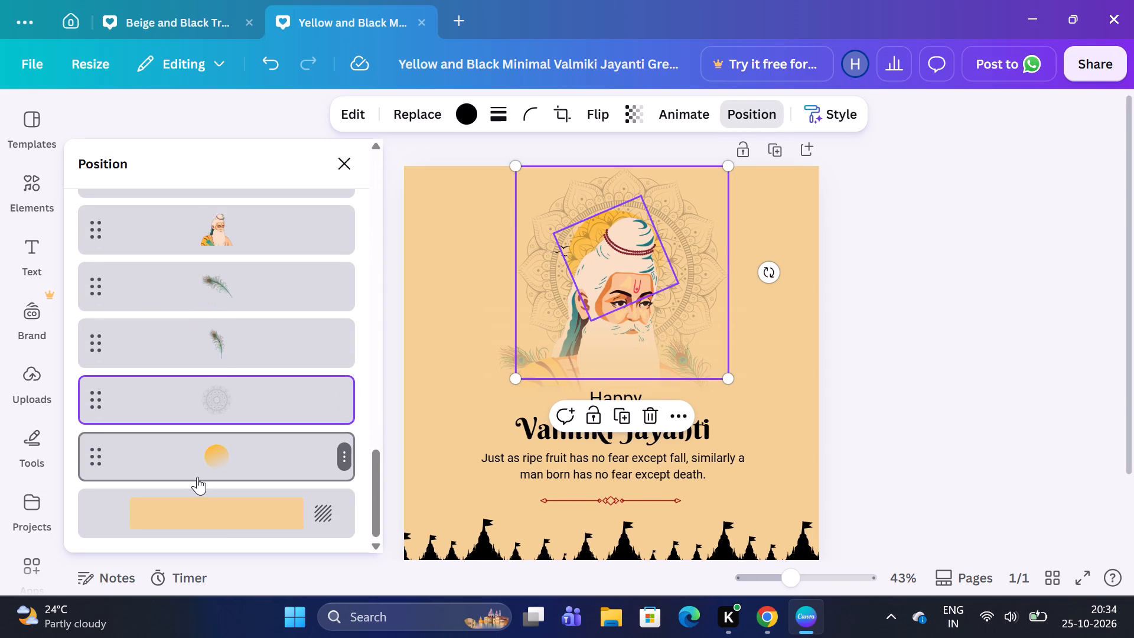
left_click(197, 477)
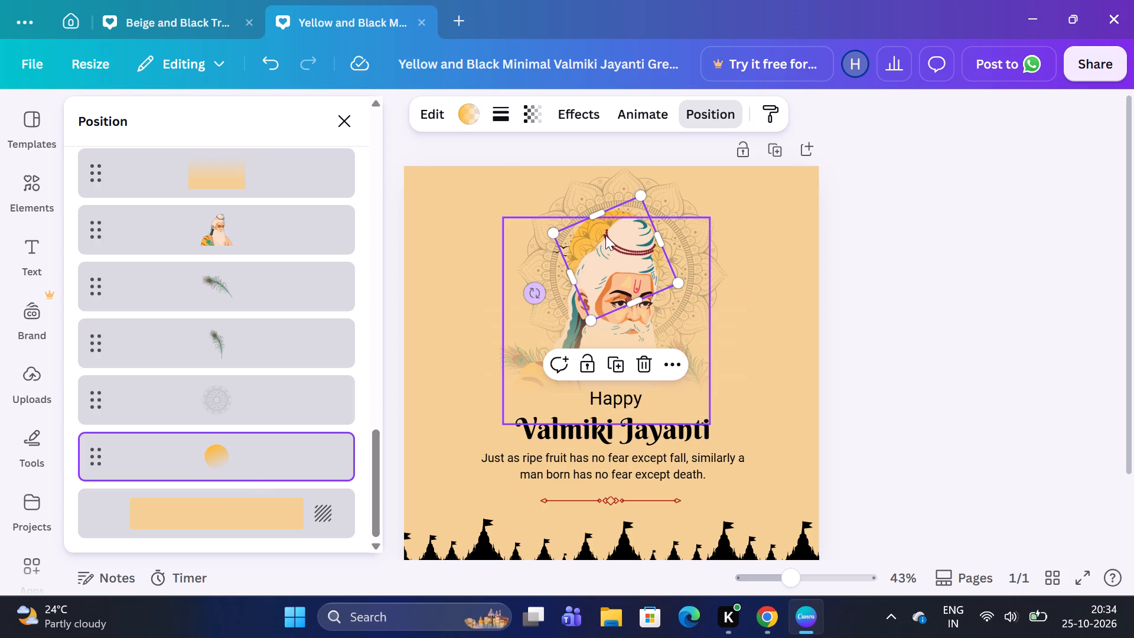
left_click_drag(539, 289, 514, 289)
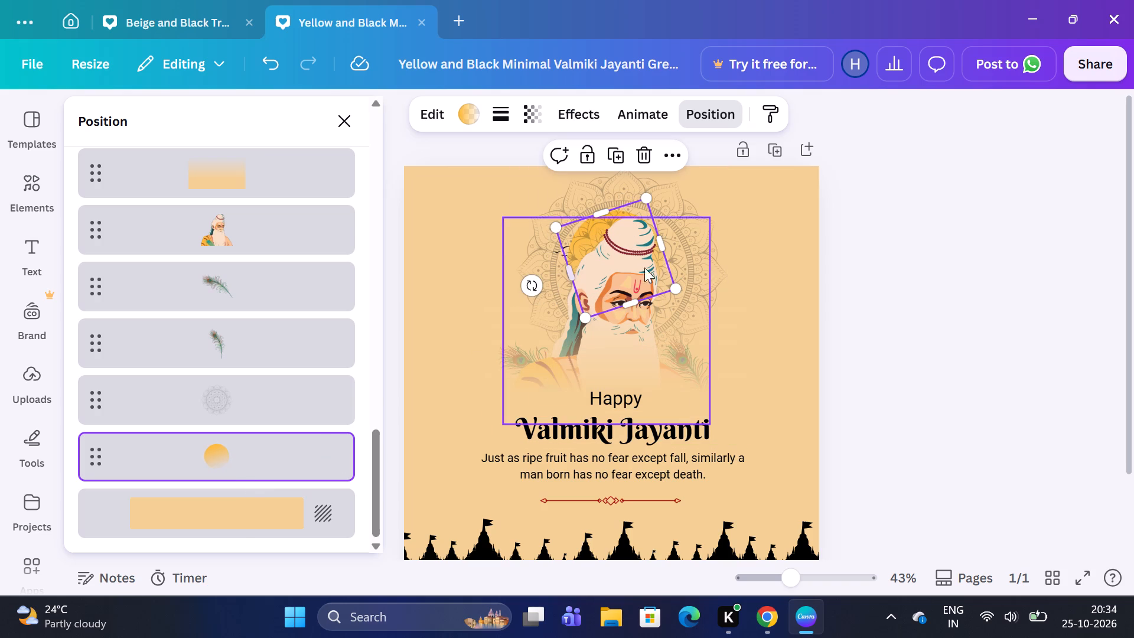
left_click_drag(668, 279, 673, 292)
left_click_drag(662, 280, 828, 336)
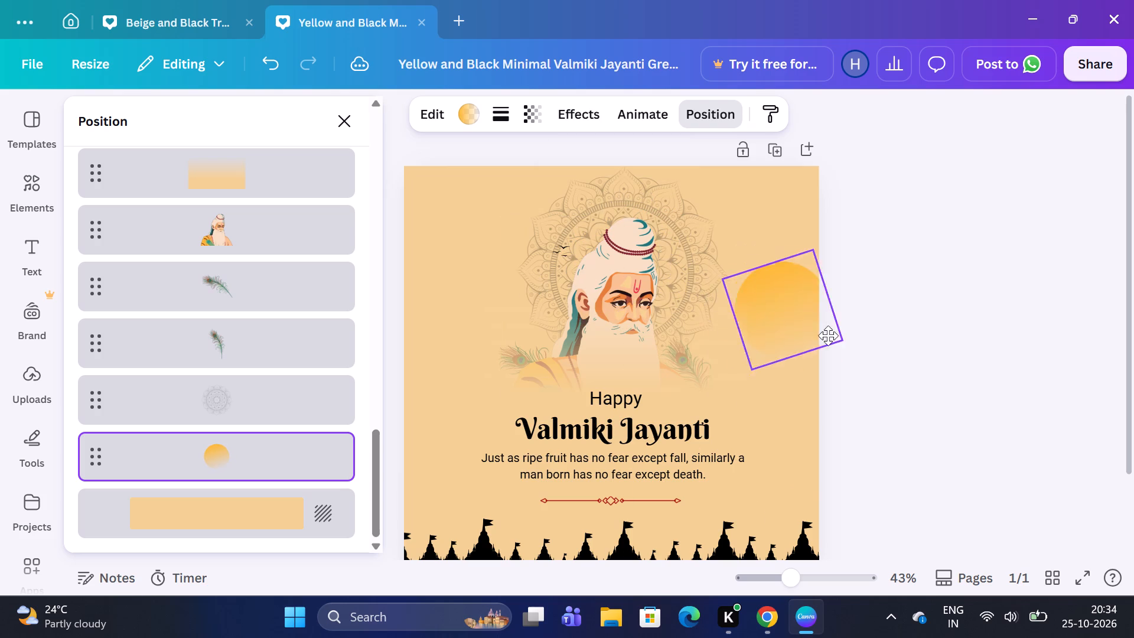
left_click_drag(828, 336, 810, 497)
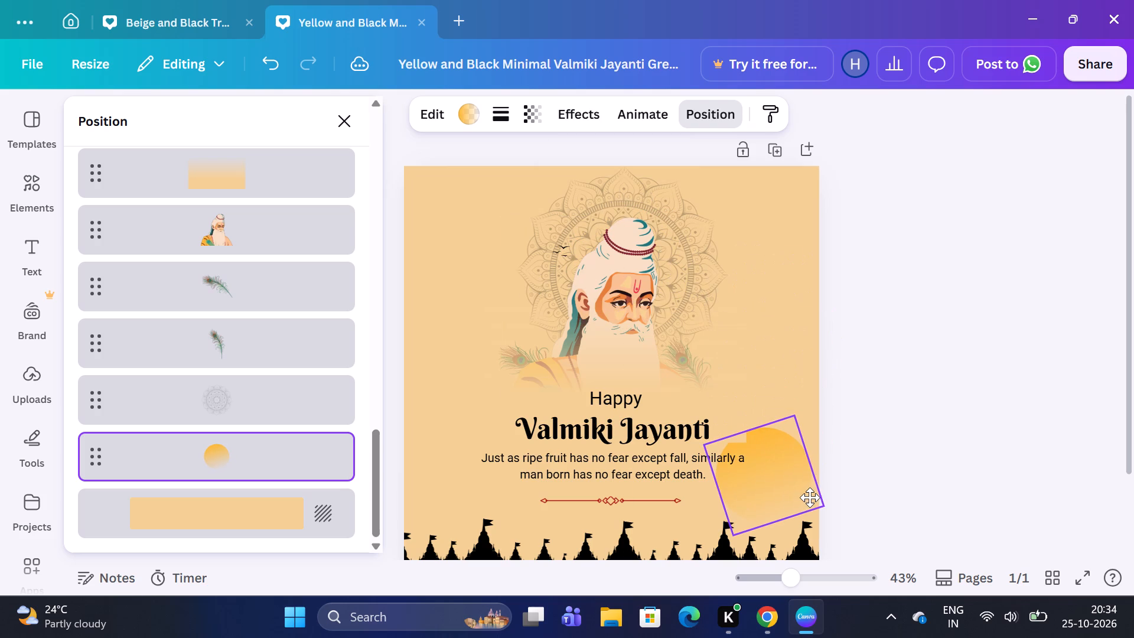
left_click_drag(810, 497, 804, 424)
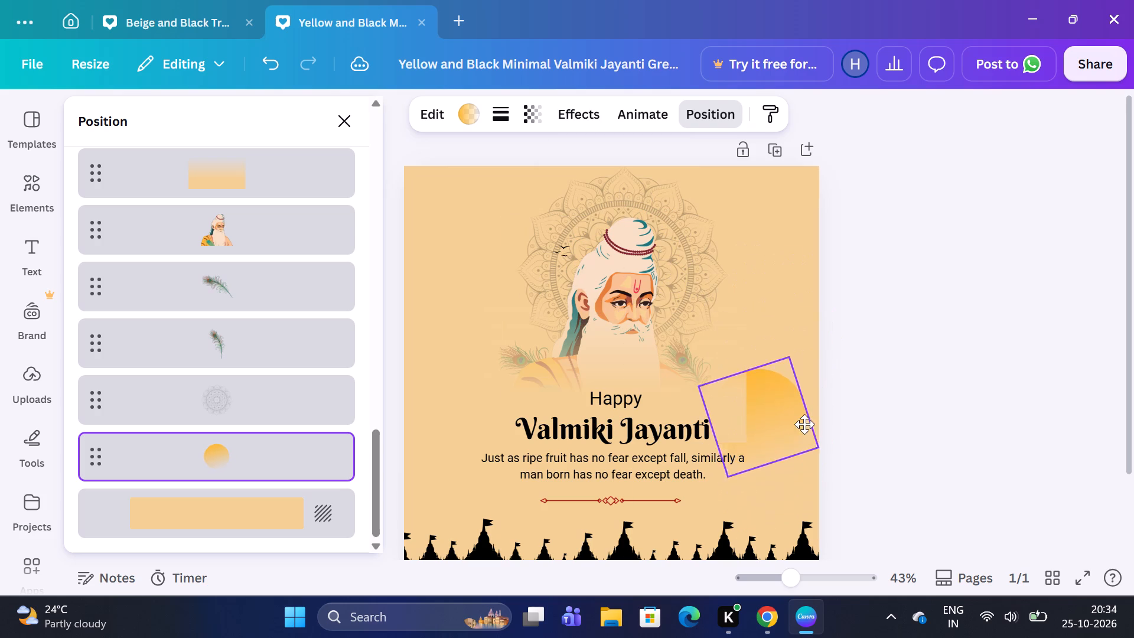
left_click_drag(804, 424, 819, 352)
key("BackSpace")
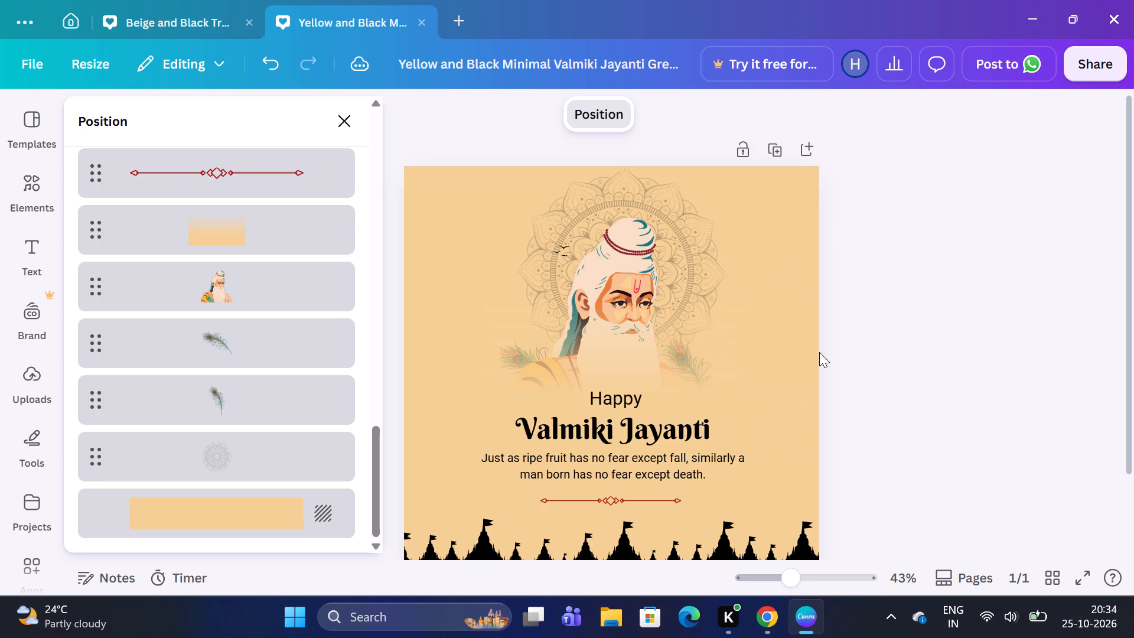
Pull the small birds out from beside the sage's head in front of the mandala and delete them.
left_click(667, 197)
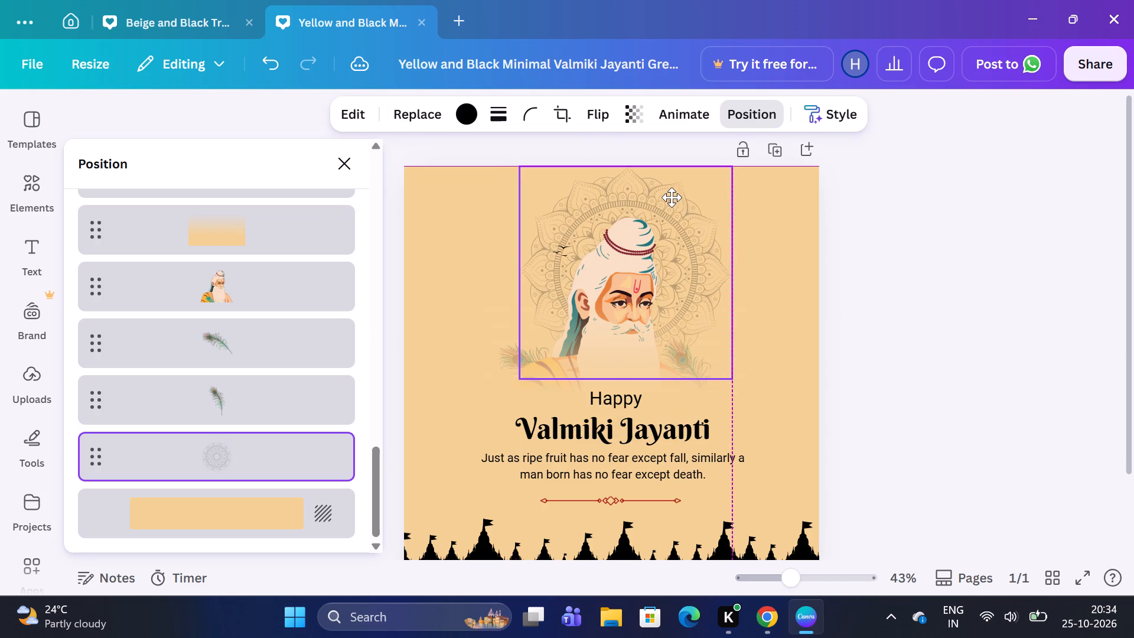
left_click_drag(558, 255, 464, 243)
key("BackSpace")
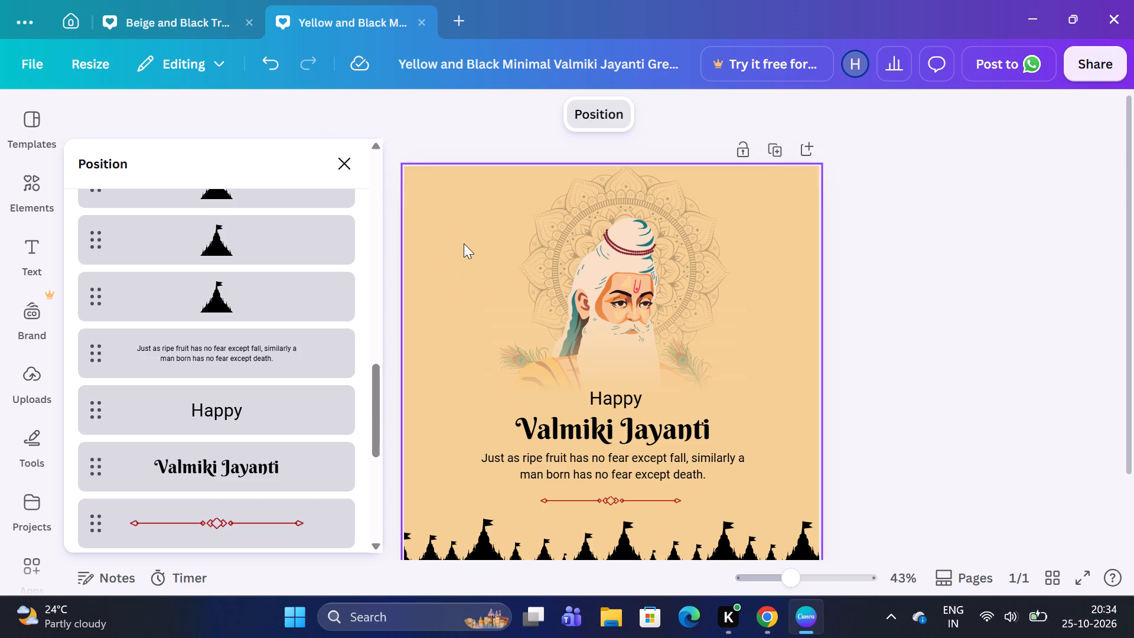
Check the sage and mandala arrangement in the Beige and Black Traditional design against the Yellow and Black Minimal poster.
left_click(135, 26)
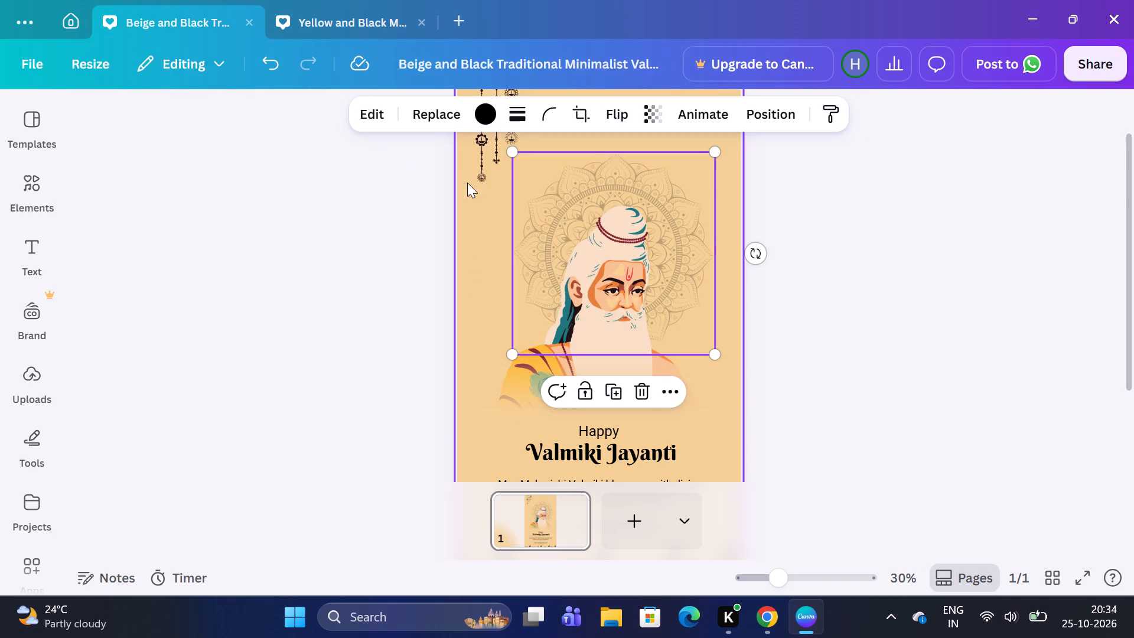
left_click(382, 12)
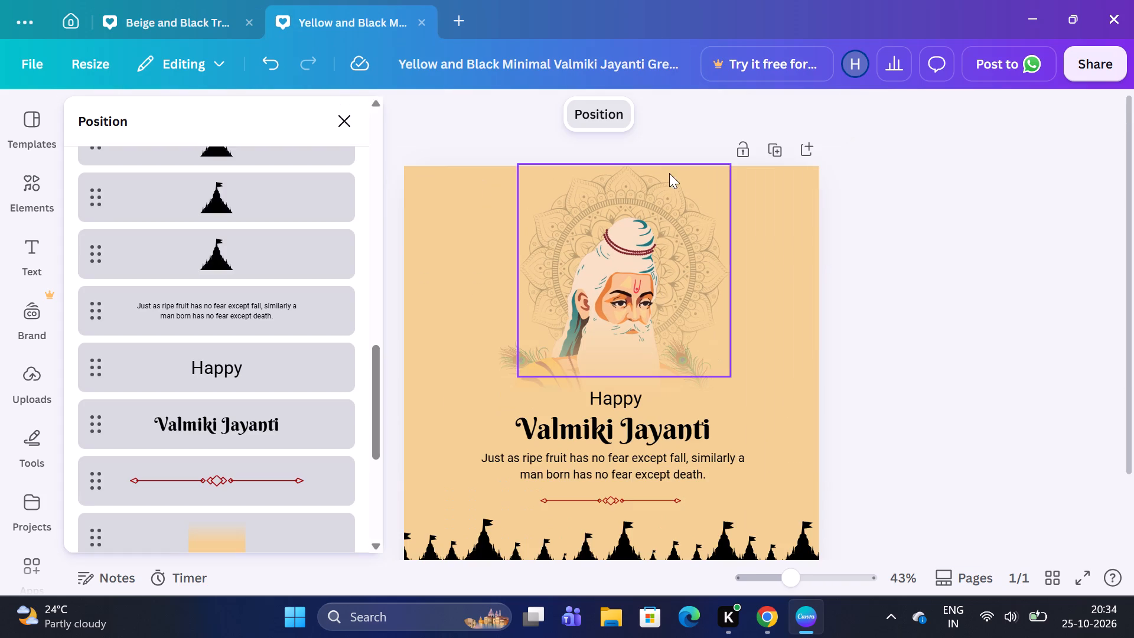
left_click(656, 194)
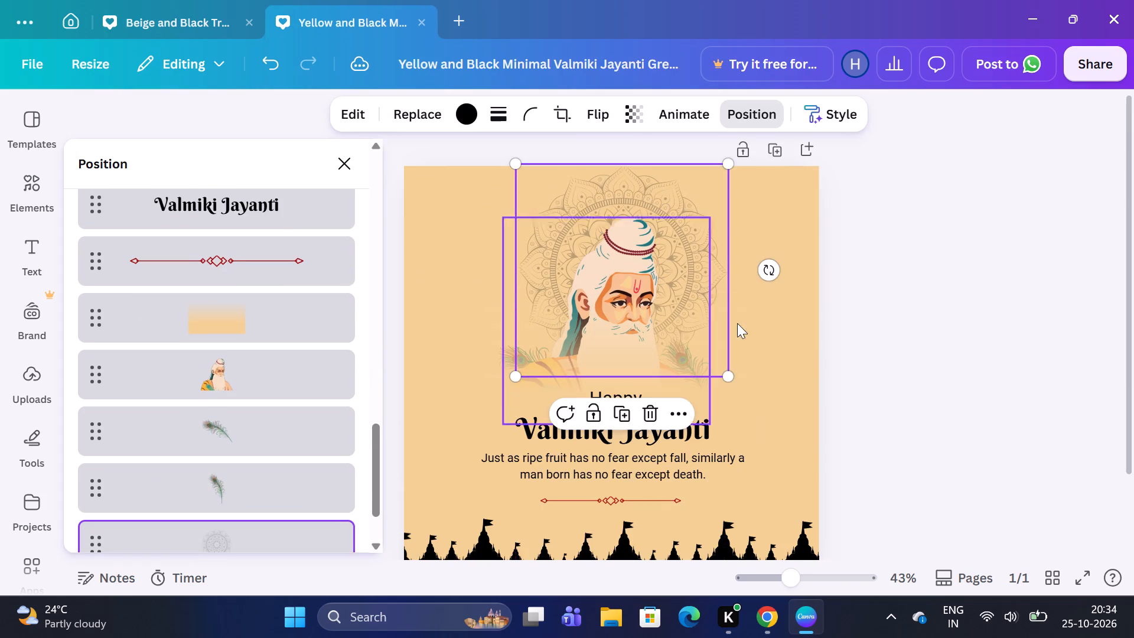
Move the red ornamental divider down to just above the temple silhouettes.
scroll(752, 362, "down", 2)
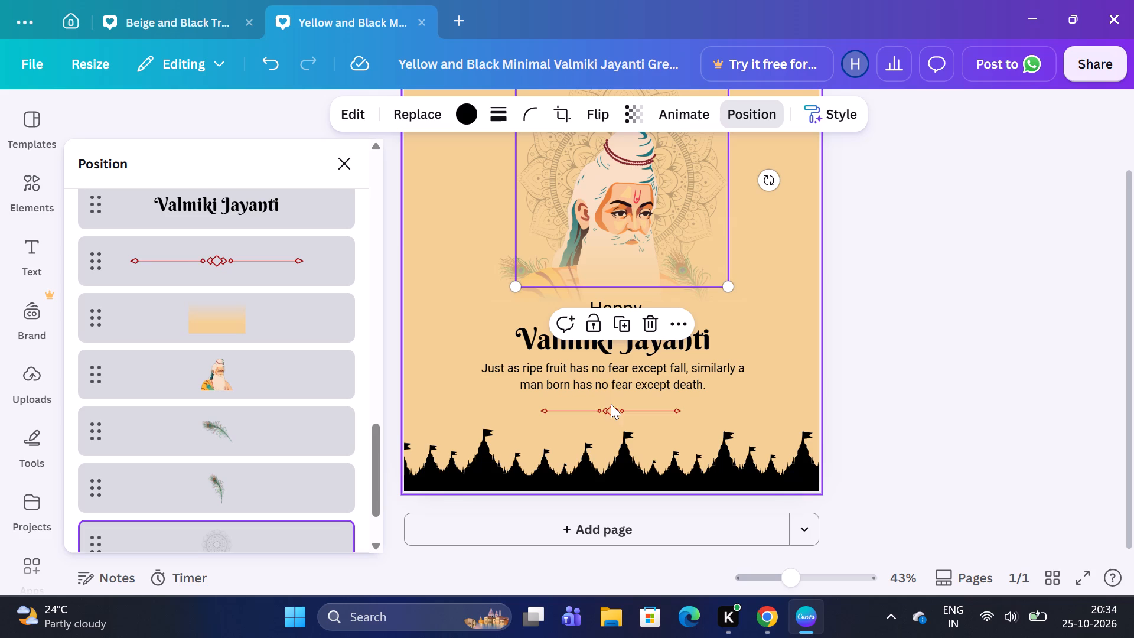
left_click_drag(608, 409, 608, 411)
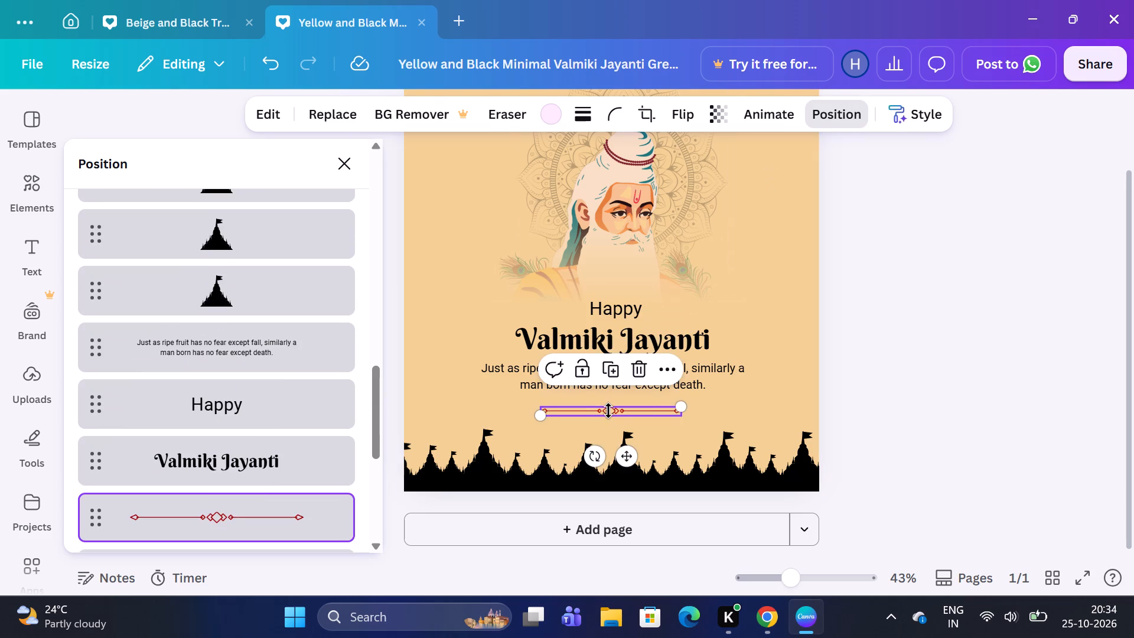
left_click_drag(608, 411, 611, 422)
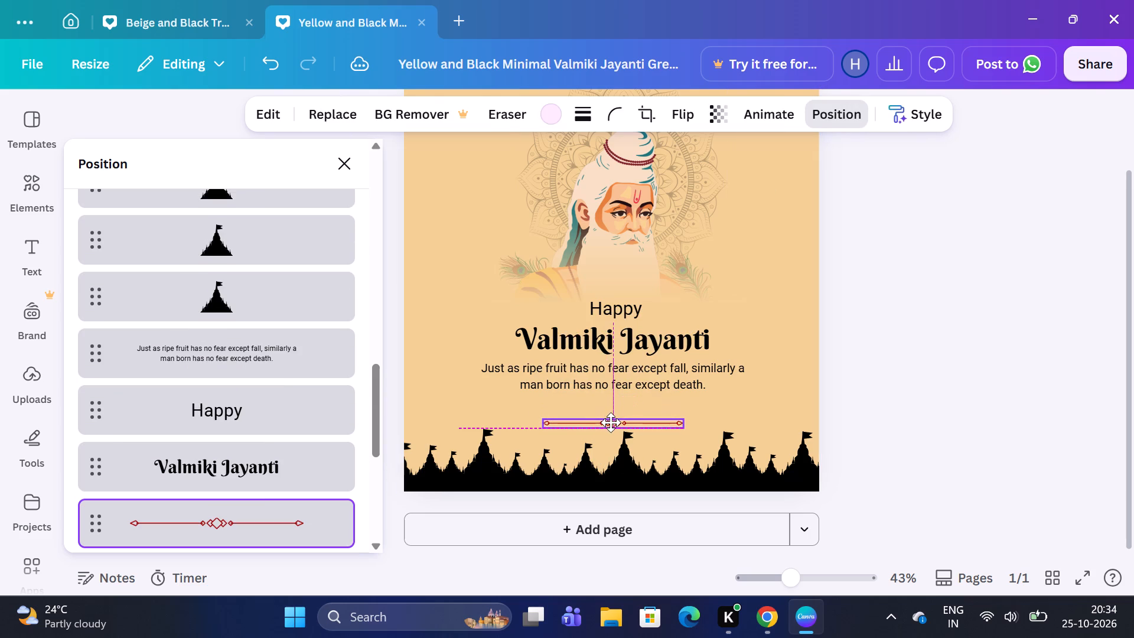
left_click_drag(611, 422, 610, 425)
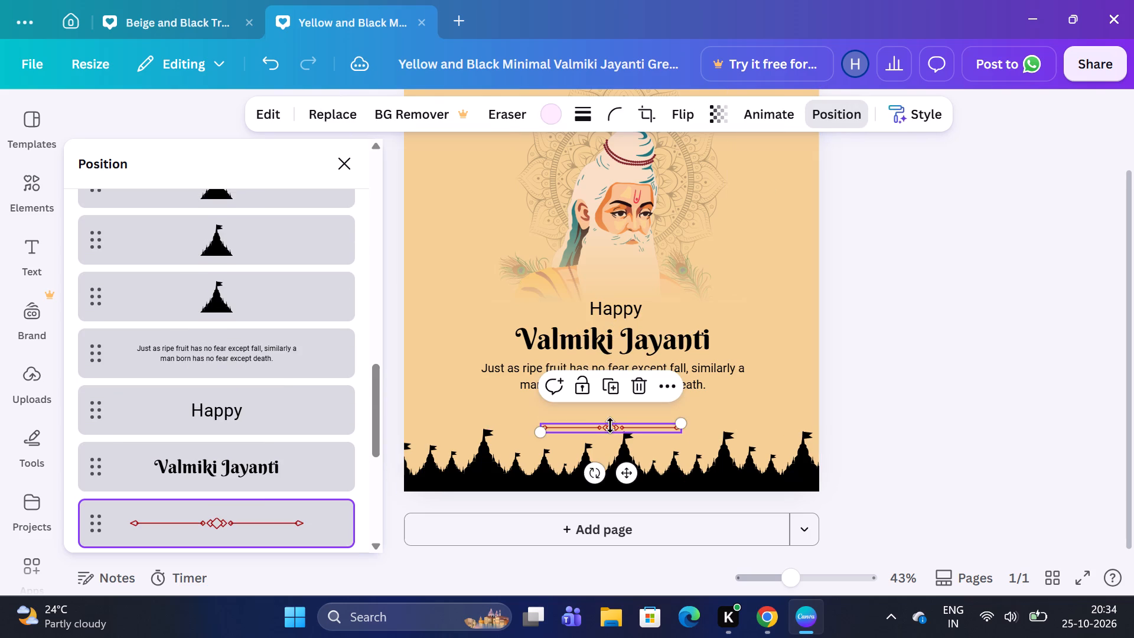
left_click(785, 309)
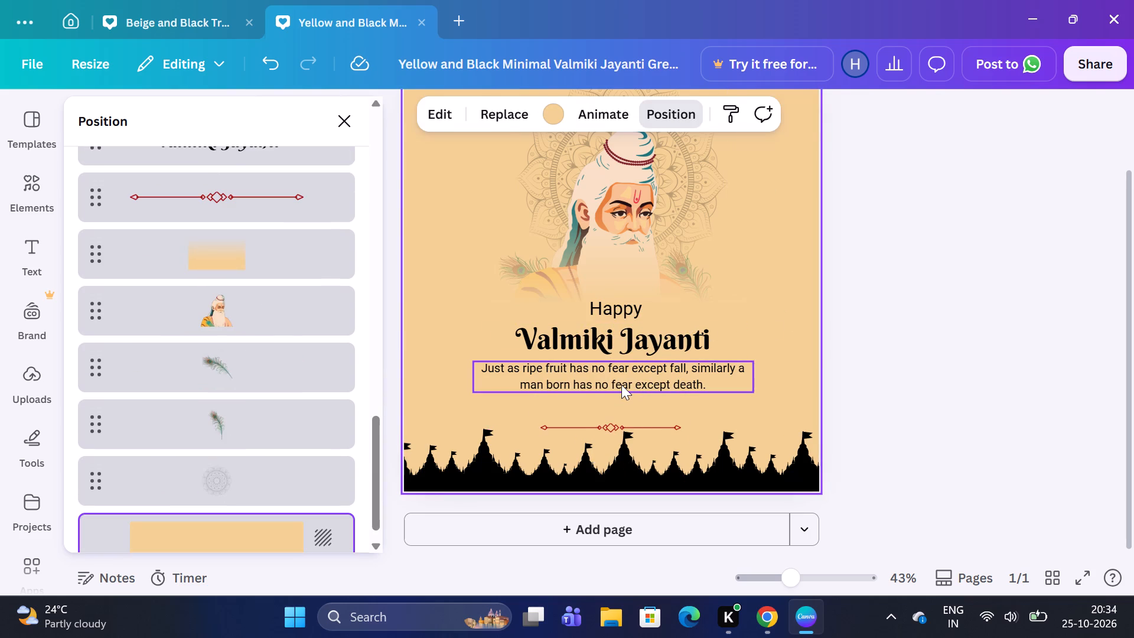
Move the two-line ripe fruit quote straight down to just above the red divider.
left_click(621, 385)
left_click_drag(621, 385, 625, 409)
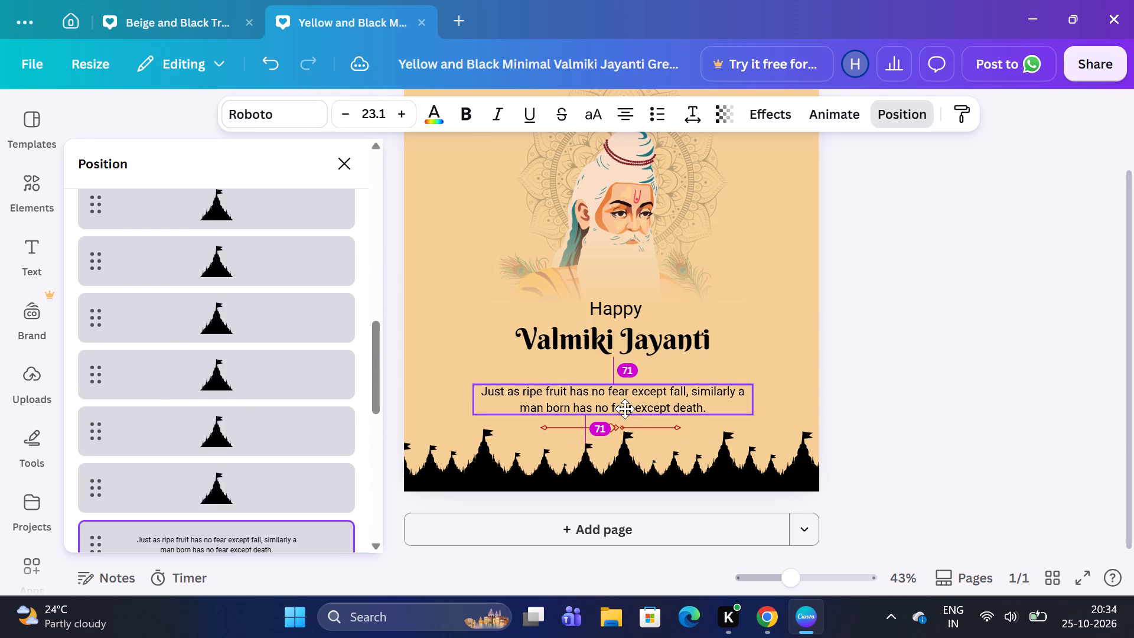
left_click_drag(625, 409, 625, 409)
left_click(749, 301)
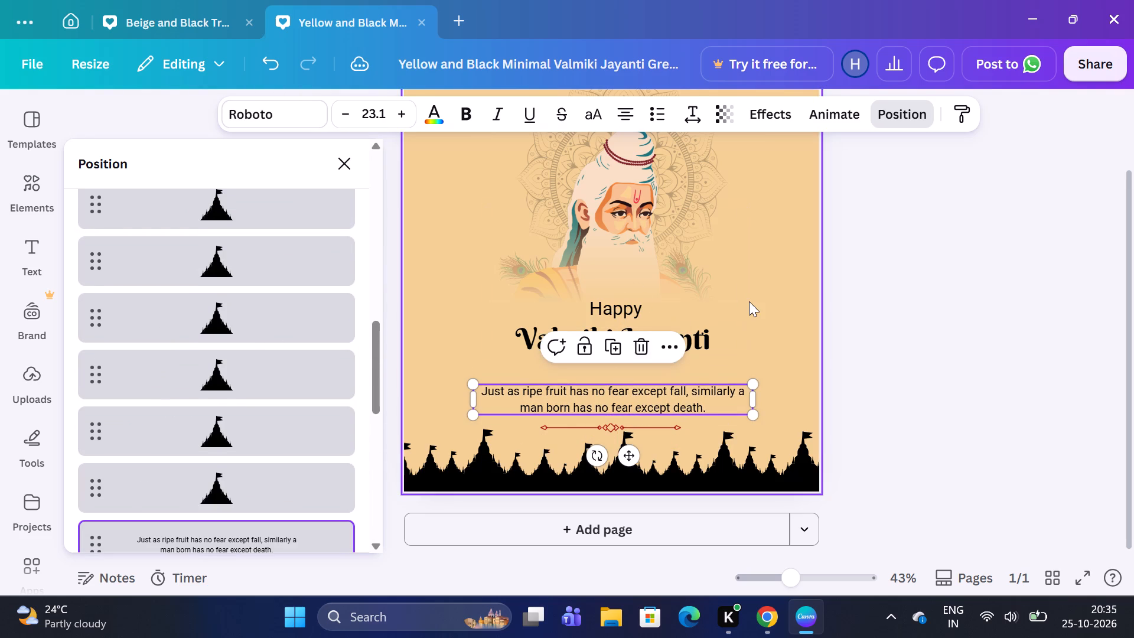
Move the Valmiki Jayanti title down, close above the quote.
left_click(640, 333)
left_click_drag(640, 333, 642, 357, "shift")
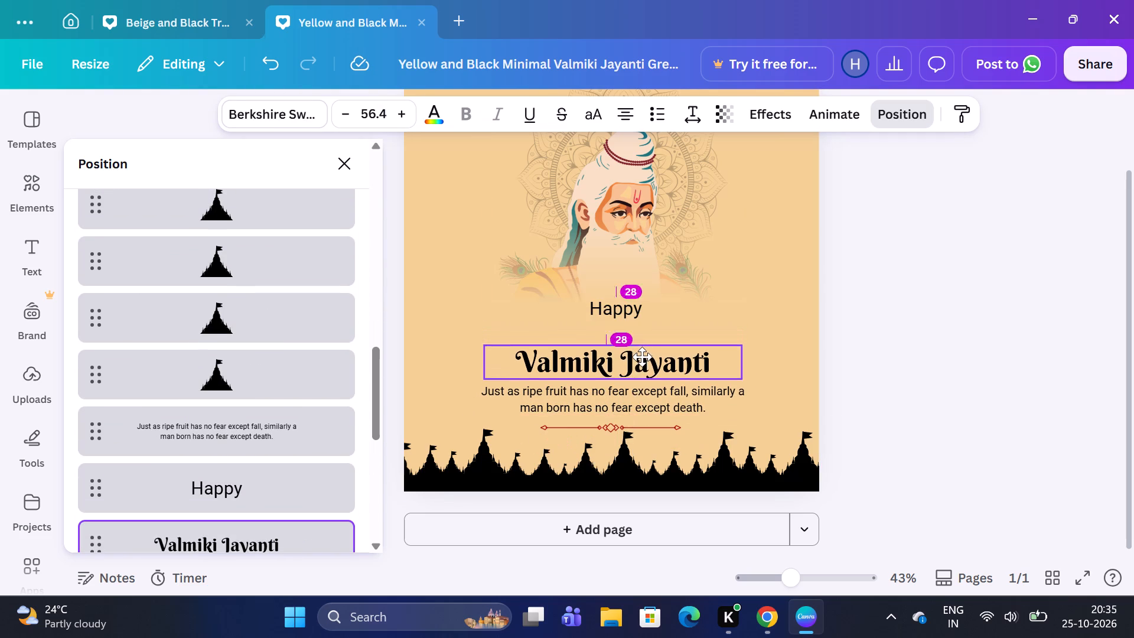
left_click_drag(642, 357, 641, 351, "shift")
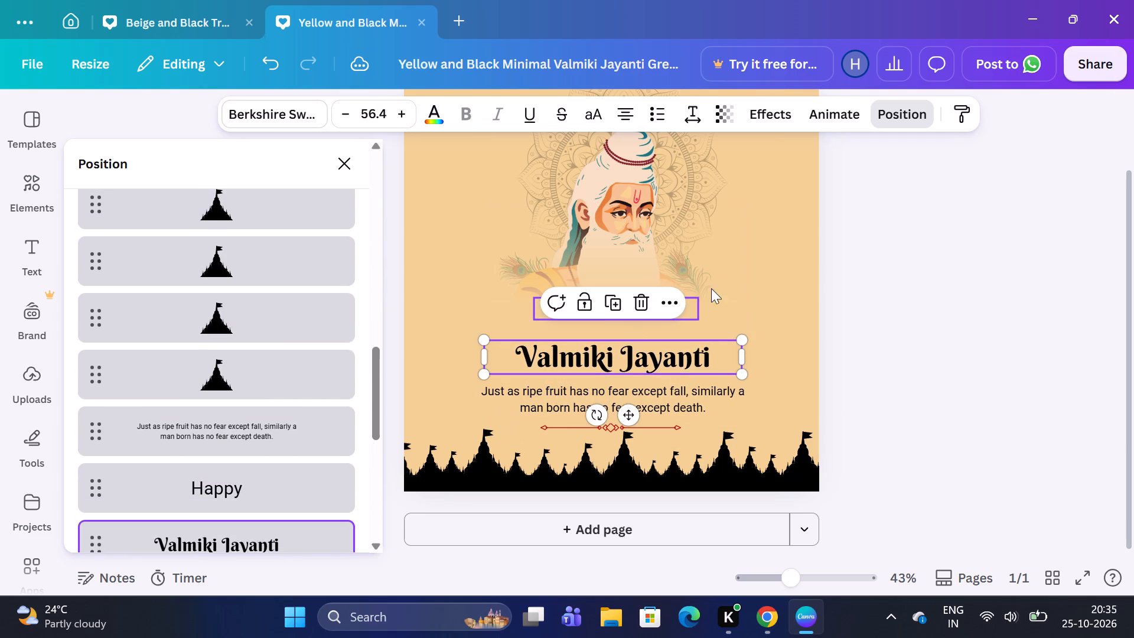
Move the Happy text and the beige fade gradient down together so that Happy sits directly above the title.
left_click(721, 284)
left_click_drag(621, 310, 624, 323, "shift")
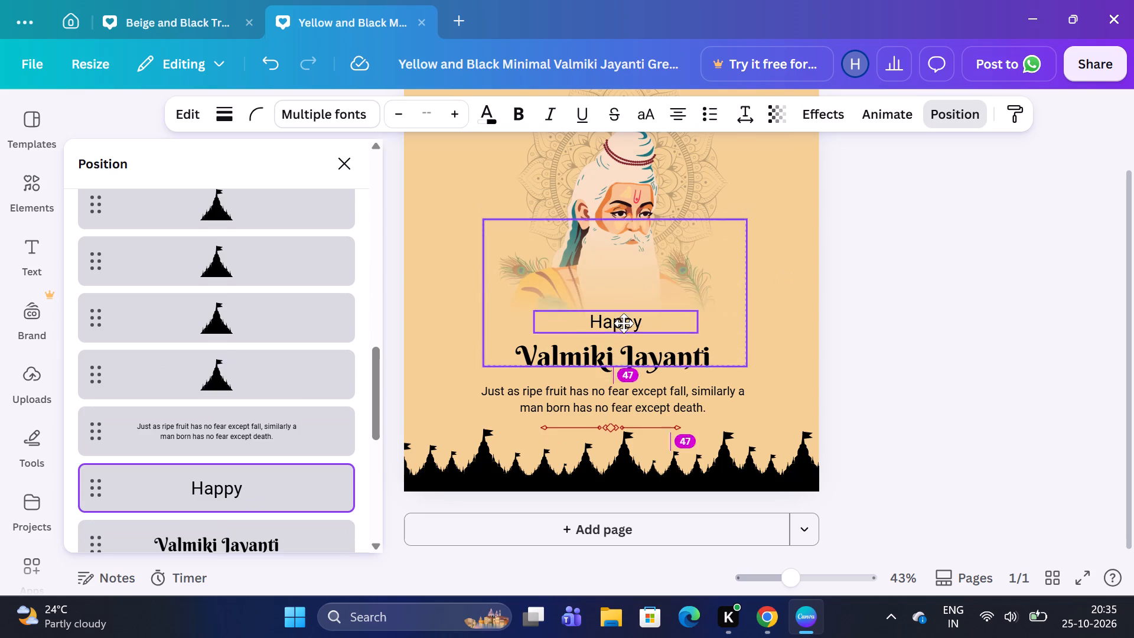
left_click_drag(624, 323, 624, 332, "shift")
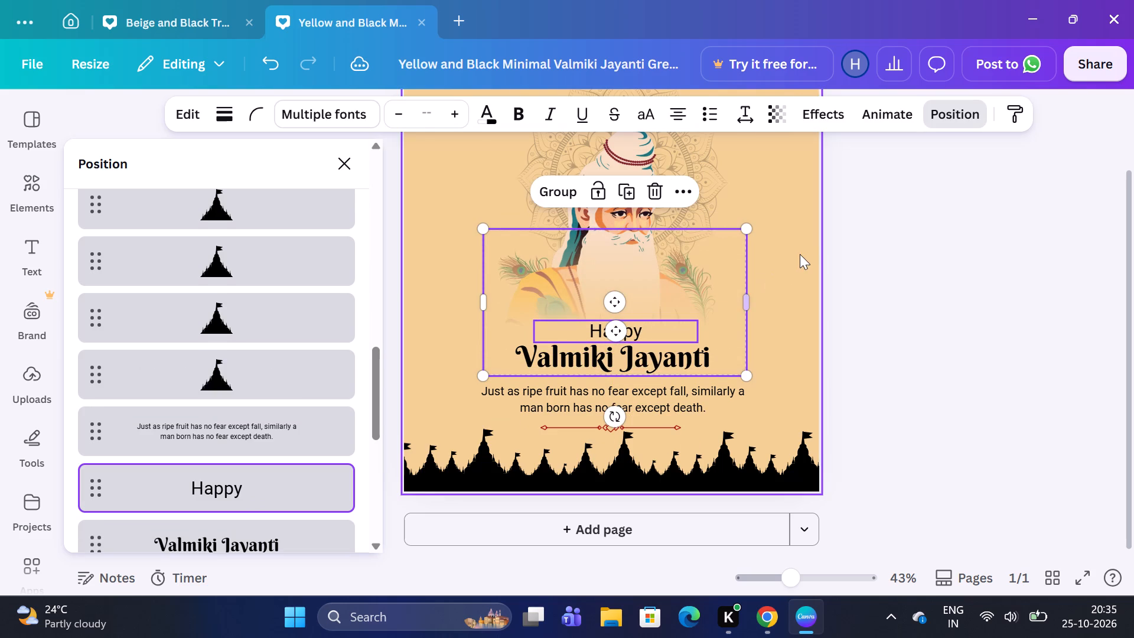
left_click(800, 254)
Move the sage illustration straight down so that his lower body fades out behind the Happy text.
left_click(644, 269, "shift")
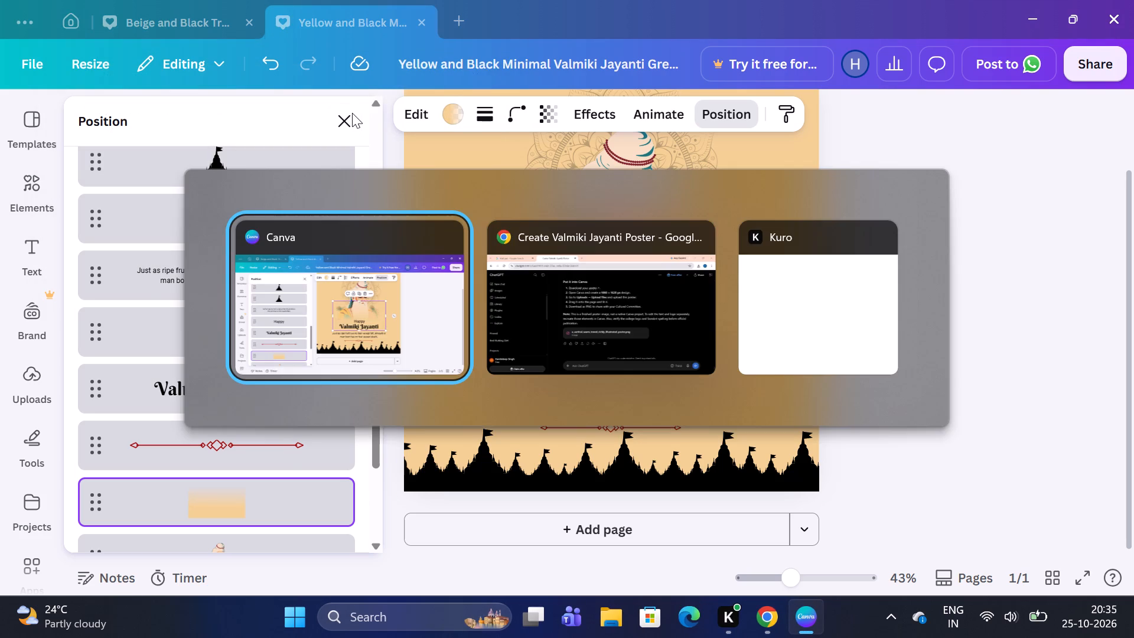
scroll(838, 184, "up", 1)
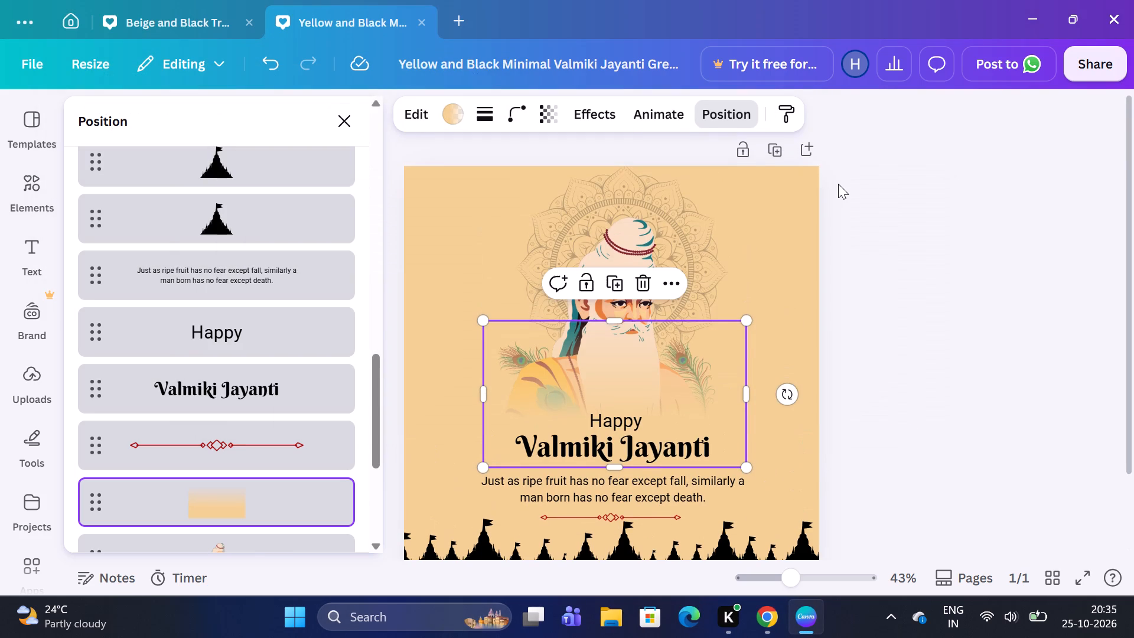
scroll(838, 184, "up", 1)
left_click_drag(647, 248, 646, 252)
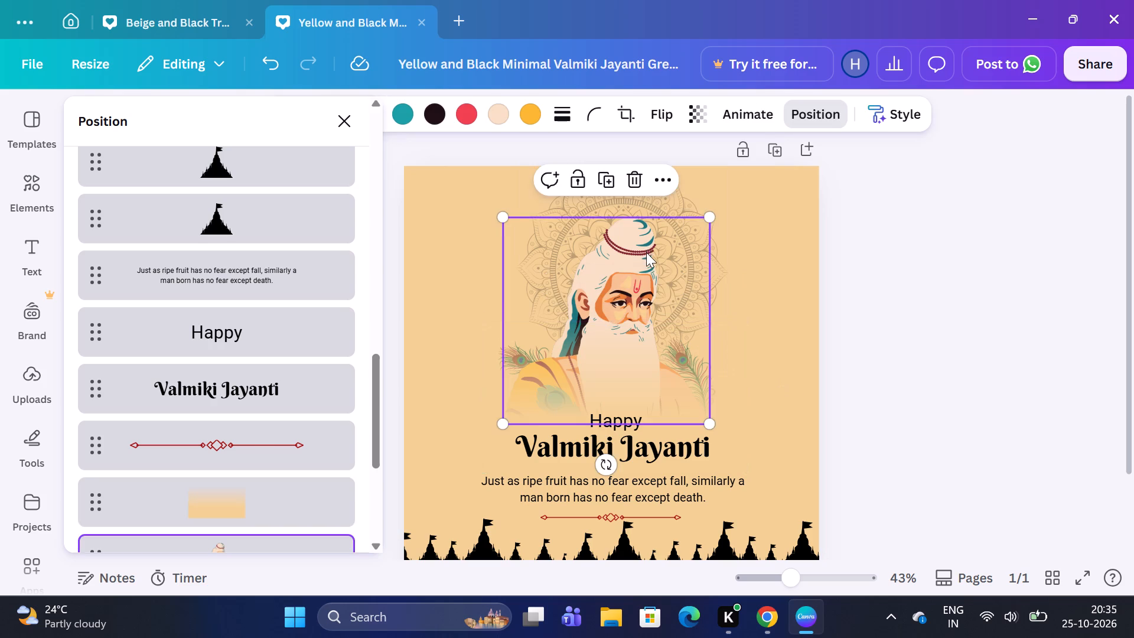
left_click_drag(646, 252, 650, 278)
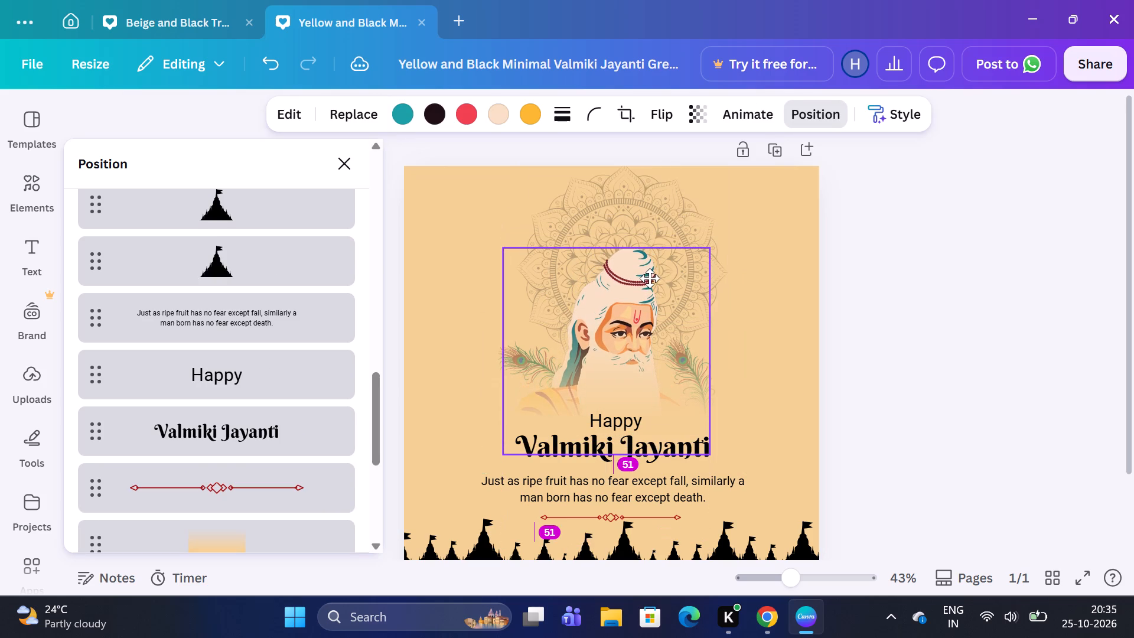
left_click_drag(650, 278, 649, 278)
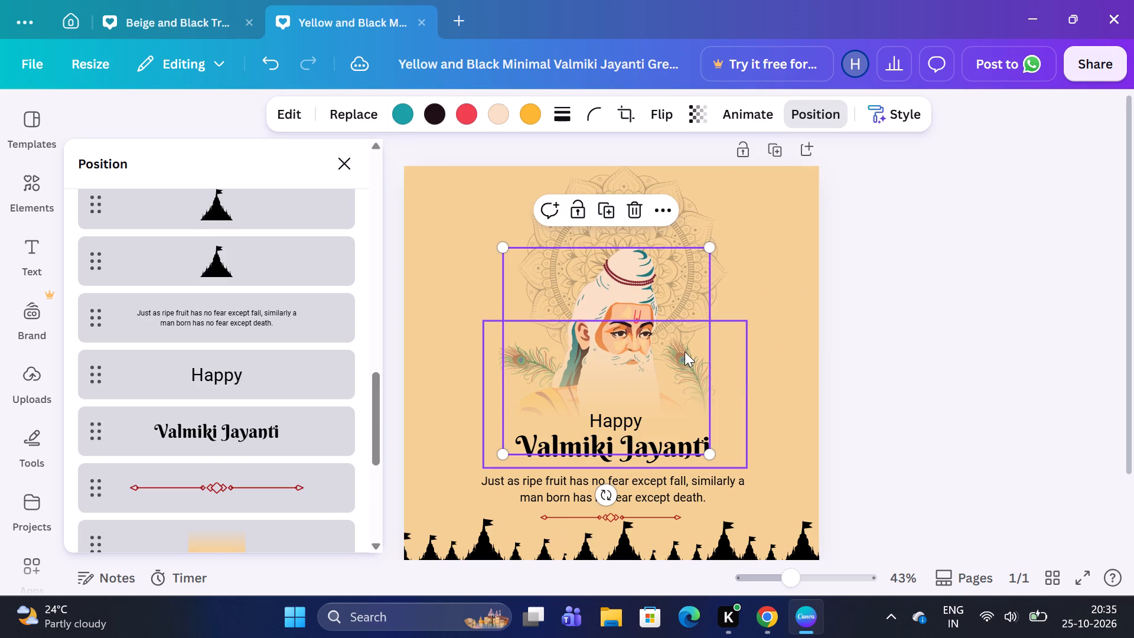
Select the left peacock feather in the layer list and move it slightly down beside the sage's shoulder.
left_click(685, 351)
scroll(272, 422, "down", 5)
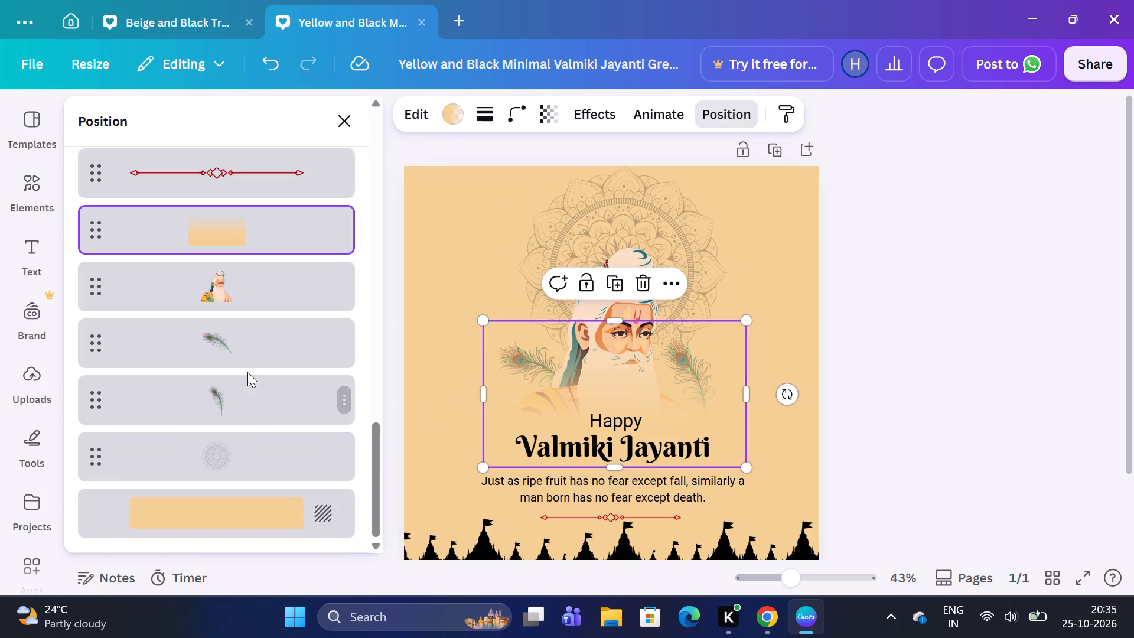
left_click(247, 372)
left_click(249, 346)
key("shift+Down")
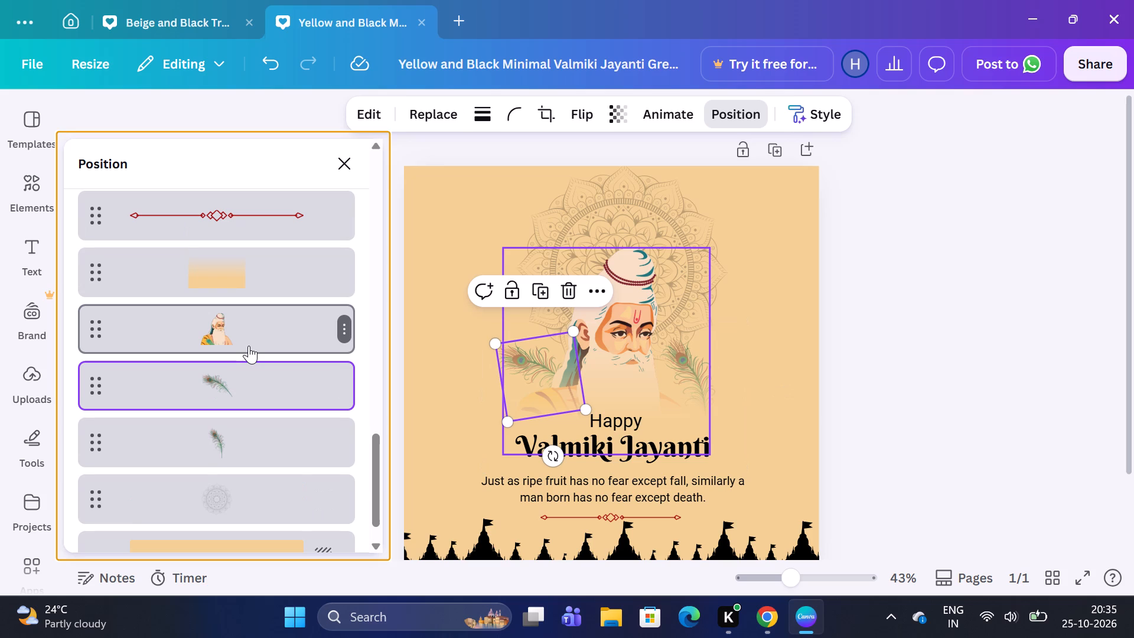
left_click_drag(540, 351, 540, 354, "shift")
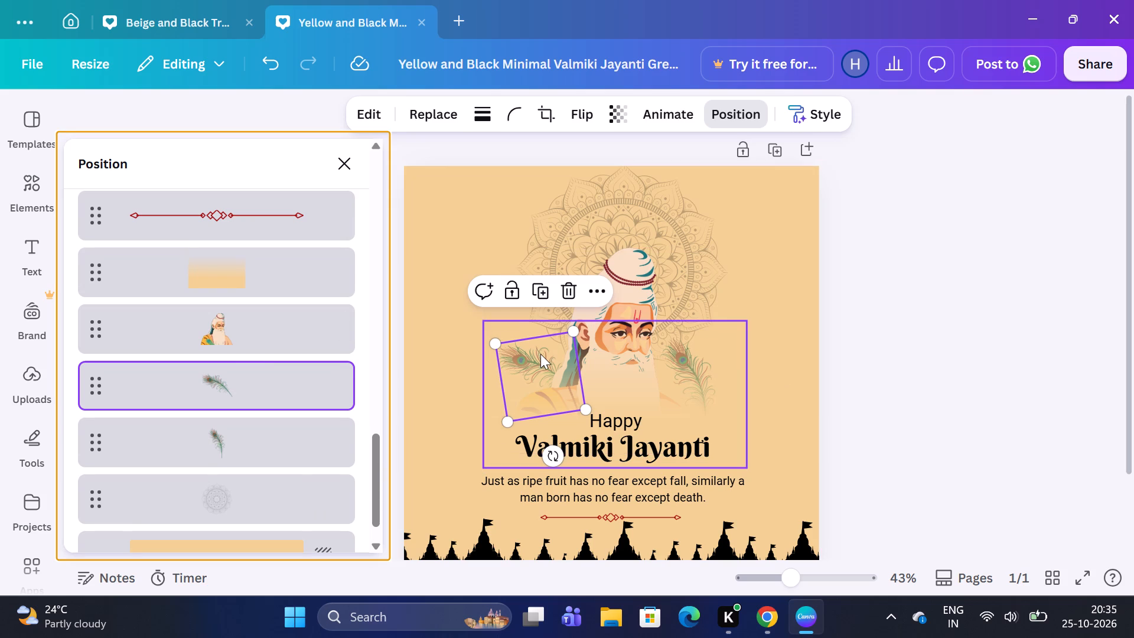
left_click_drag(540, 354, 541, 370, "shift")
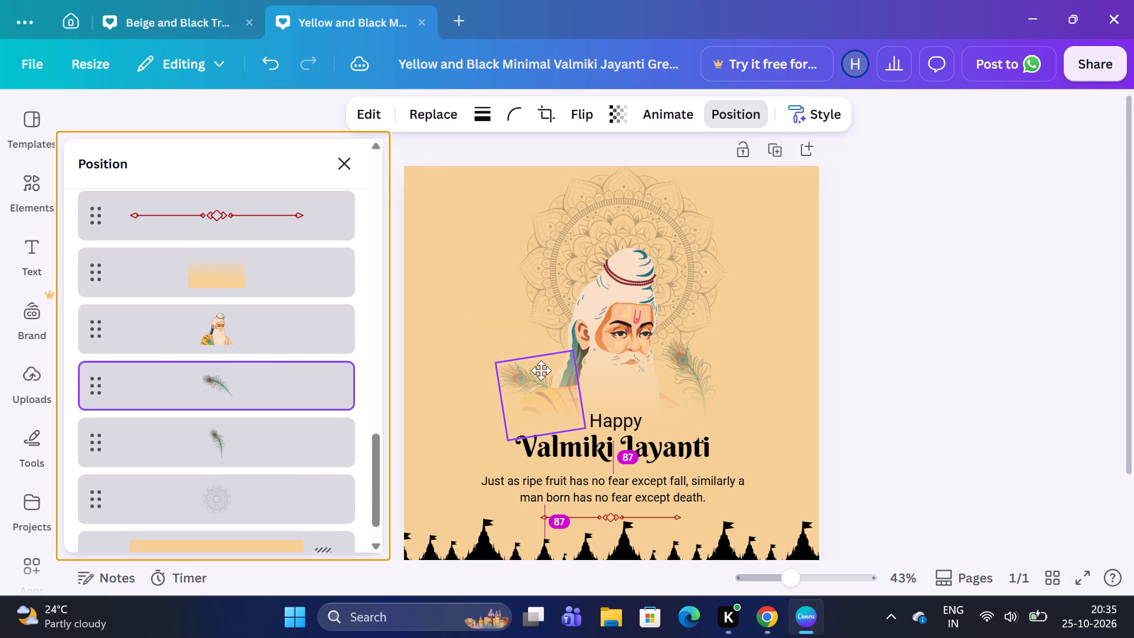
left_click_drag(541, 370, 541, 370, "shift")
Select the right peacock feather in the layer list and move it slightly down, level with the left feather.
left_click(681, 356, "shift")
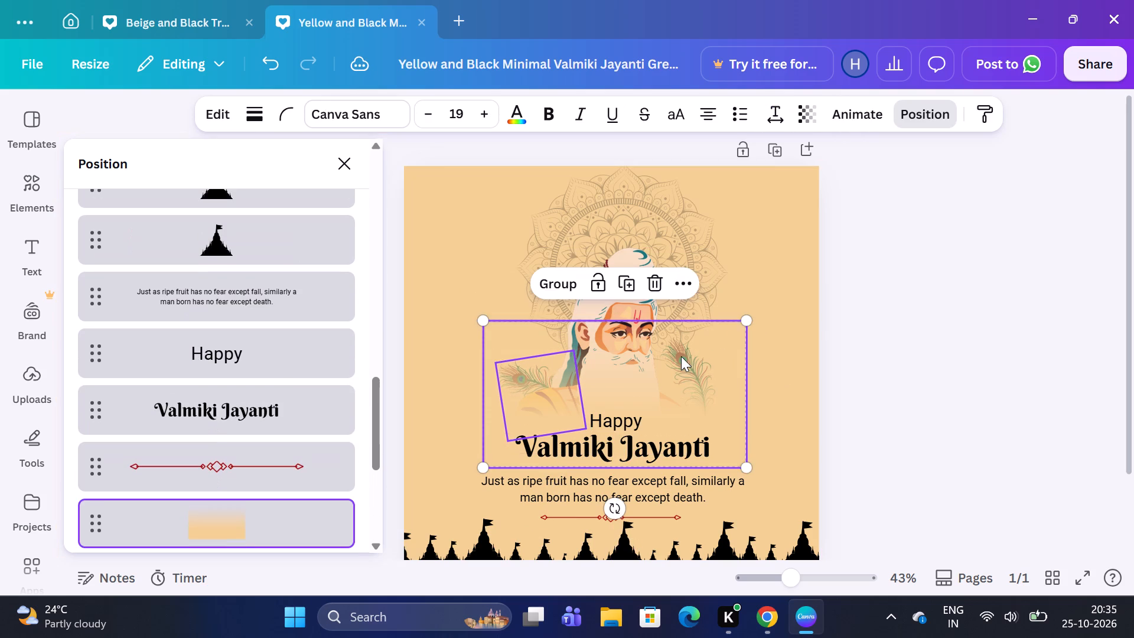
scroll(70, 466, "down", 8)
left_click(258, 401)
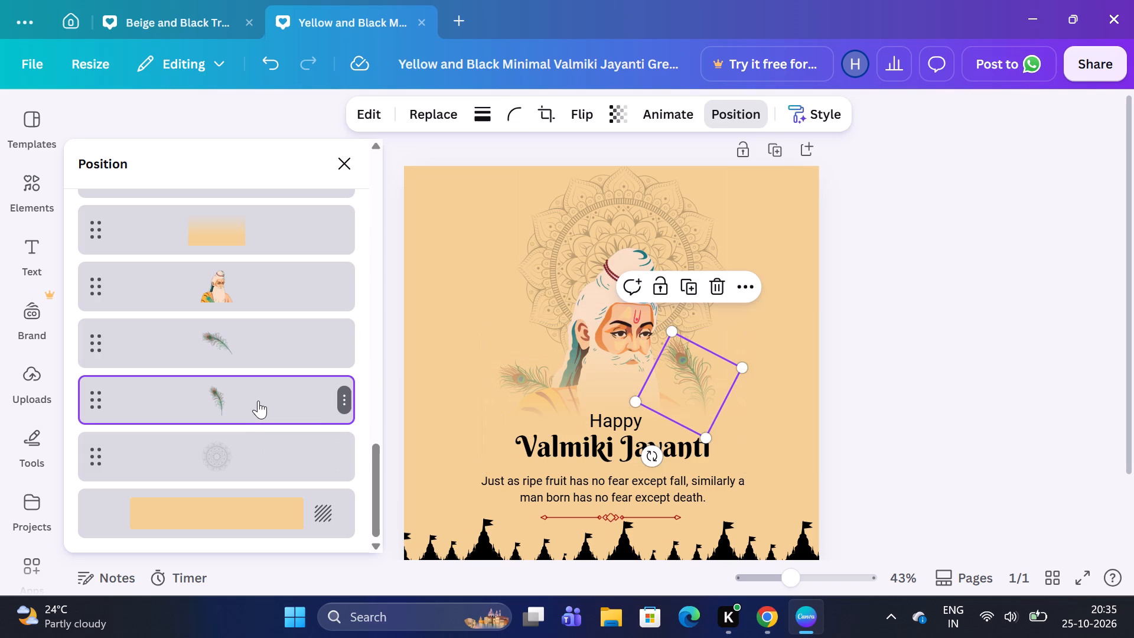
left_click_drag(689, 356, 692, 372, "shift")
left_click(771, 210)
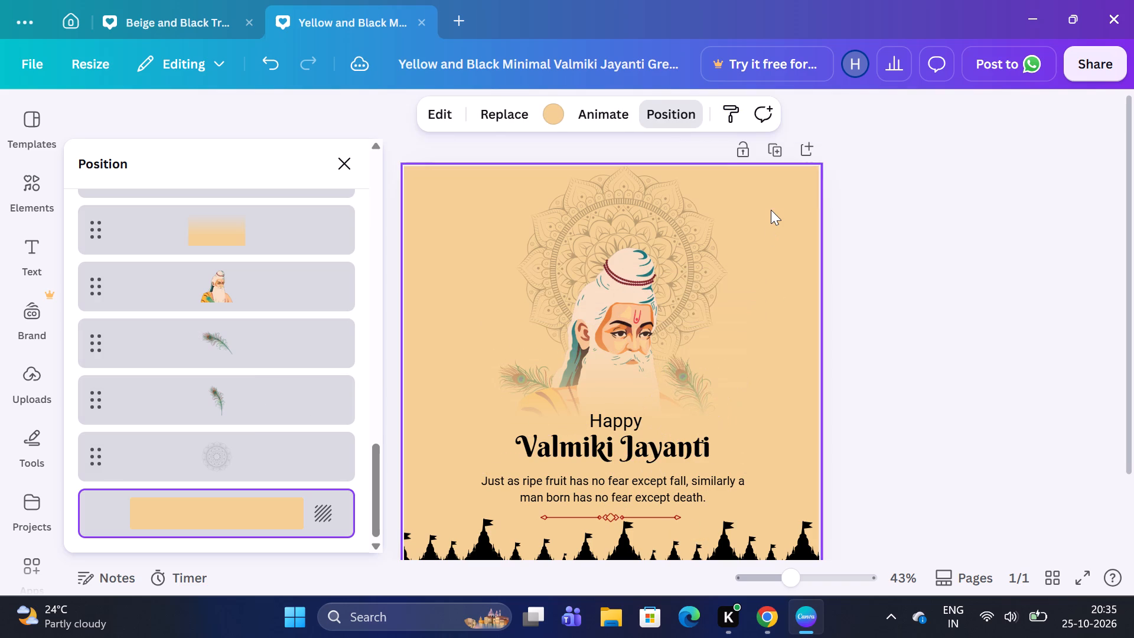
Move the mandala down around the sage's head, leaving a small gap below the poster's top edge.
left_click_drag(595, 208, 598, 228)
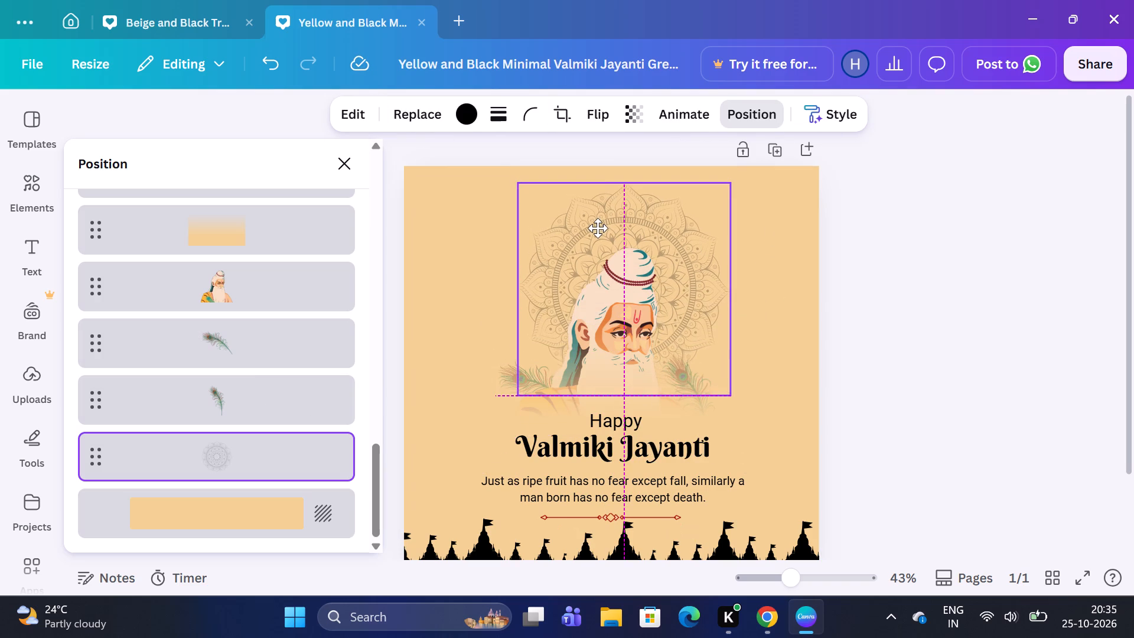
left_click_drag(598, 228, 597, 234)
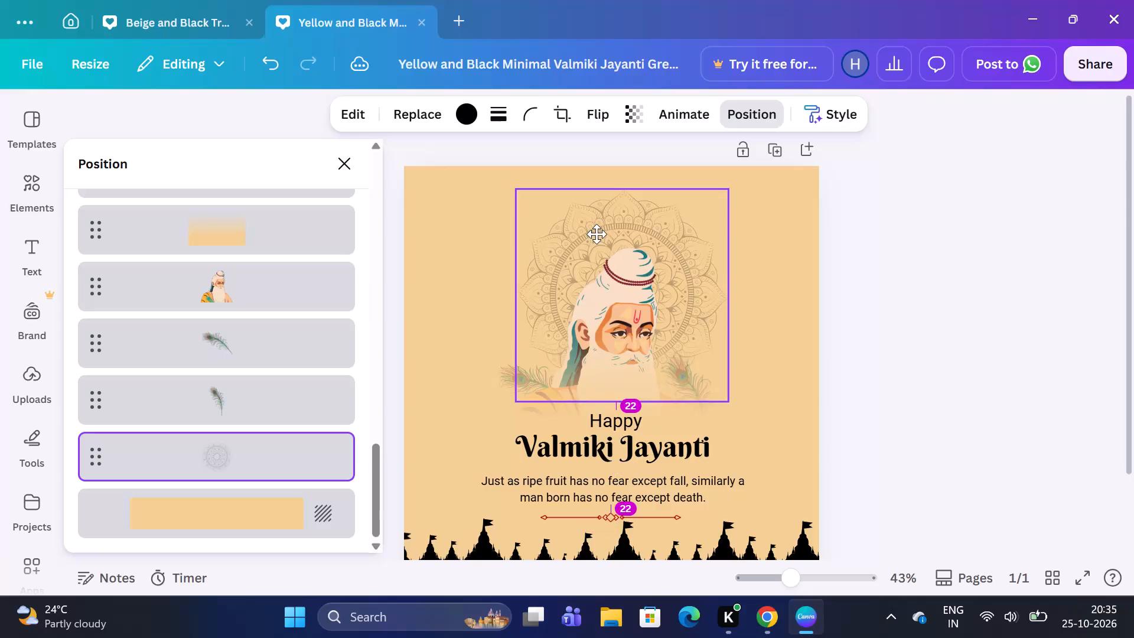
left_click_drag(597, 234, 598, 230)
left_click(797, 218)
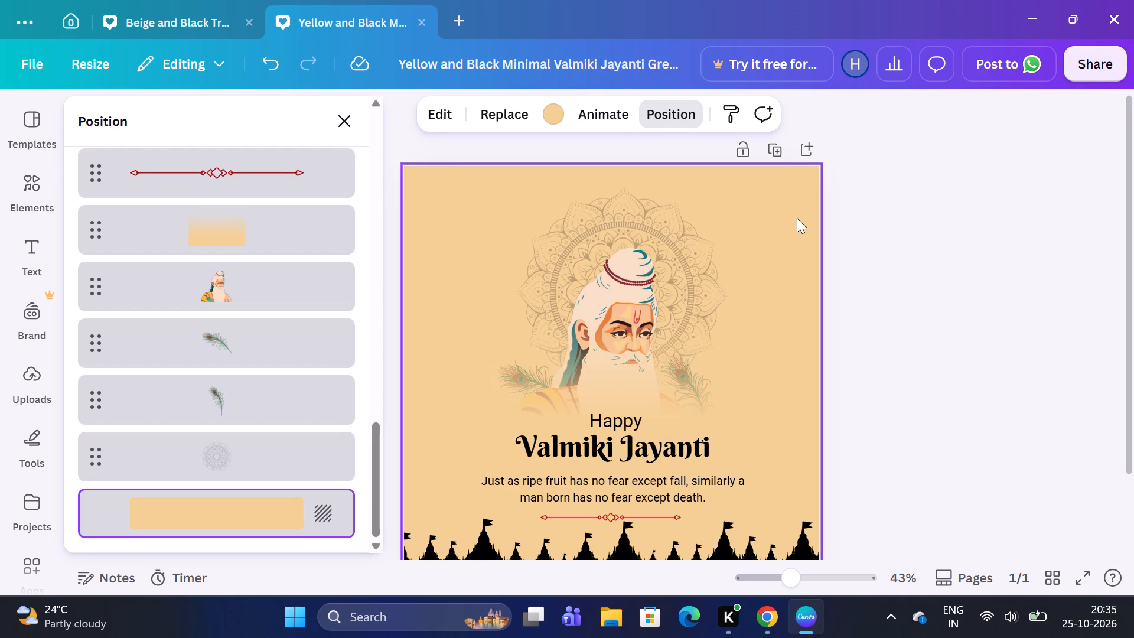
Compare the rearranged poster with the Beige and Black Traditional design and return to the poster.
scroll(682, 195, "down", 3)
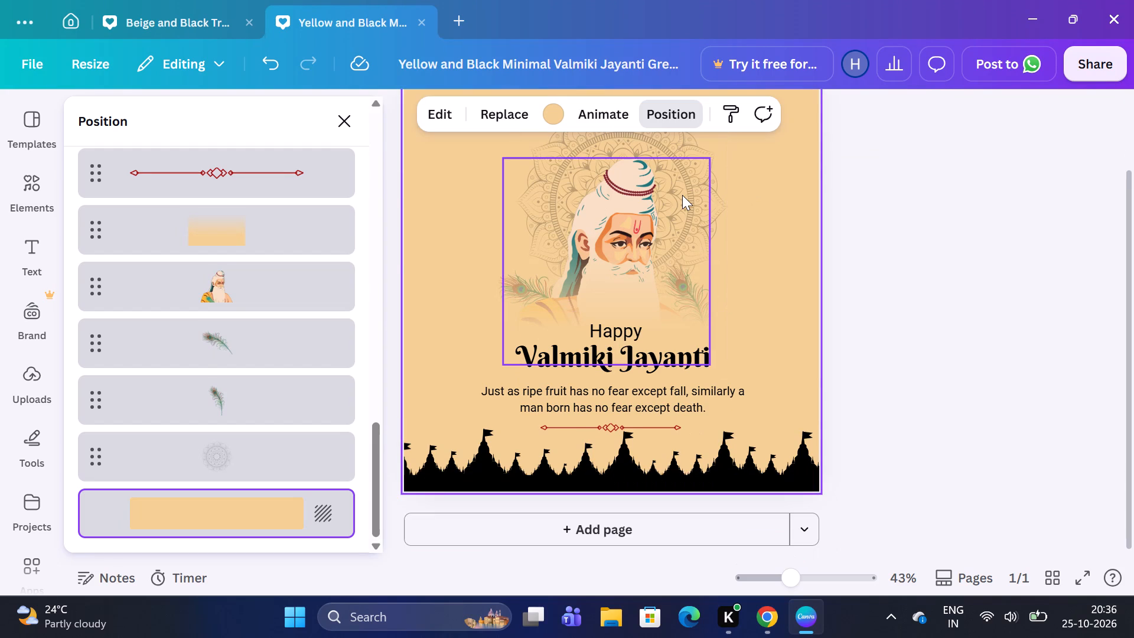
left_click(172, 0)
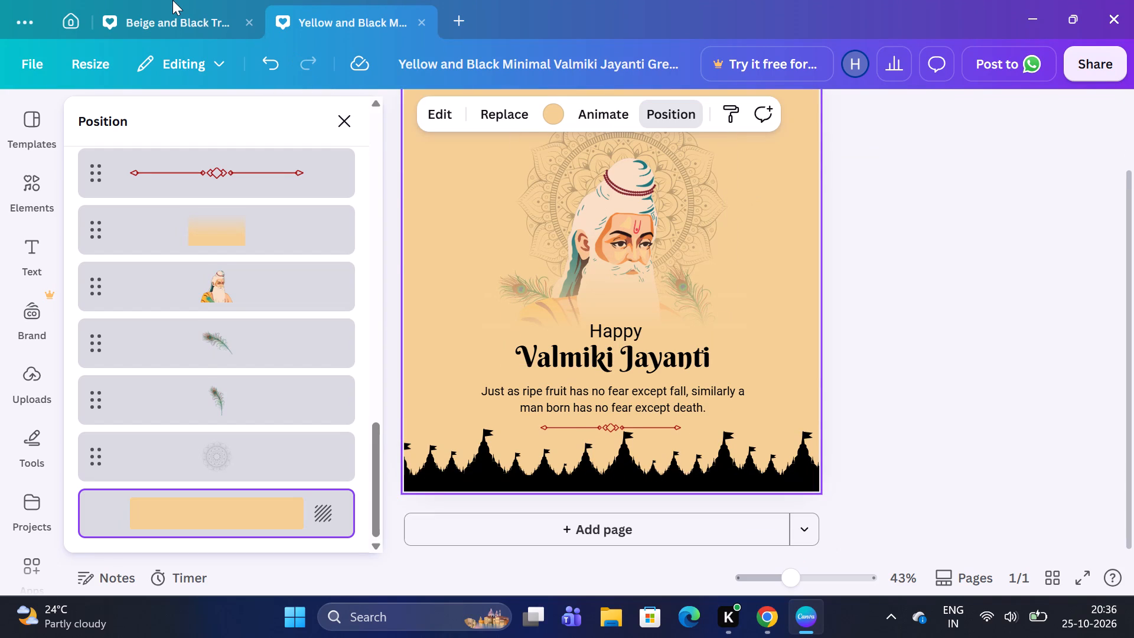
left_click(175, 10)
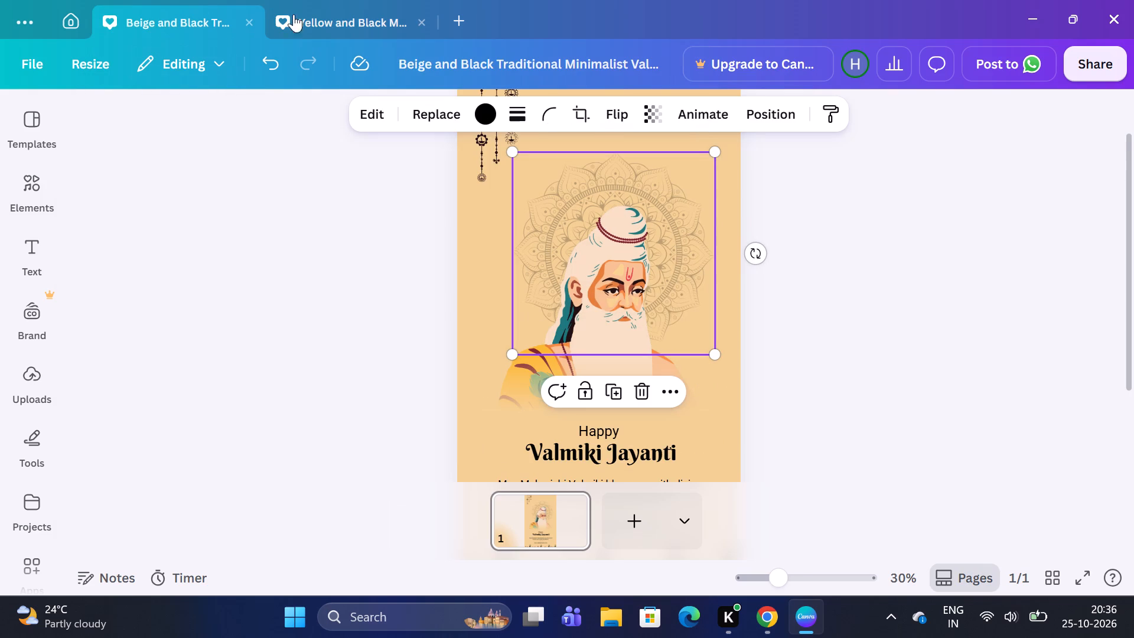
left_click(369, 0)
left_click(369, 14)
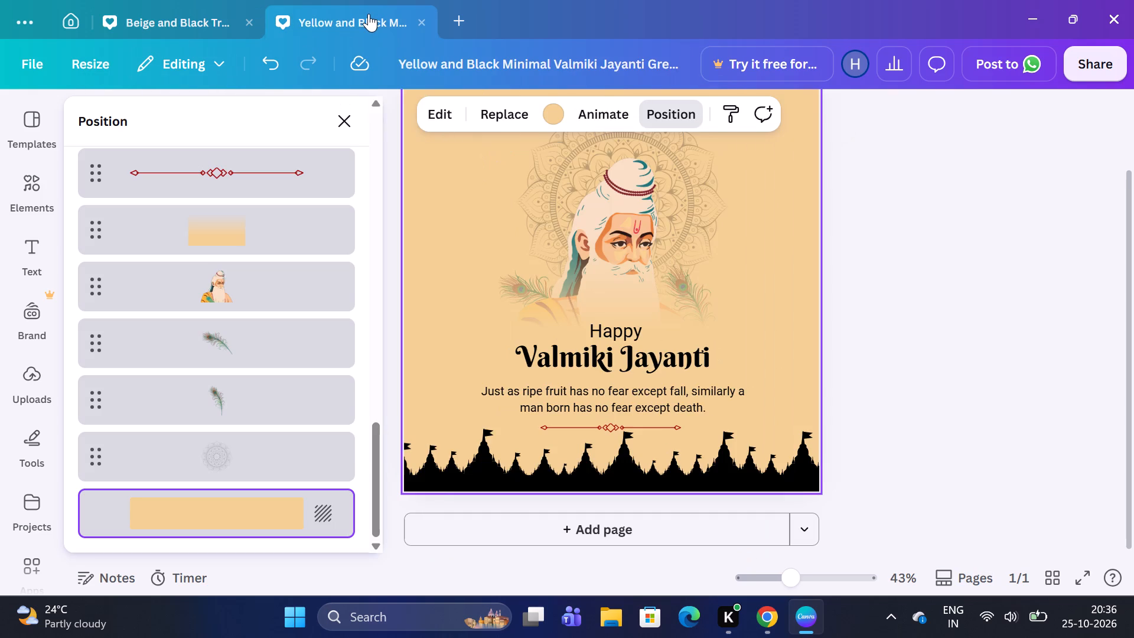
Copy the black hanging ornament from the Beige and Black Traditional design into the poster, keeping only one copy.
scroll(564, 294, "up", 1)
left_click(176, 15)
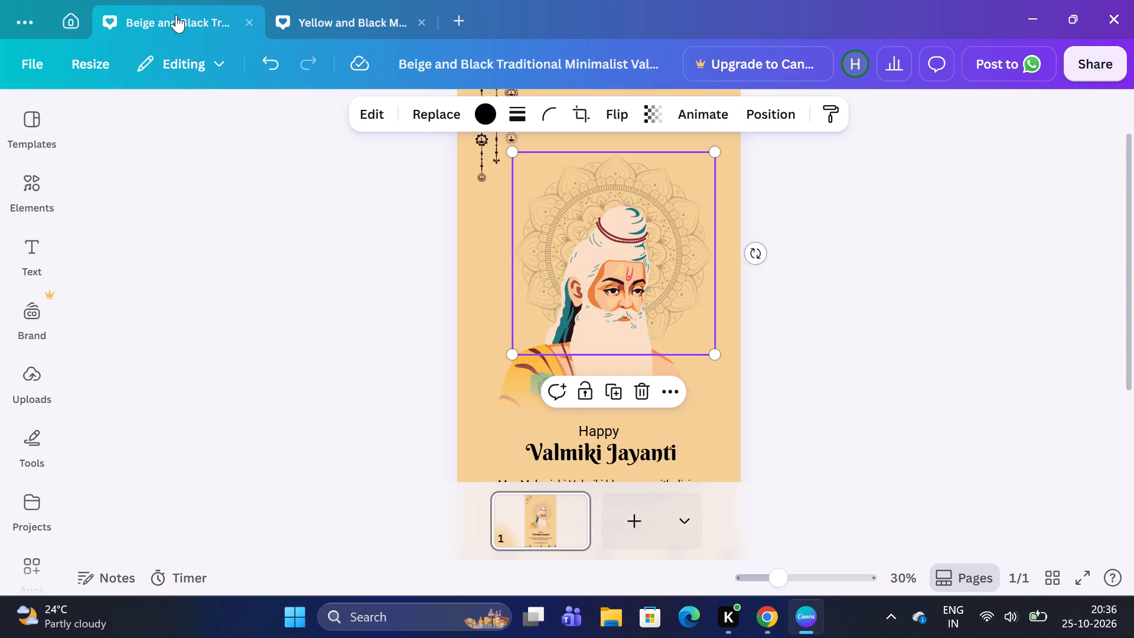
scroll(509, 160, "up", 1)
left_click(509, 160)
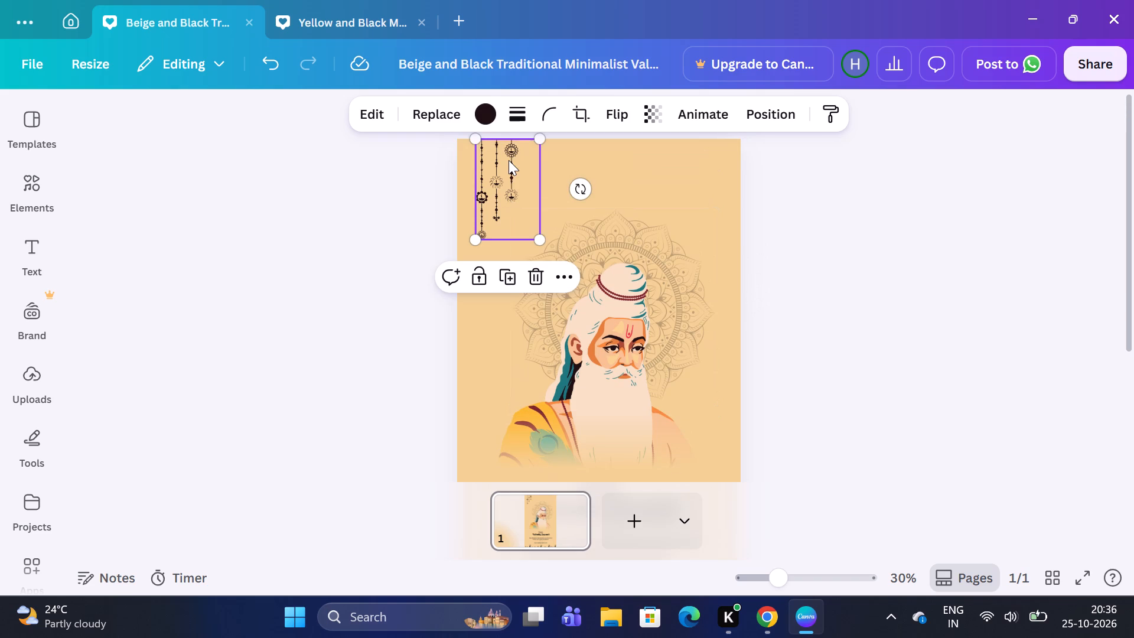
key("ctrl+c")
key("ctrl+c")
left_click(324, 12)
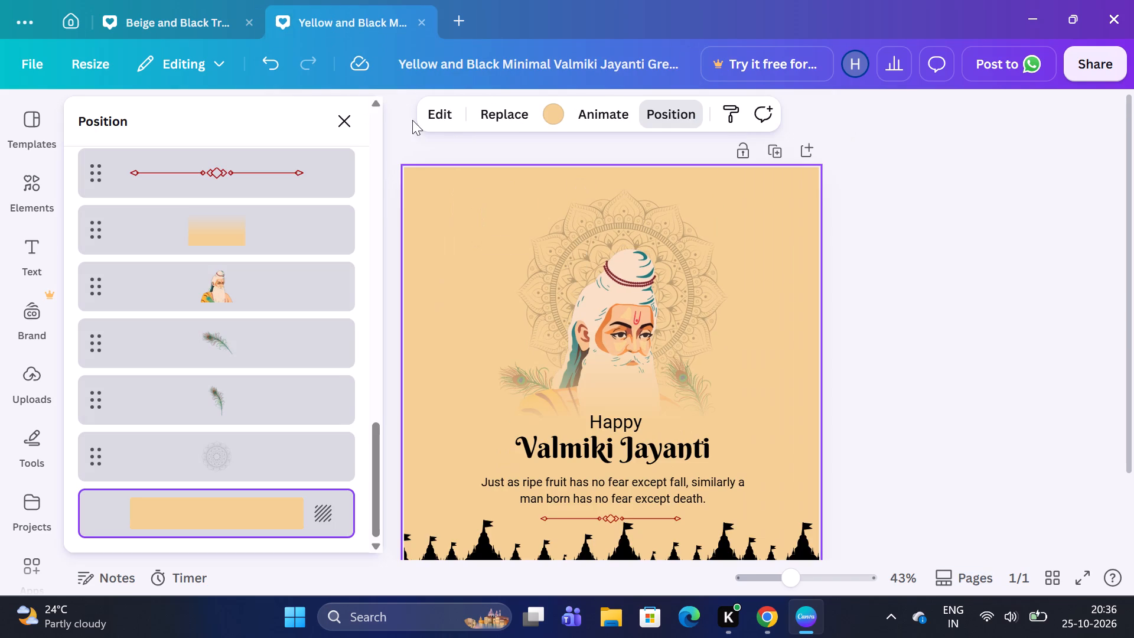
left_click(480, 268)
key("ctrl+v")
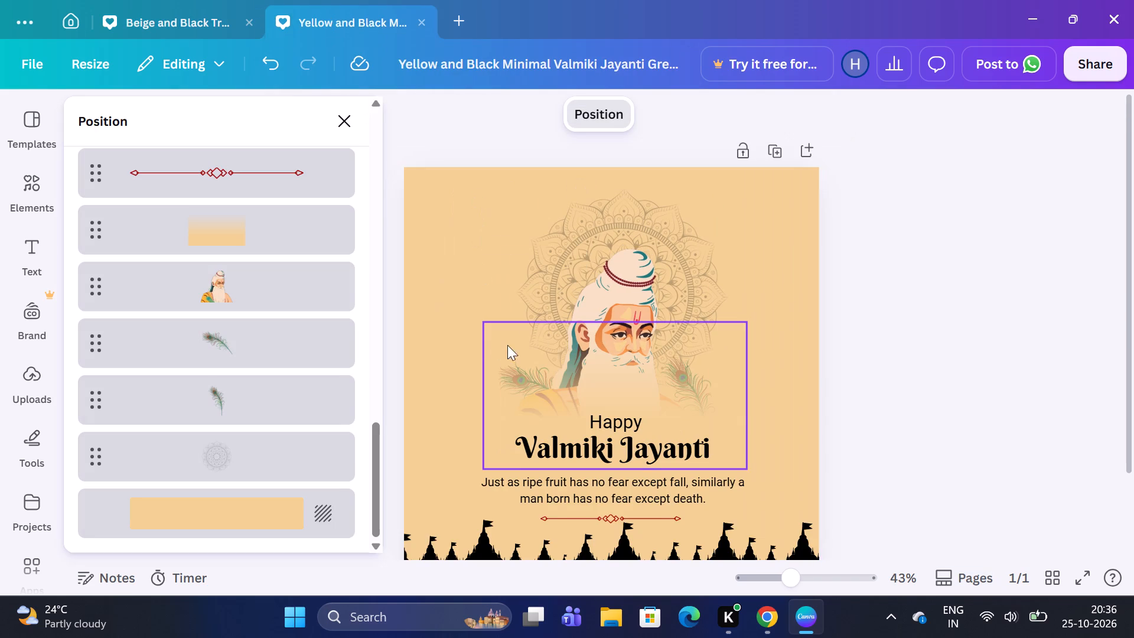
scroll(491, 346, "down", 1)
left_click(463, 276)
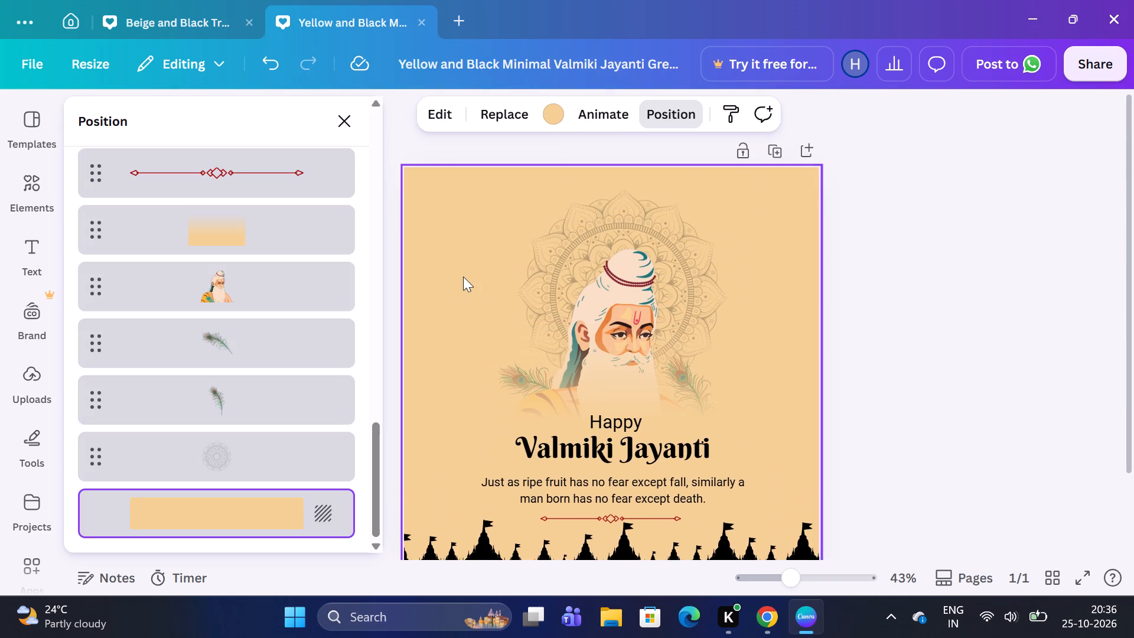
left_click(463, 276)
key("ctrl+v")
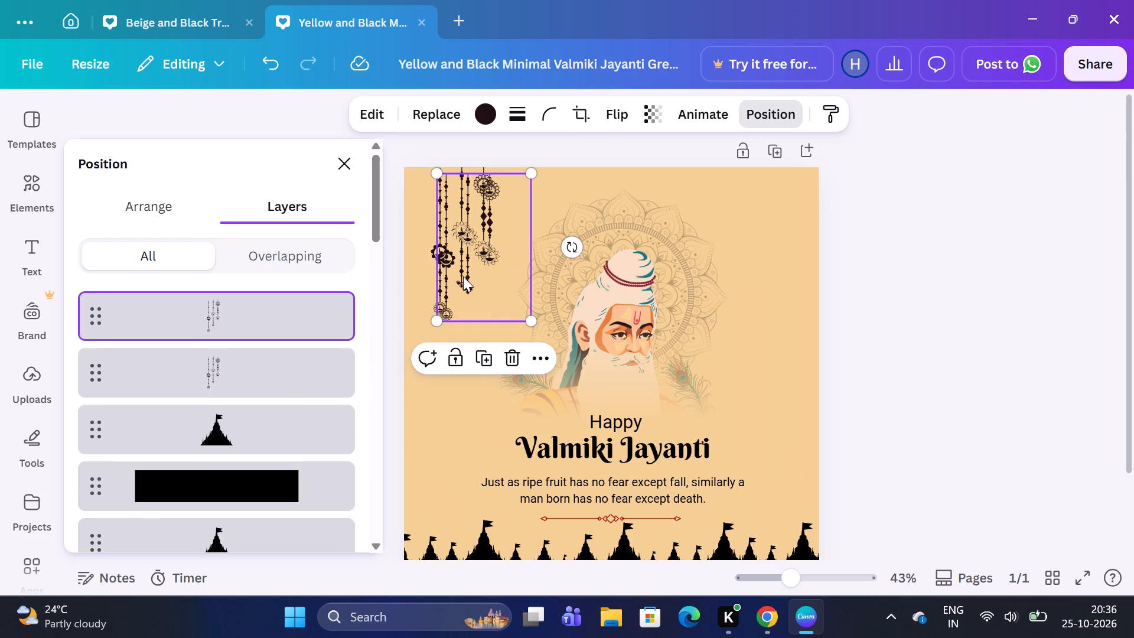
key("BackSpace")
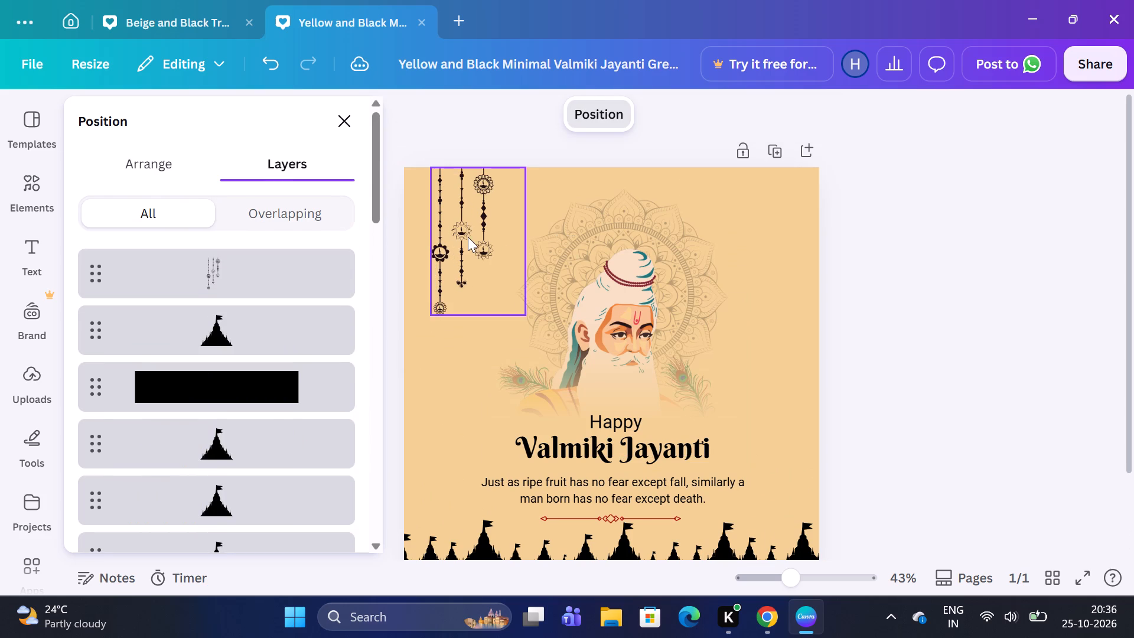
Shrink the hanging ornament to about two-thirds of its size and place it in the poster's top-left corner.
left_click_drag(468, 237, 451, 237)
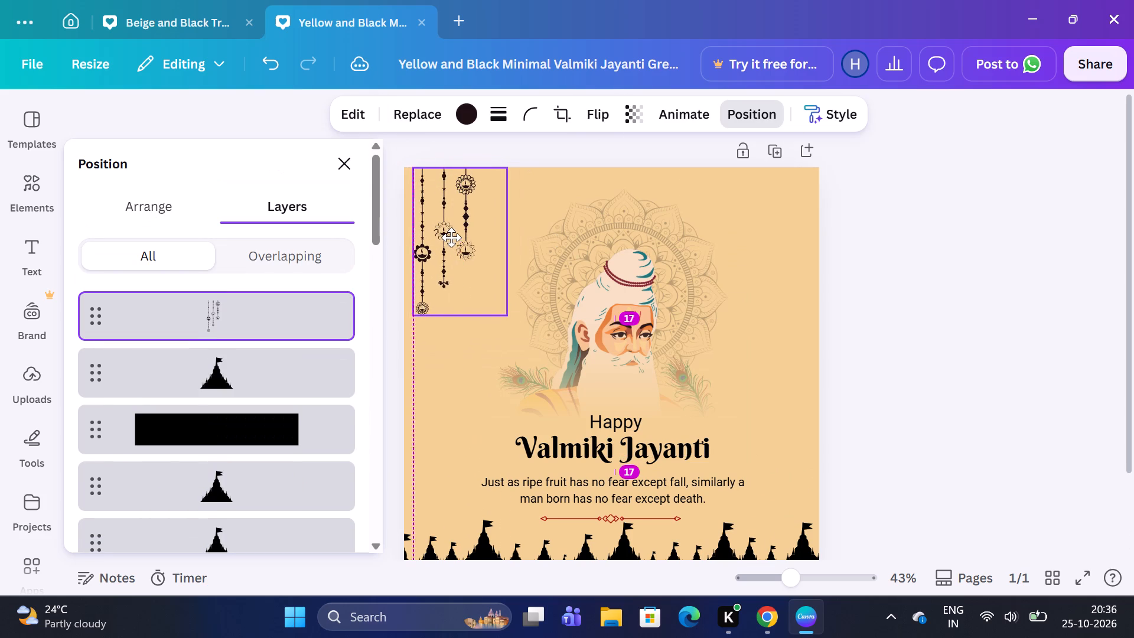
left_click_drag(451, 237, 456, 237)
left_click_drag(517, 318, 516, 315)
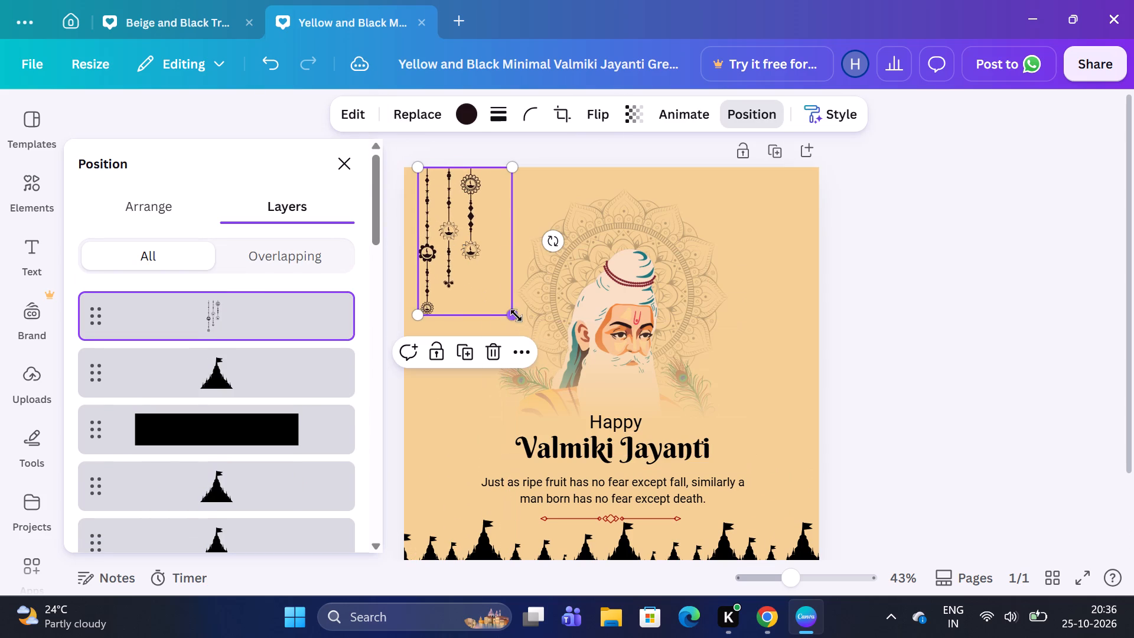
left_click_drag(516, 315, 478, 271)
left_click(1054, 338)
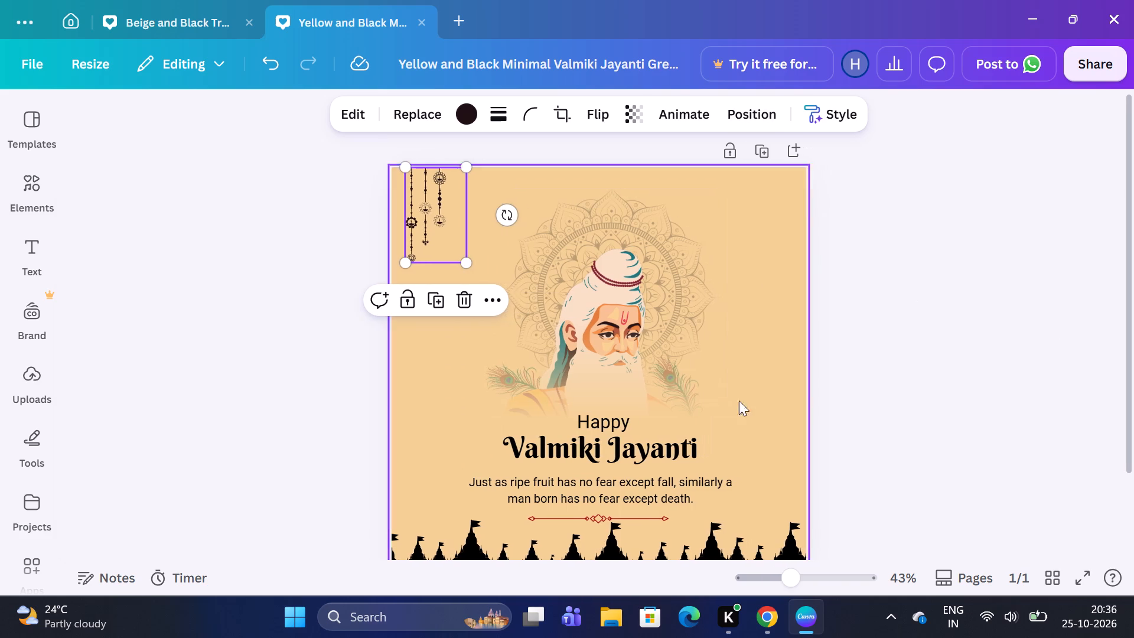
Lower the top edge of the beige gradient fade over the sage to uncover more of his beard and the feathers.
scroll(695, 415, "down", 2)
scroll(695, 415, "up", 1)
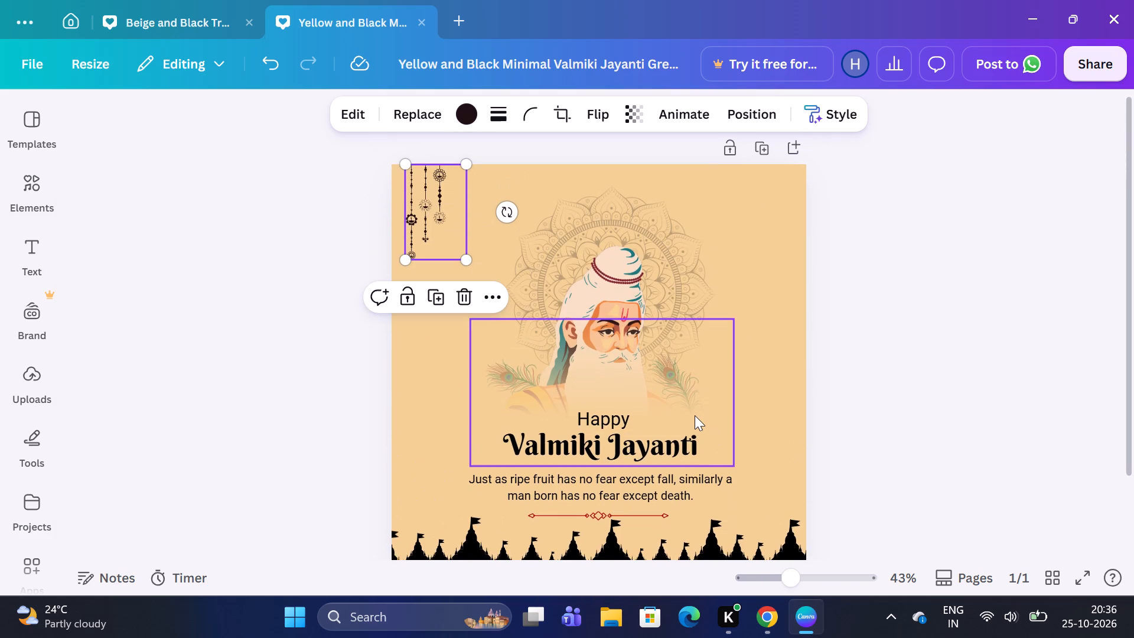
scroll(695, 415, "up", 1)
left_click(610, 298)
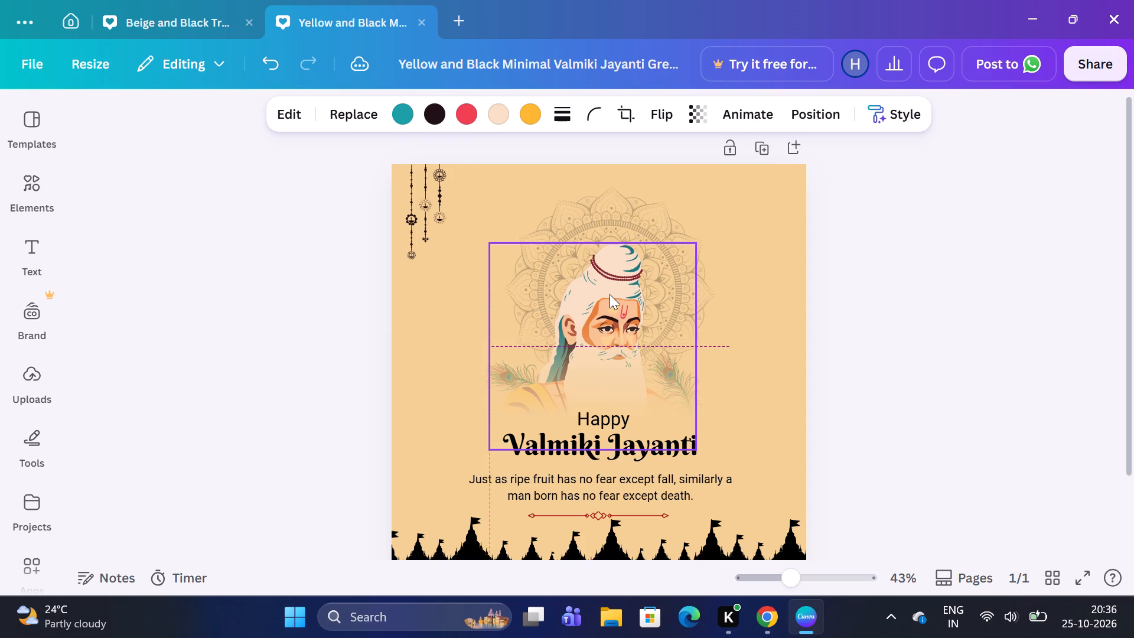
left_click(652, 403)
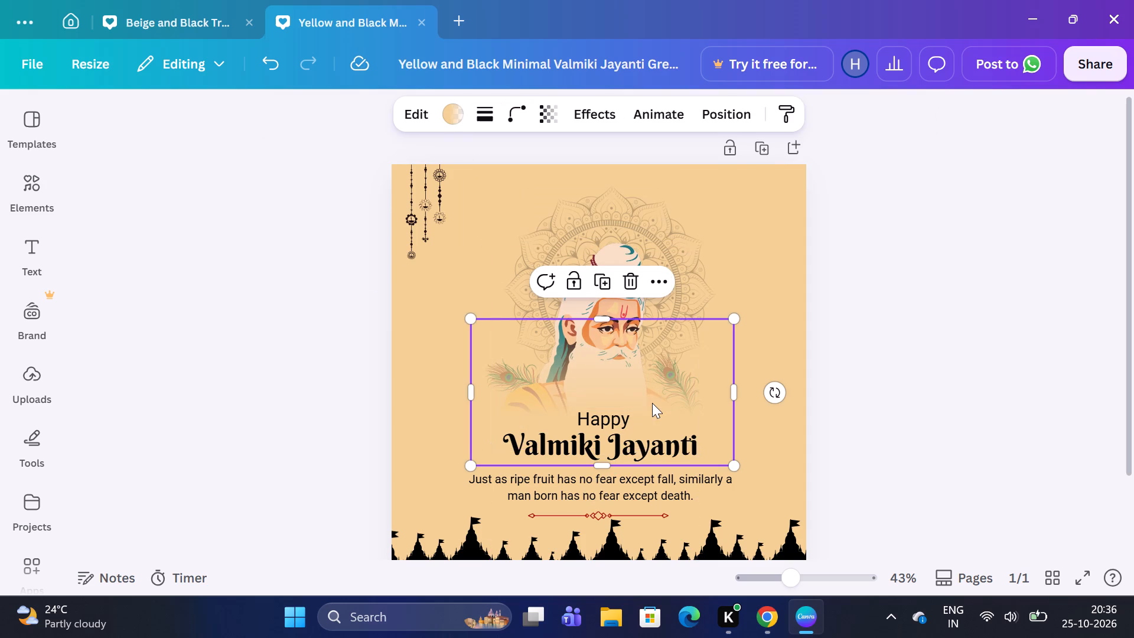
left_click_drag(605, 322, 607, 333)
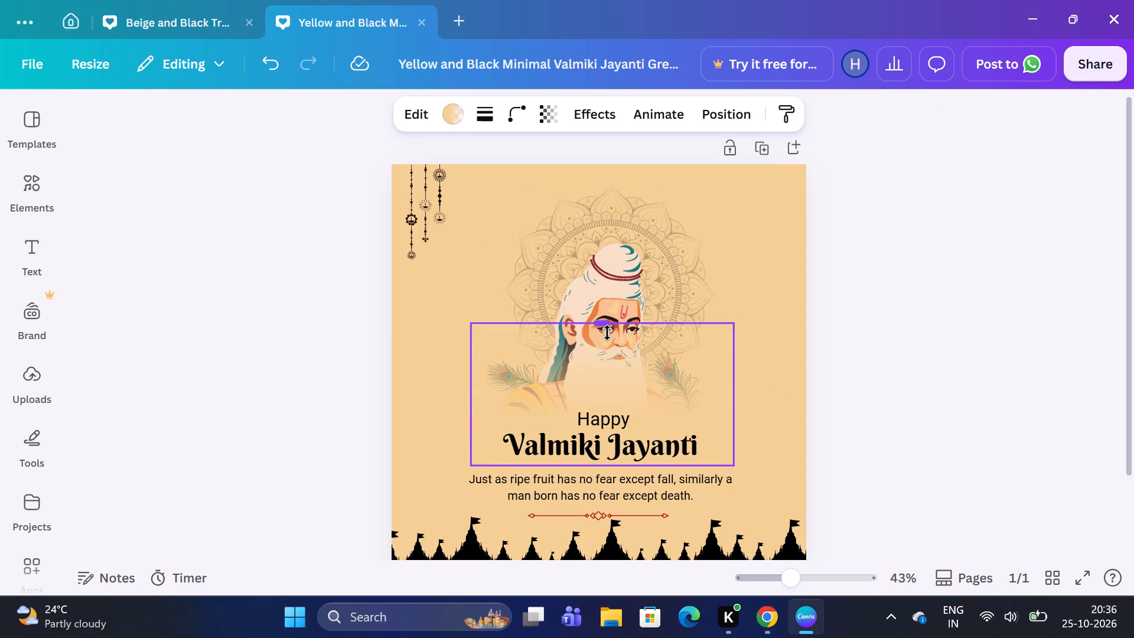
left_click_drag(607, 333, 608, 355)
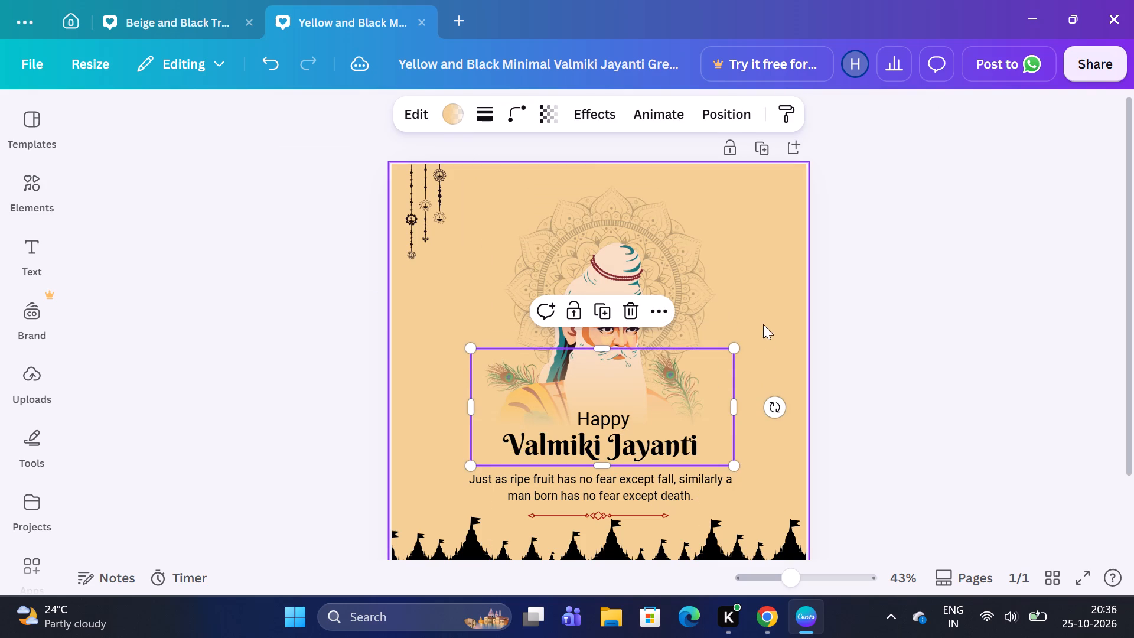
left_click(772, 304)
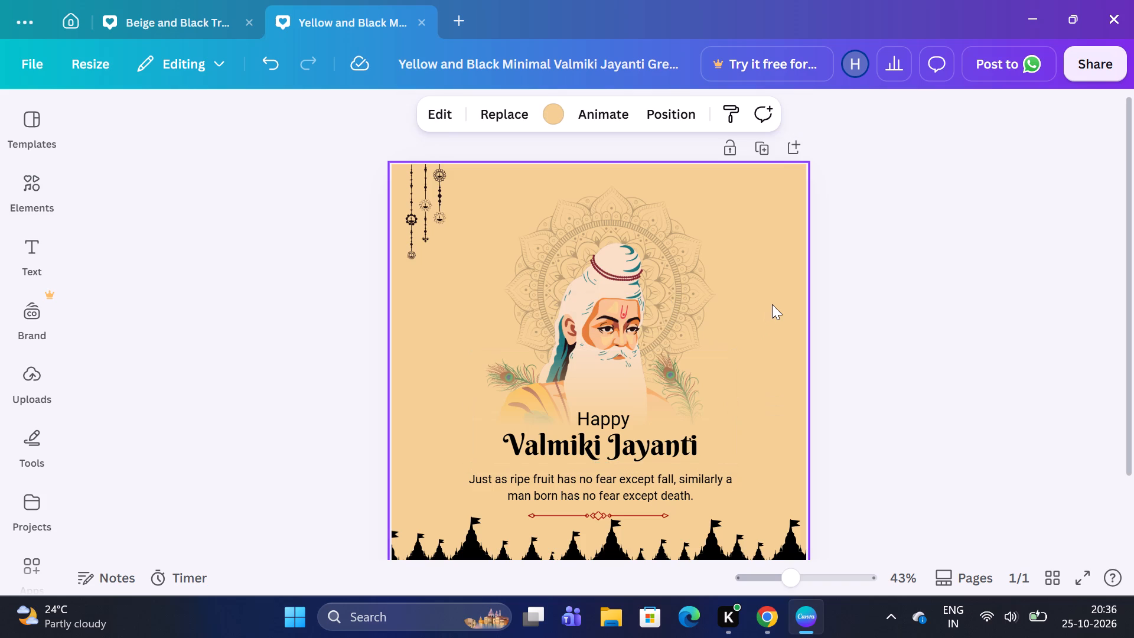
scroll(772, 304, "down", 1)
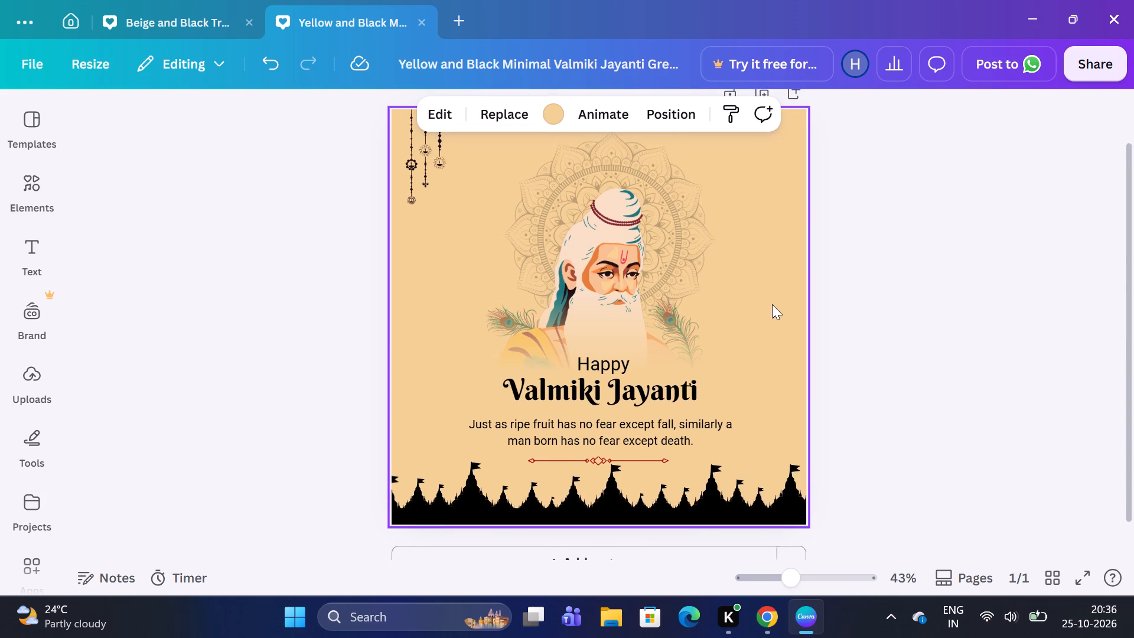
Nudge the Valmiki Jayanti title down towards the quote and shift the word Happy slightly down above it.
scroll(772, 304, "up", 1)
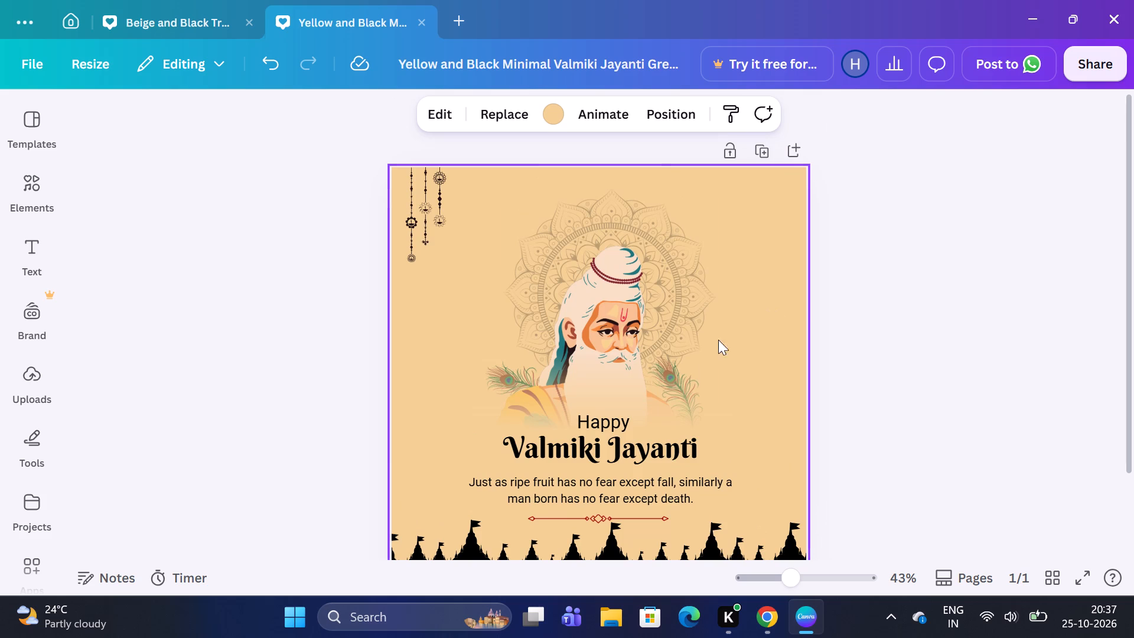
left_click_drag(594, 453, 595, 457)
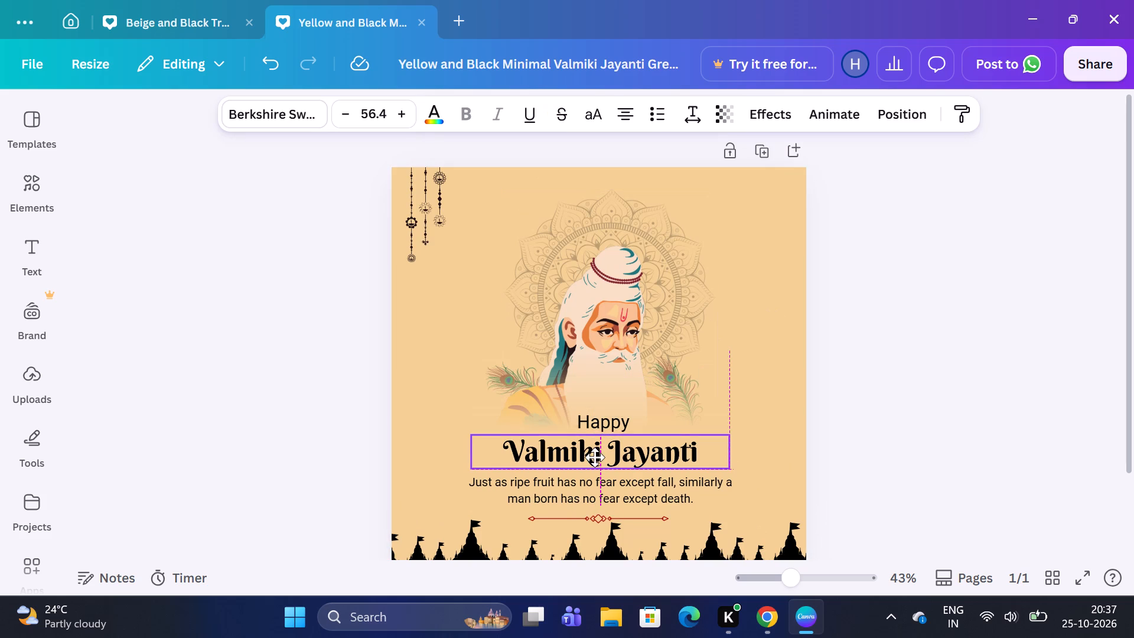
left_click_drag(595, 457, 596, 460)
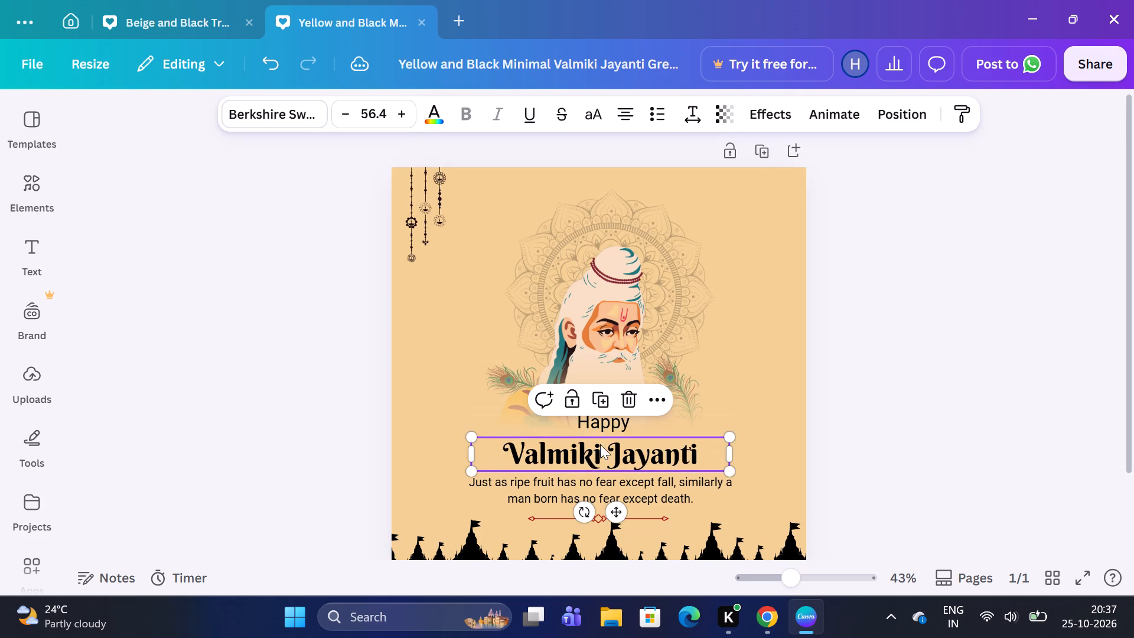
left_click(602, 421)
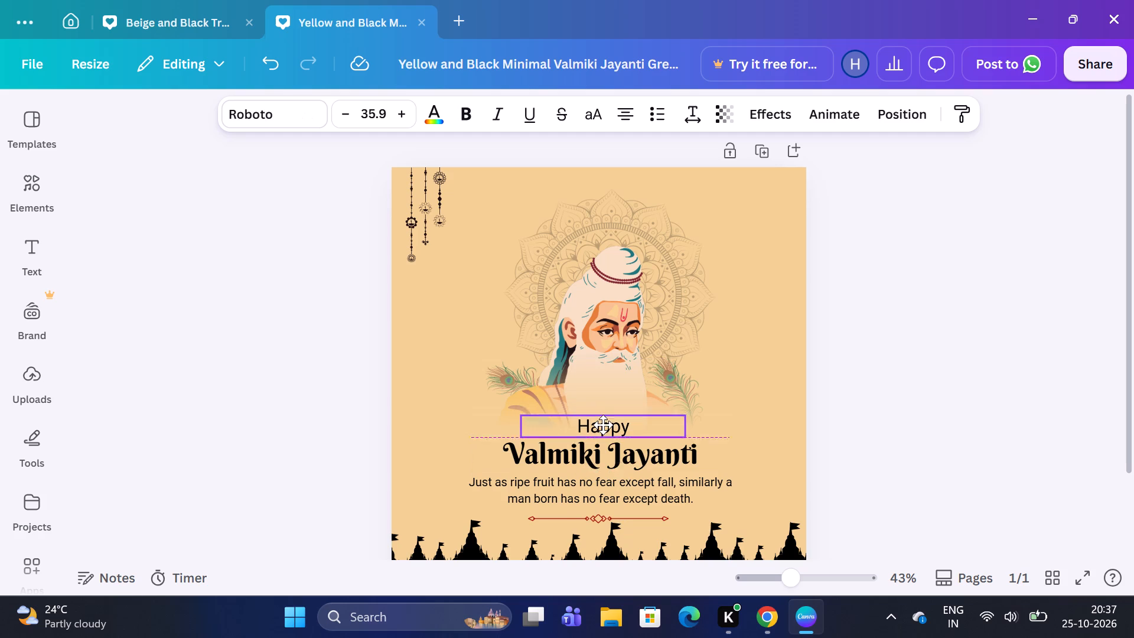
left_click(756, 350)
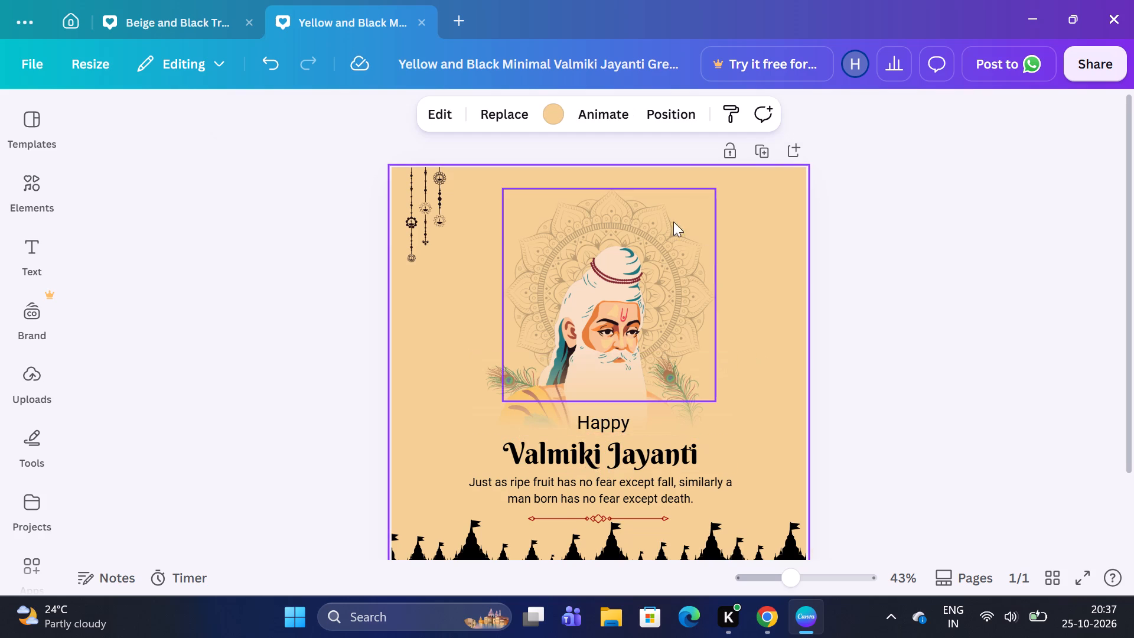
Add a text box to the poster reading GURI NANAK DEV ENGINEERING COLLEGE.
left_click(30, 255)
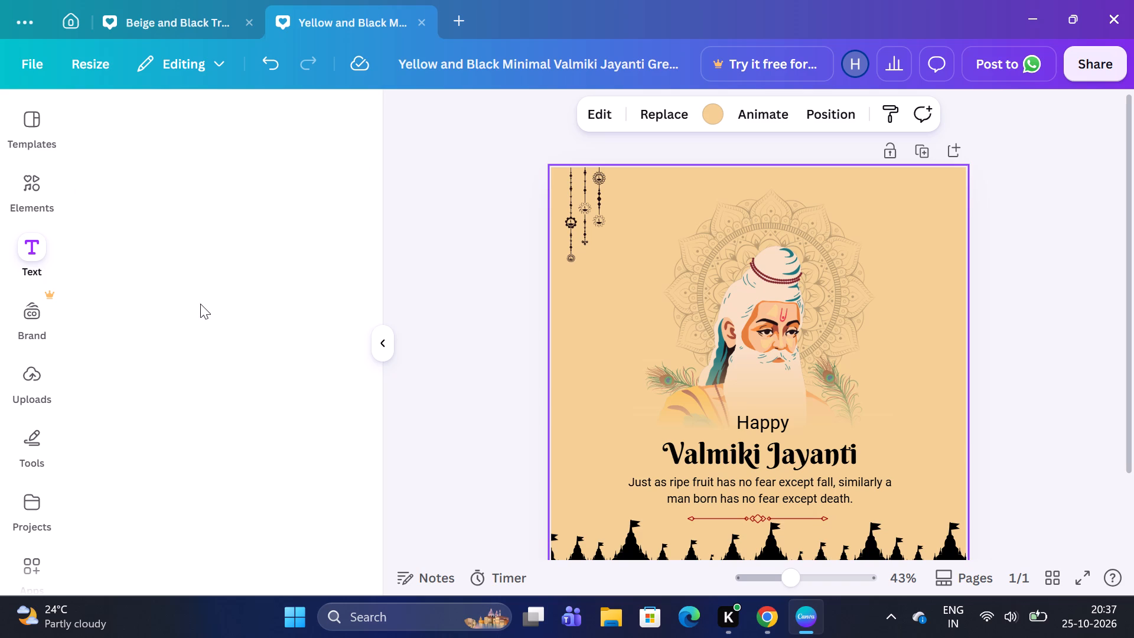
scroll(164, 435, "down", 1)
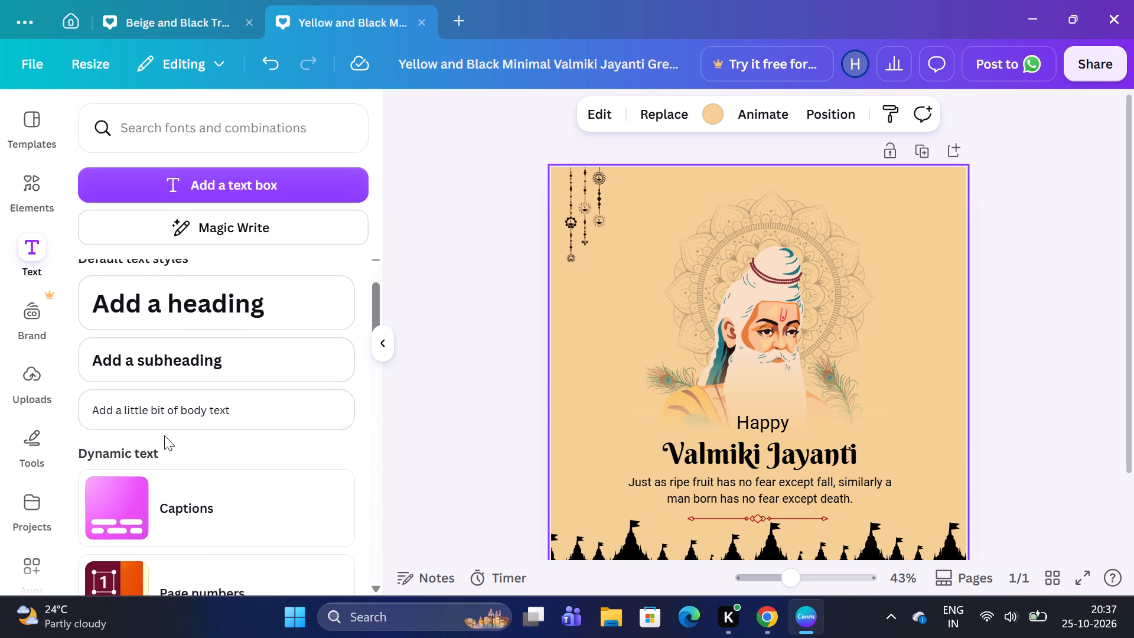
scroll(164, 435, "down", 2)
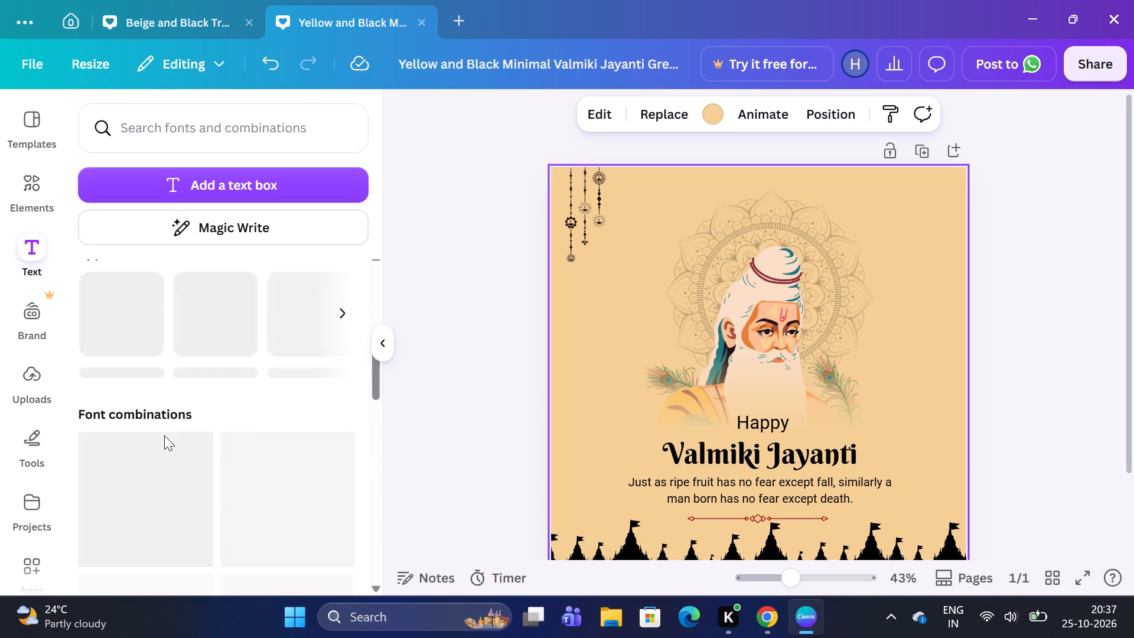
scroll(164, 435, "down", 2)
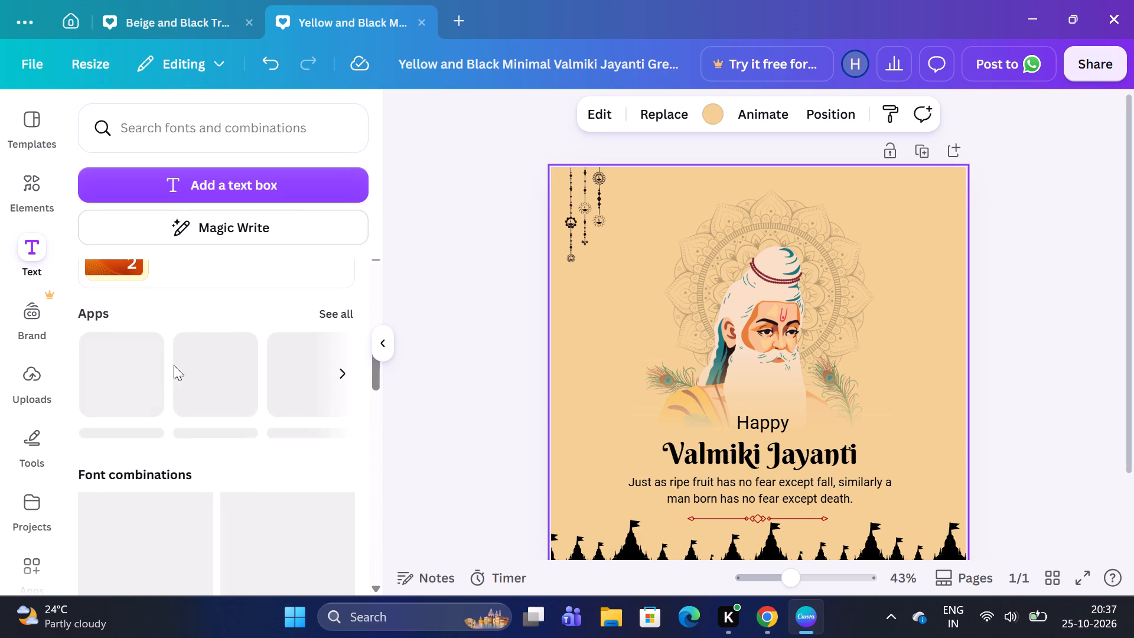
scroll(226, 340, "up", 1)
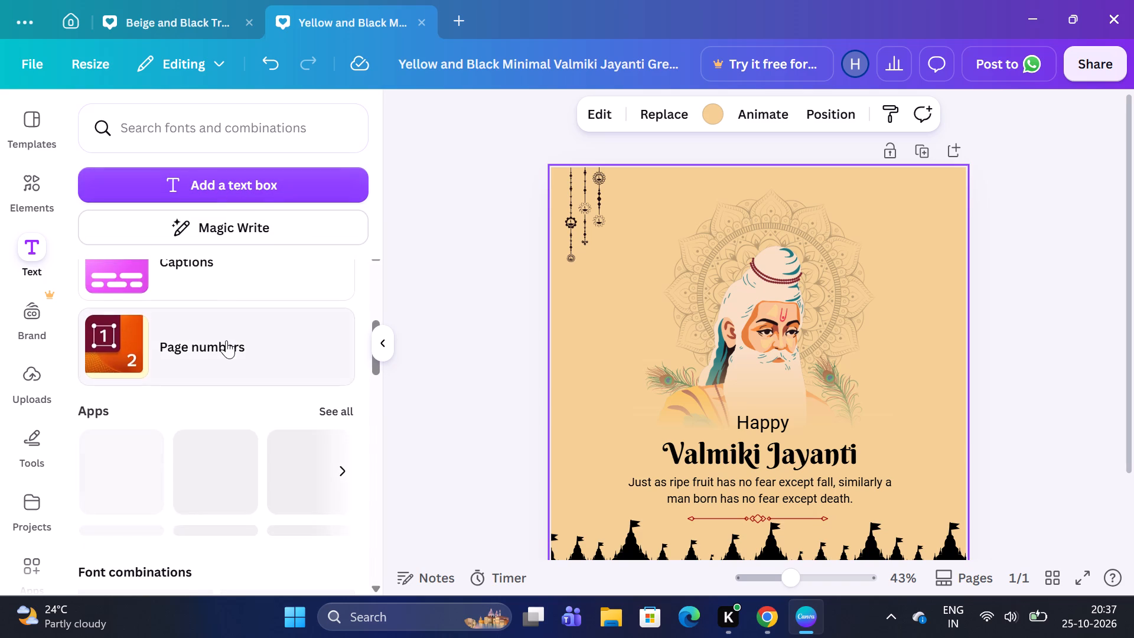
left_click(258, 195)
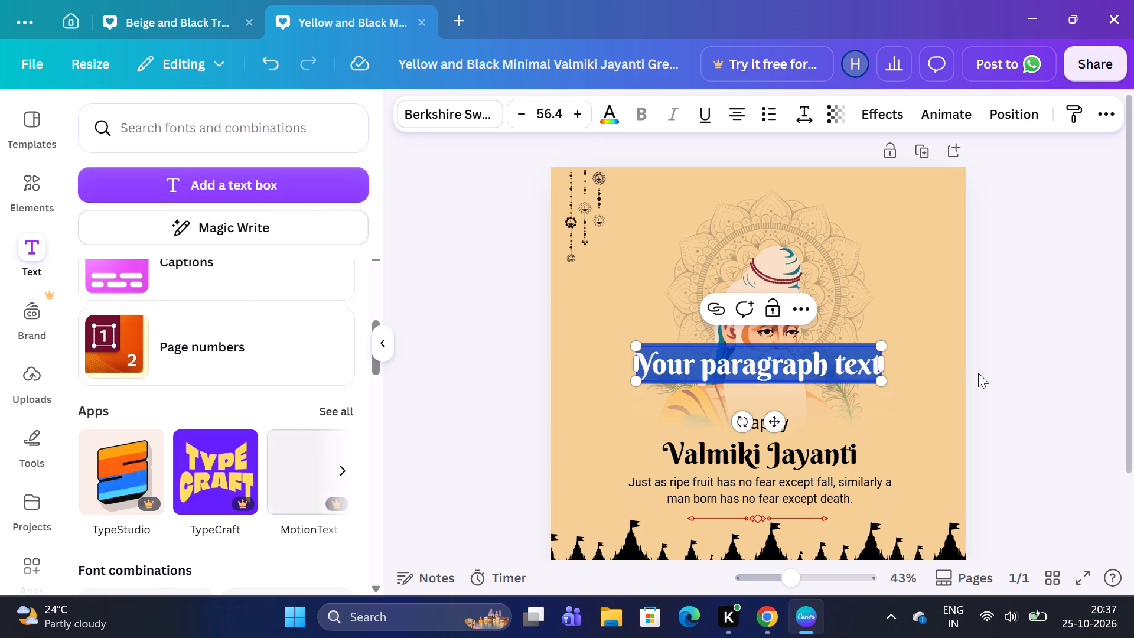
key("g")
key("shift+u")
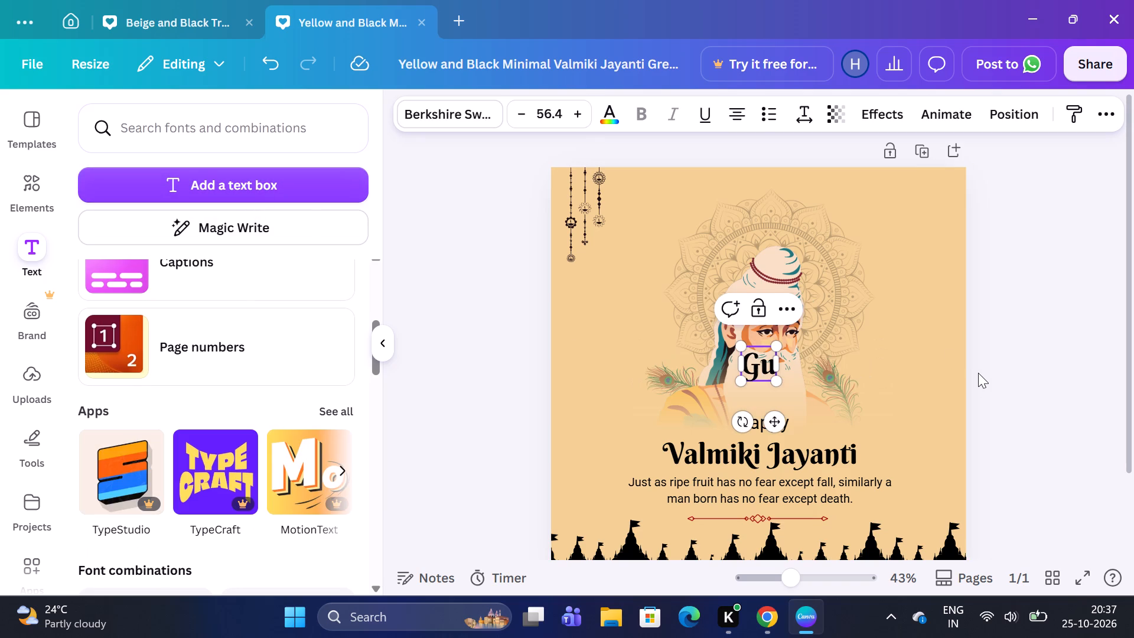
key("BackSpace")
key("u")
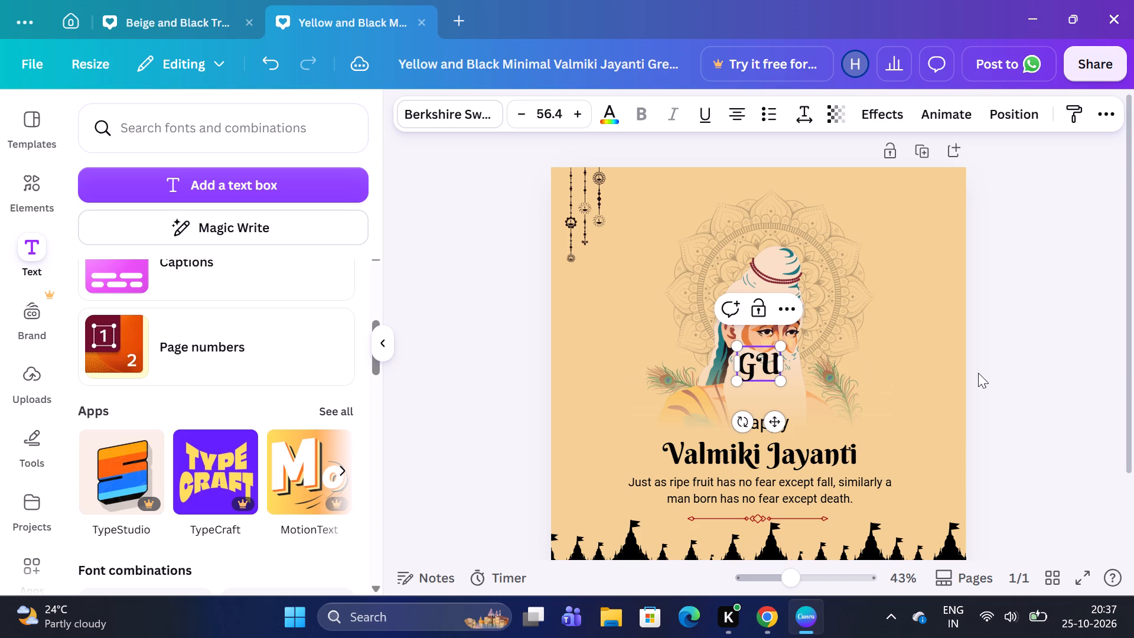
type("RI NAN")
type("NA")
key("BackSpace")
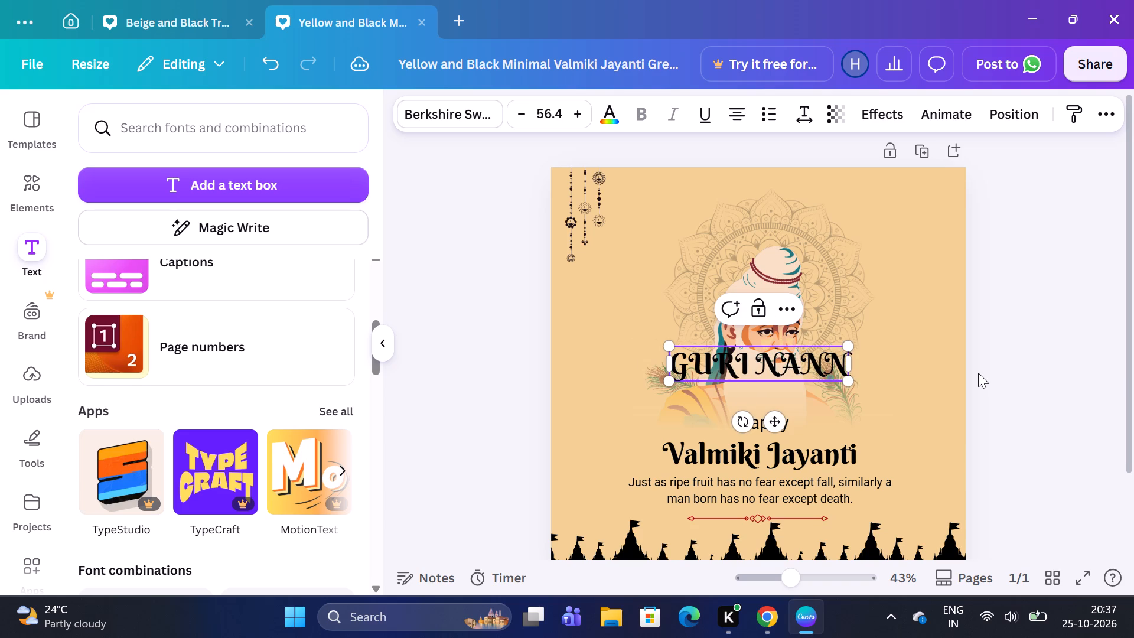
key("BackSpace")
type("AK DEV ENGIN")
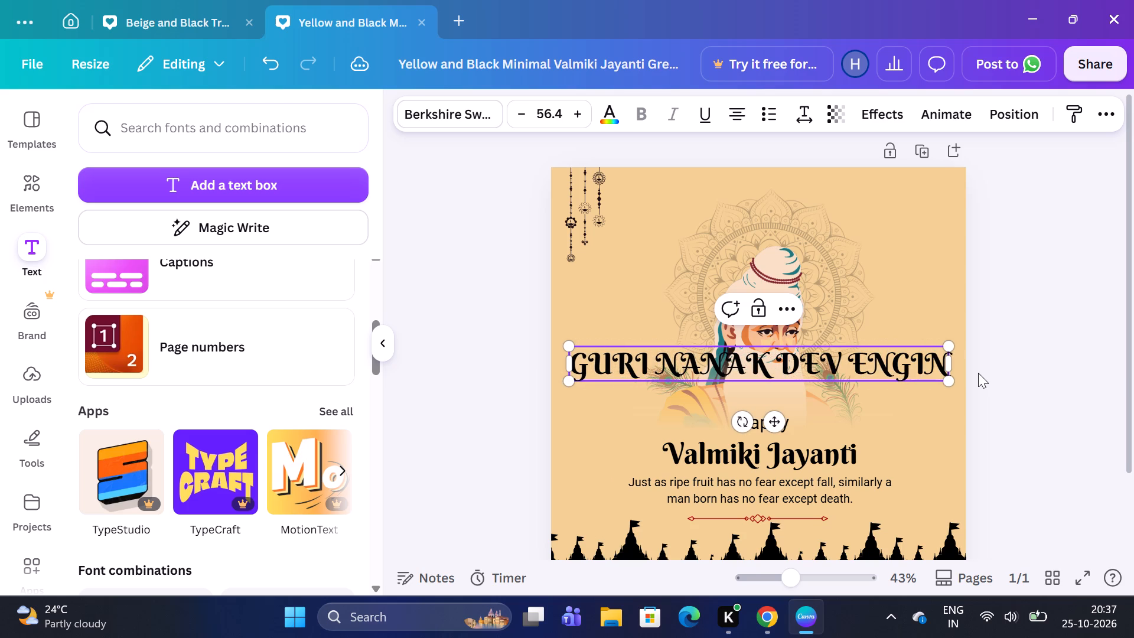
type("EERING")
key("space")
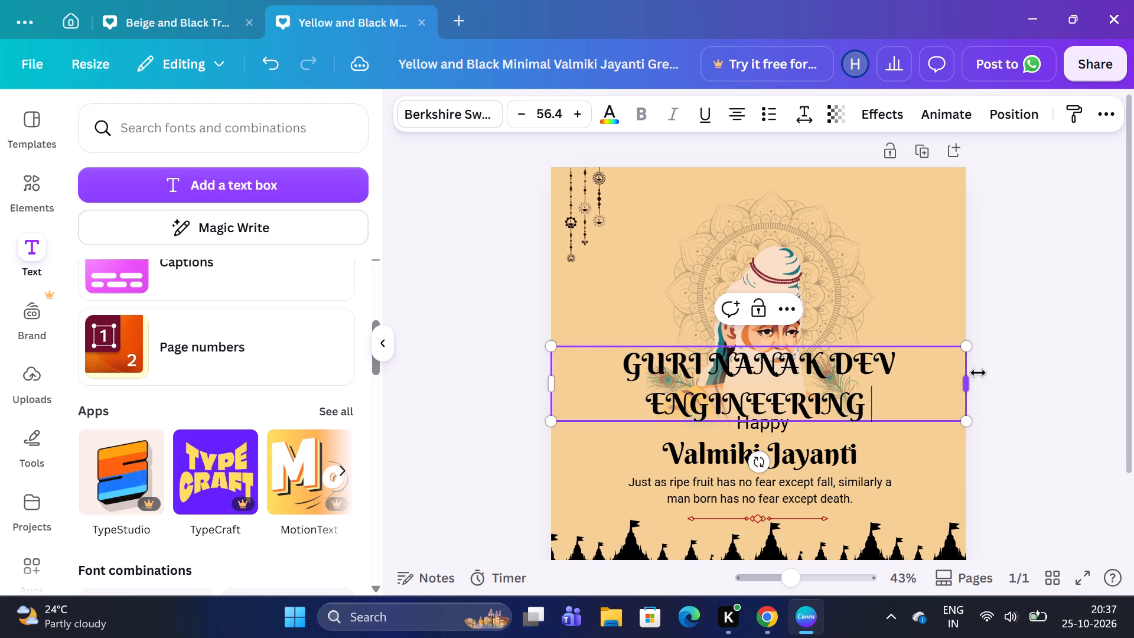
type("COLLEGE")
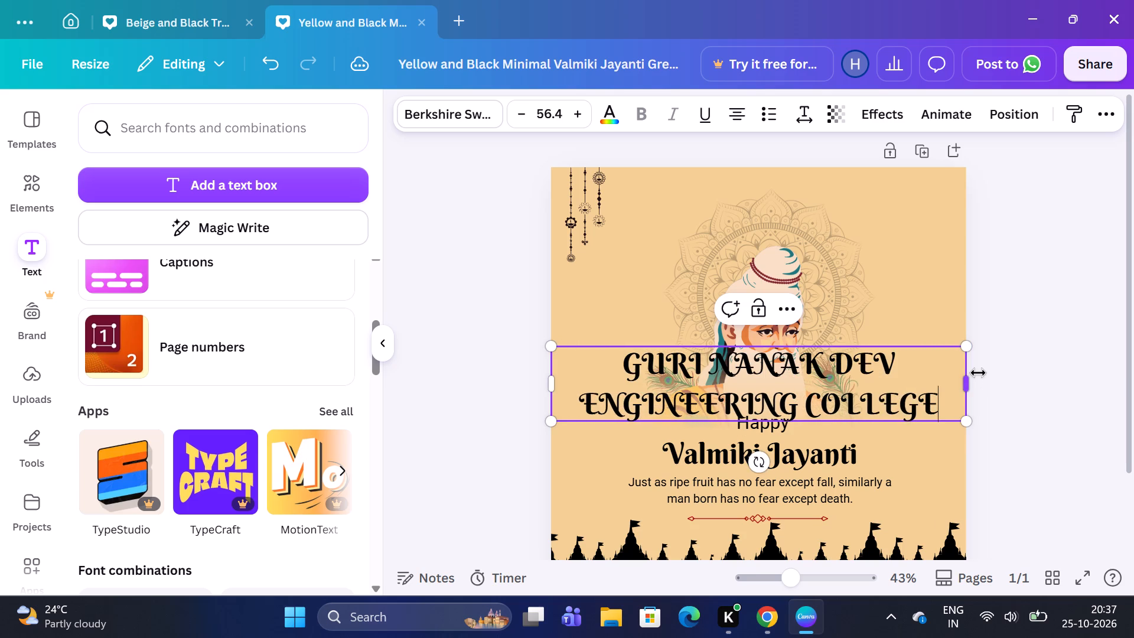
Shrink the college name text to size 28.7 and widen its box so the name fits on one line.
left_click_drag(969, 418, 921, 387)
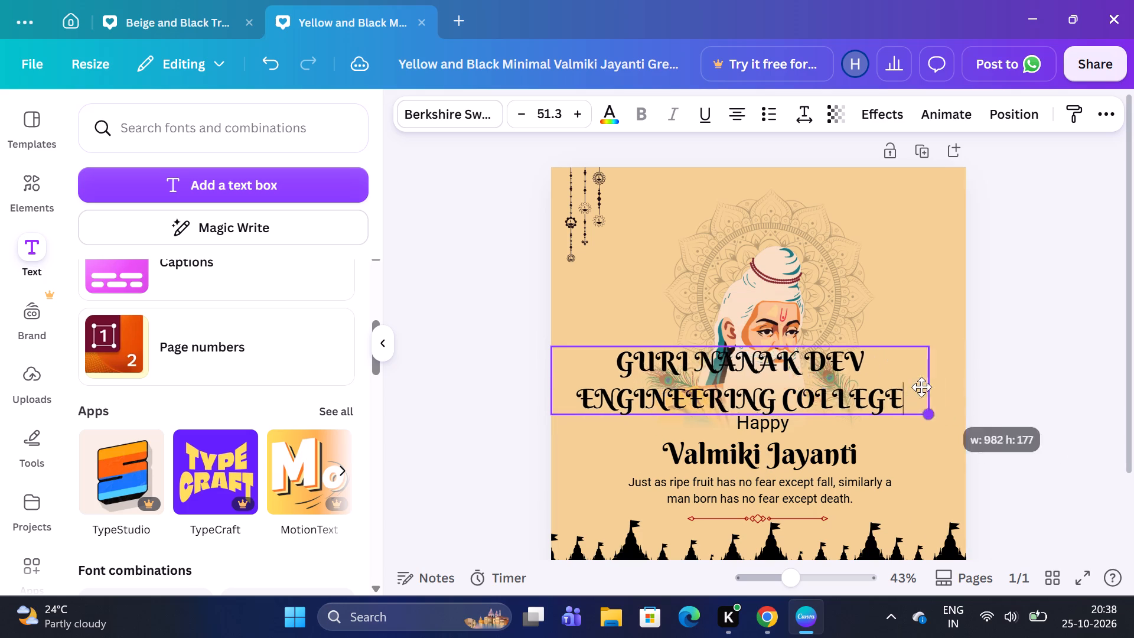
left_click_drag(921, 387, 832, 341)
left_click_drag(823, 362, 903, 349)
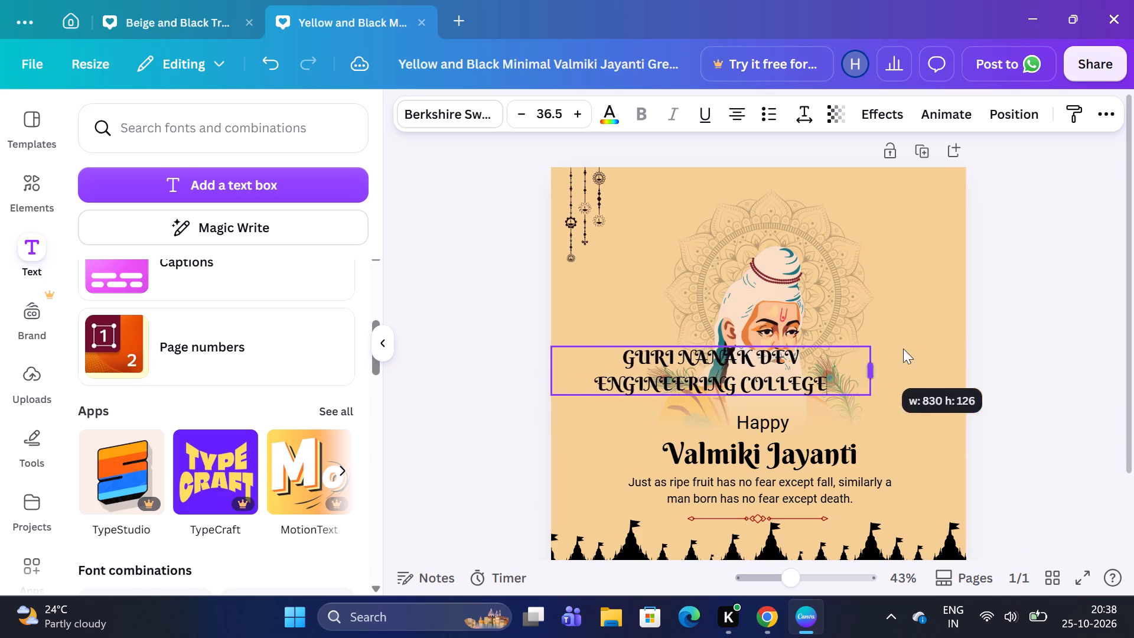
left_click_drag(903, 349, 991, 339)
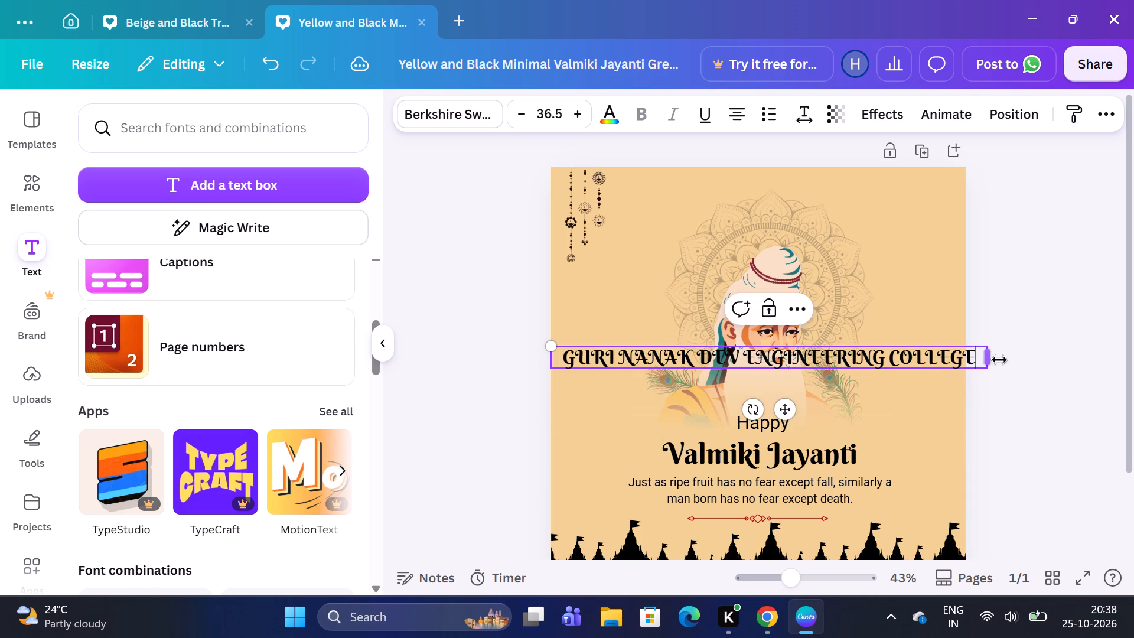
left_click_drag(986, 369, 893, 365)
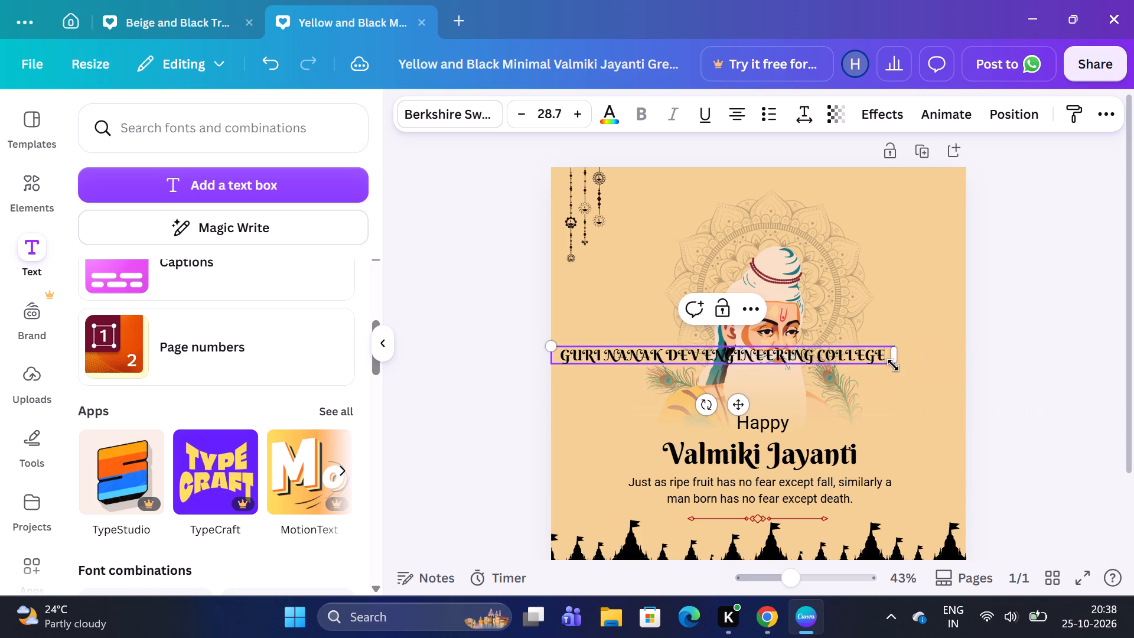
Move the college name to the top of the poster, beside the hanging ornament and above the mandala.
left_click_drag(830, 362, 849, 357)
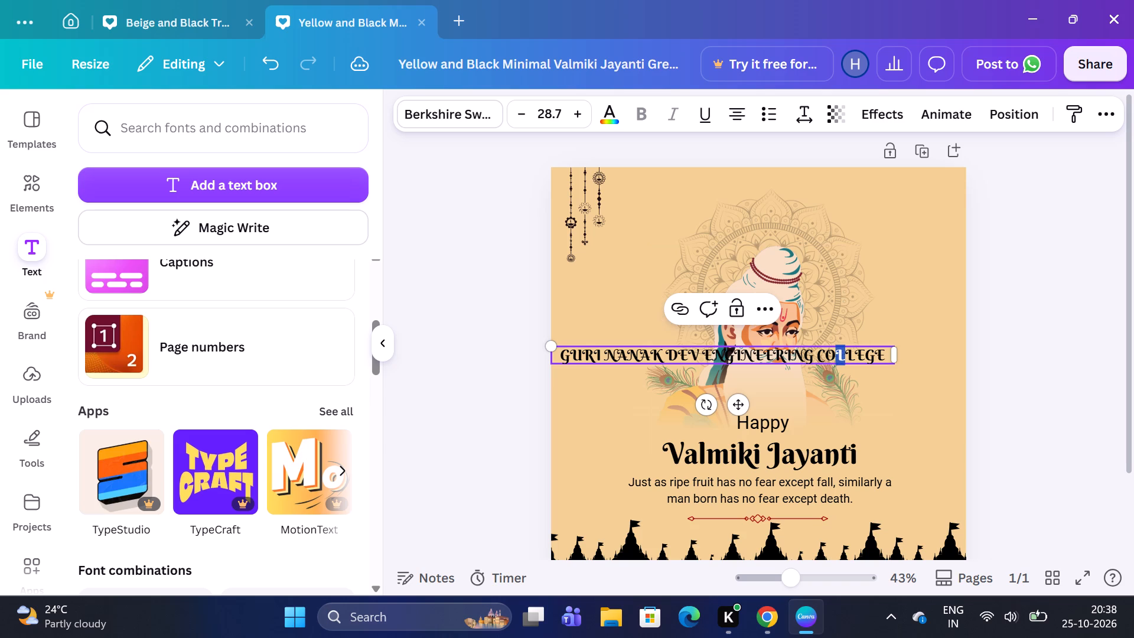
left_click(879, 350)
left_click_drag(879, 350, 887, 353)
left_click(887, 353)
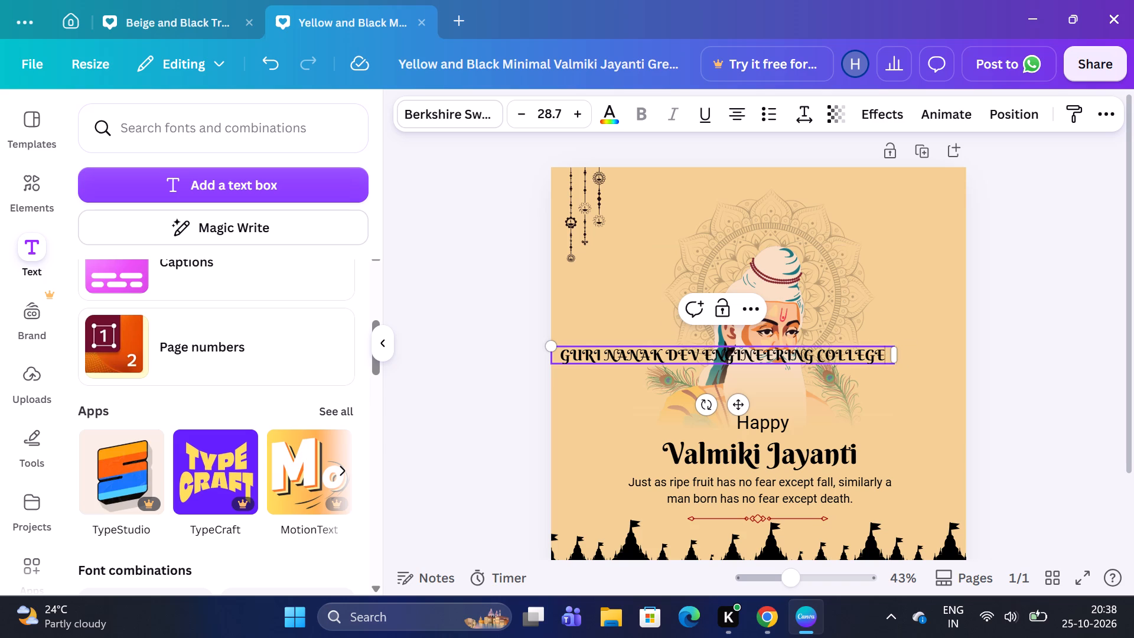
left_click_drag(877, 344, 927, 175)
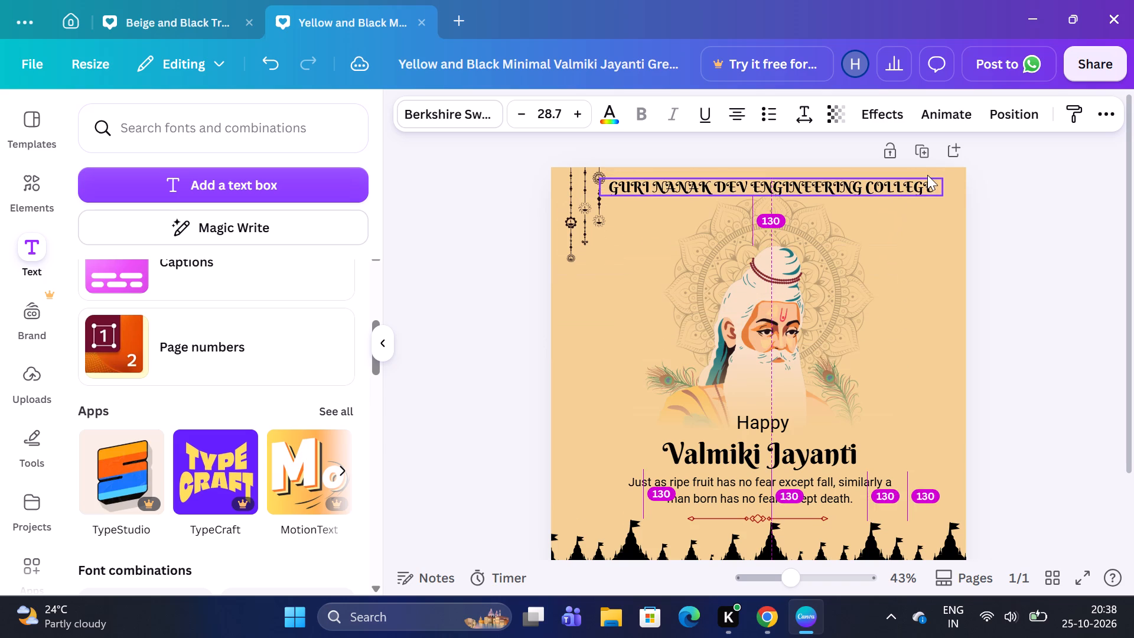
left_click_drag(927, 175, 927, 177)
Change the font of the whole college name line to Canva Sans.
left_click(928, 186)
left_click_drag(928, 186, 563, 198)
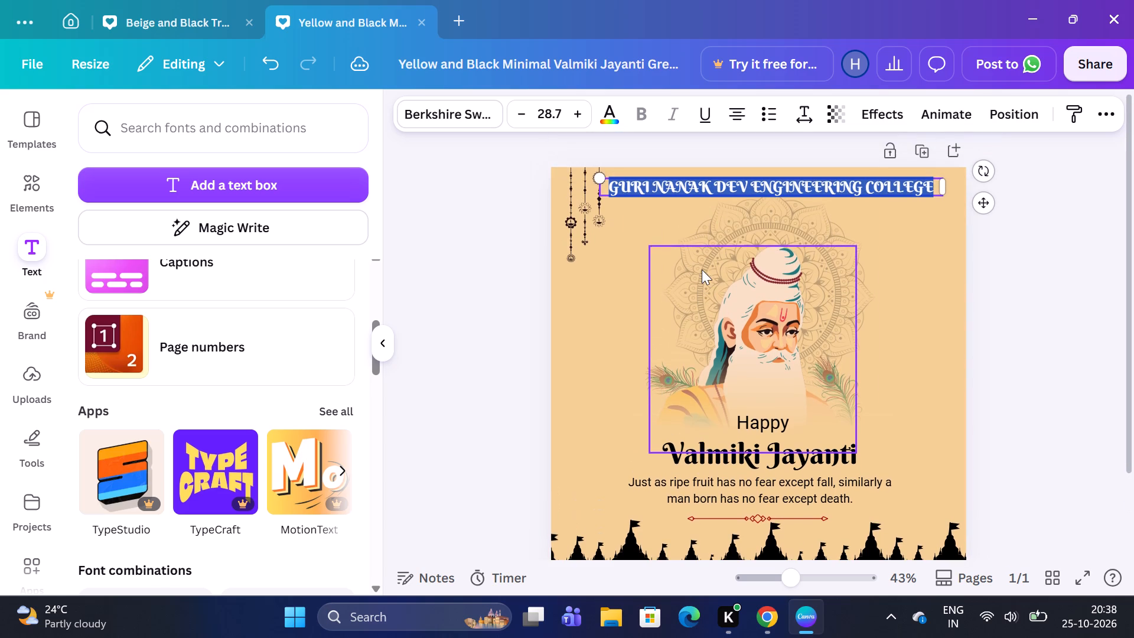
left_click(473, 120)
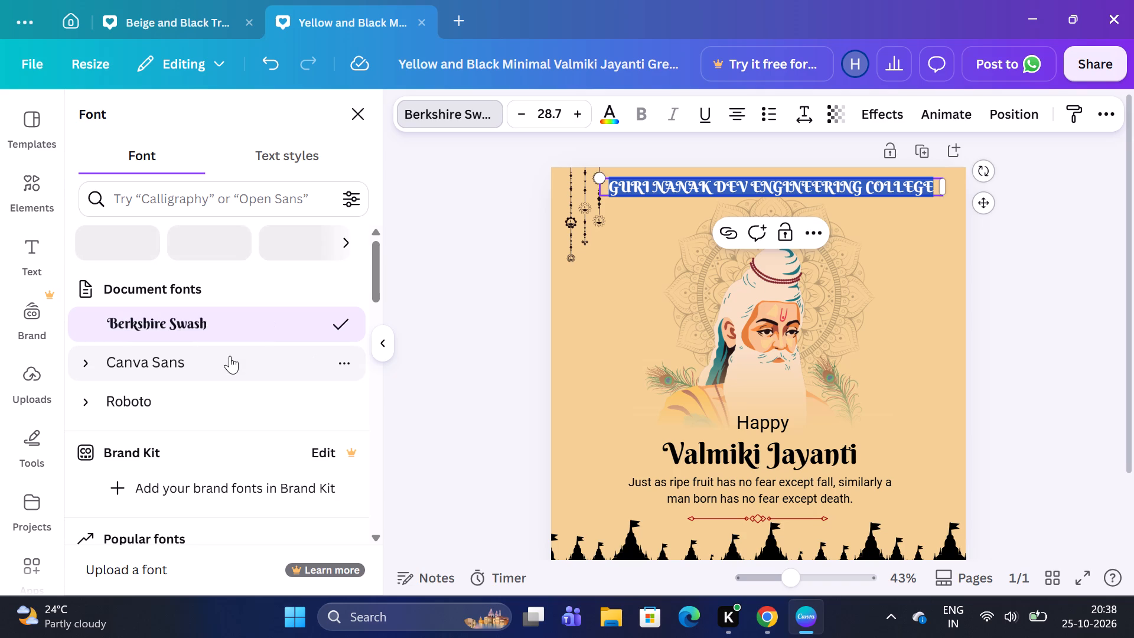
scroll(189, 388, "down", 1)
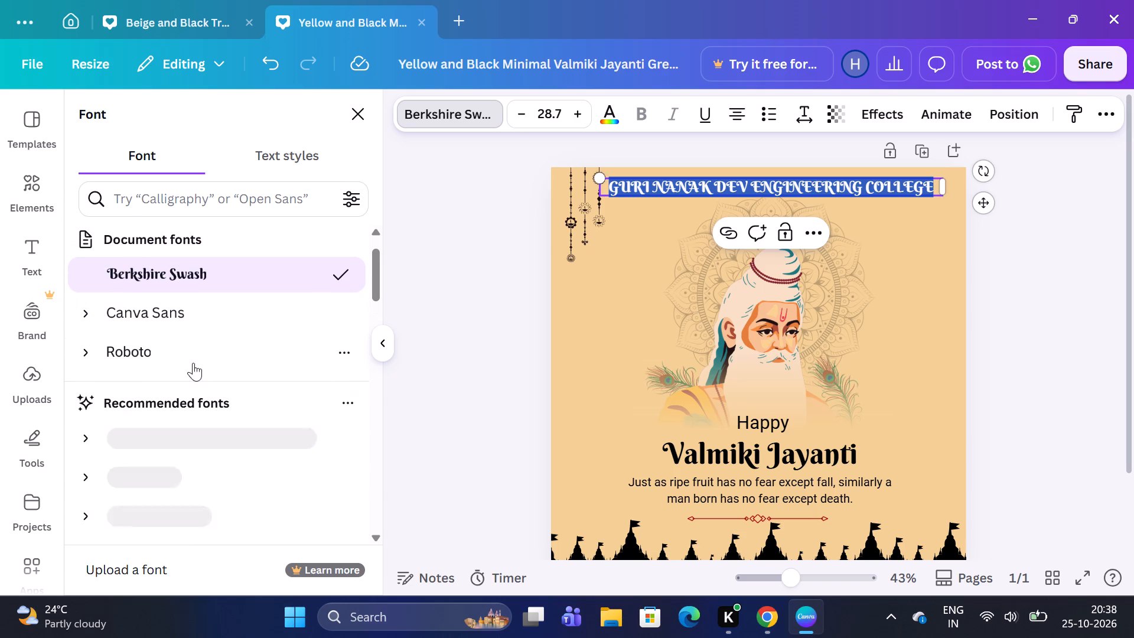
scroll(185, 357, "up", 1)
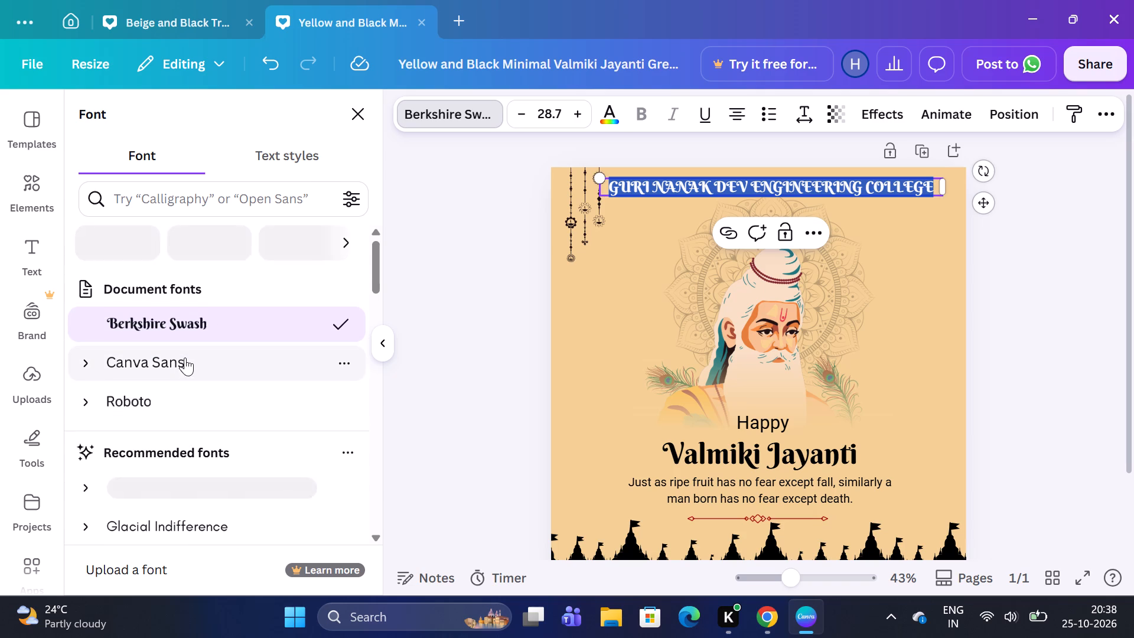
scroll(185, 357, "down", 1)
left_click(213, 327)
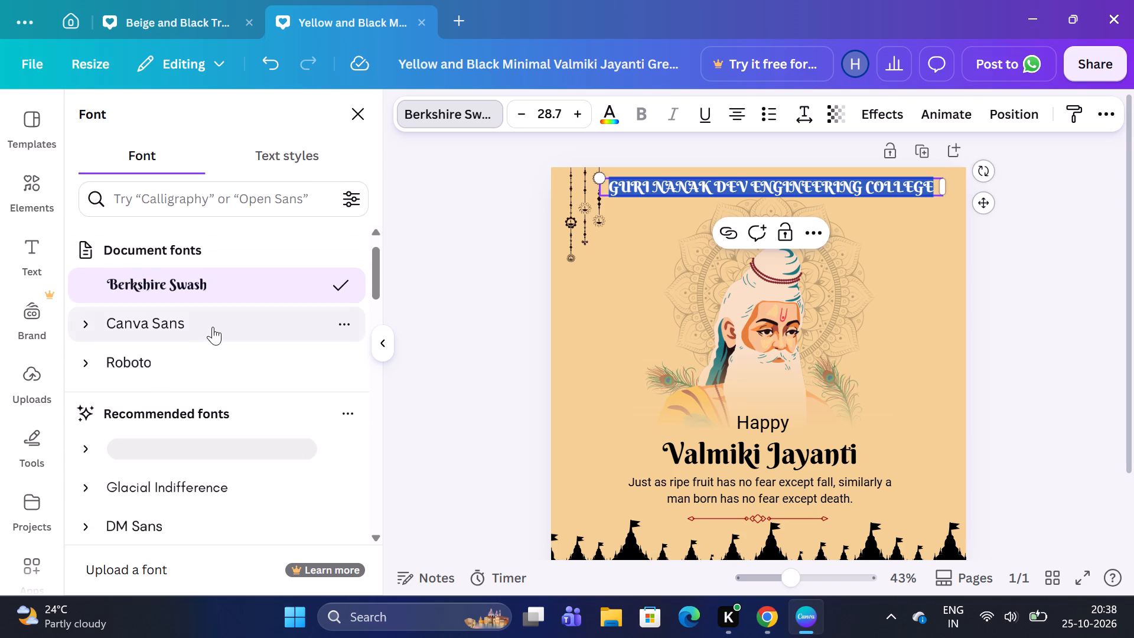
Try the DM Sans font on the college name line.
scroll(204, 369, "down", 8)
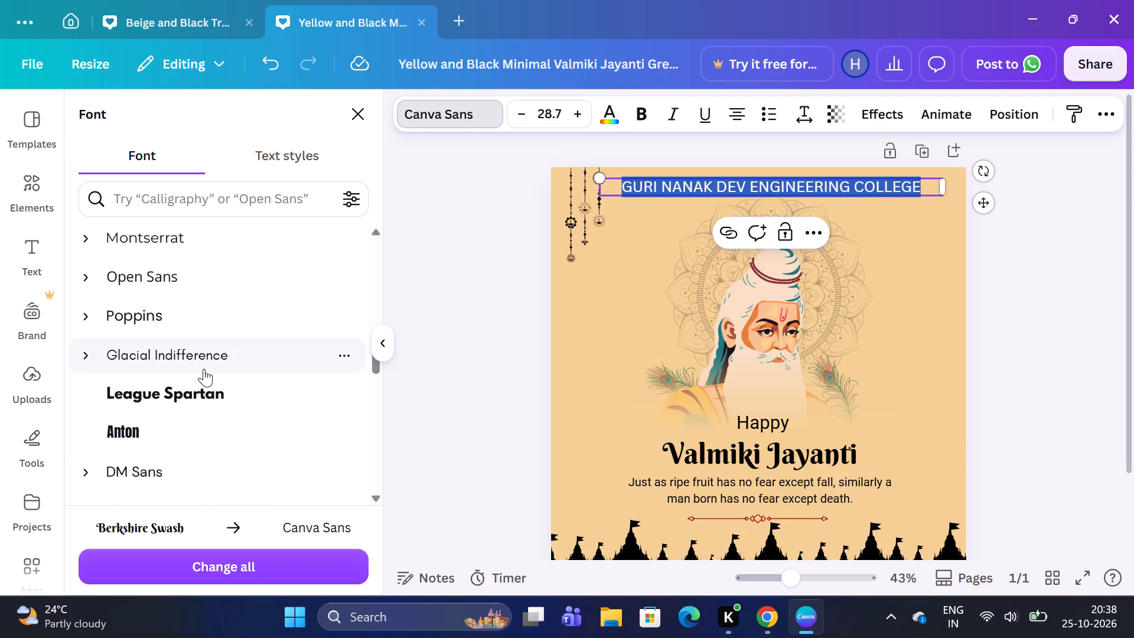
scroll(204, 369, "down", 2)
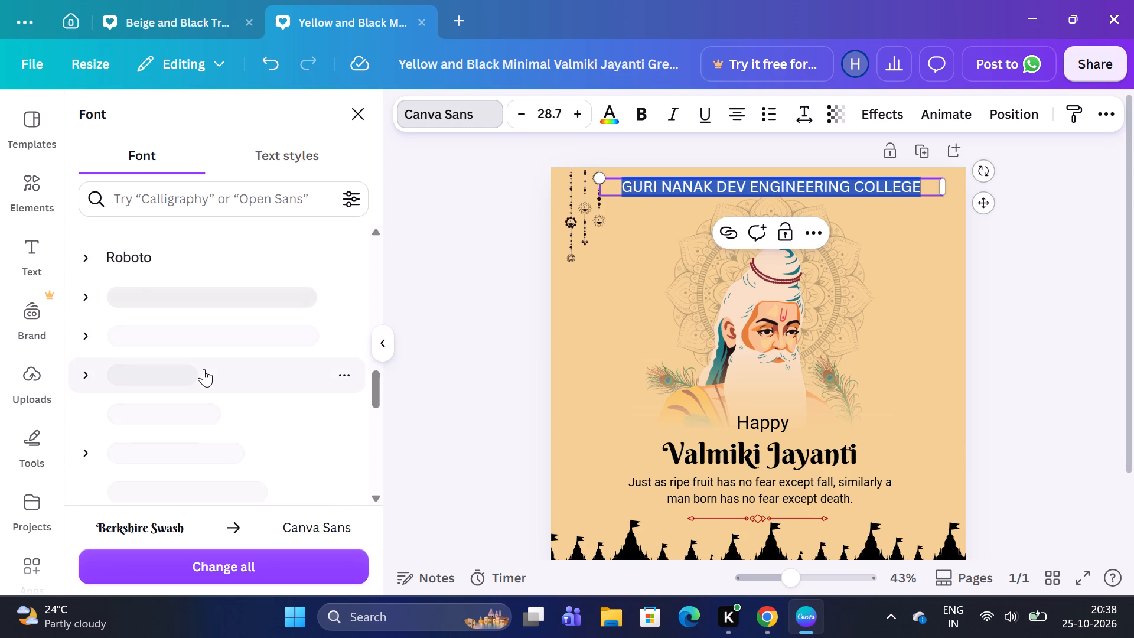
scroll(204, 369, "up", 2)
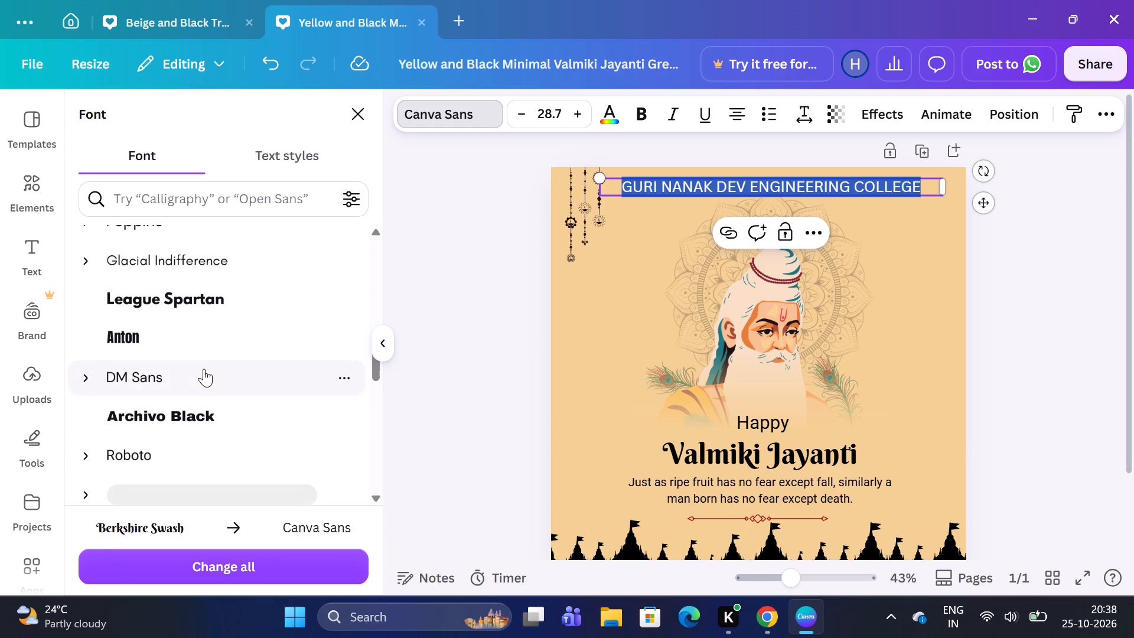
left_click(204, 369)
Look through the popular fonts for another typeface for the college name.
scroll(256, 277, "up", 4)
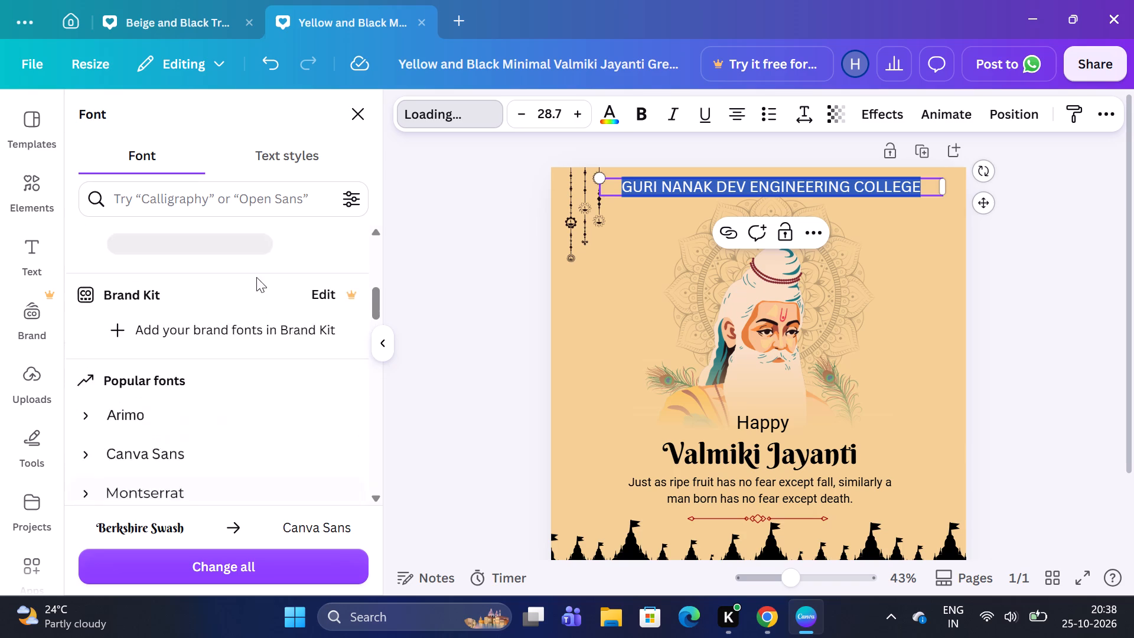
scroll(256, 277, "up", 2)
scroll(256, 277, "down", 3)
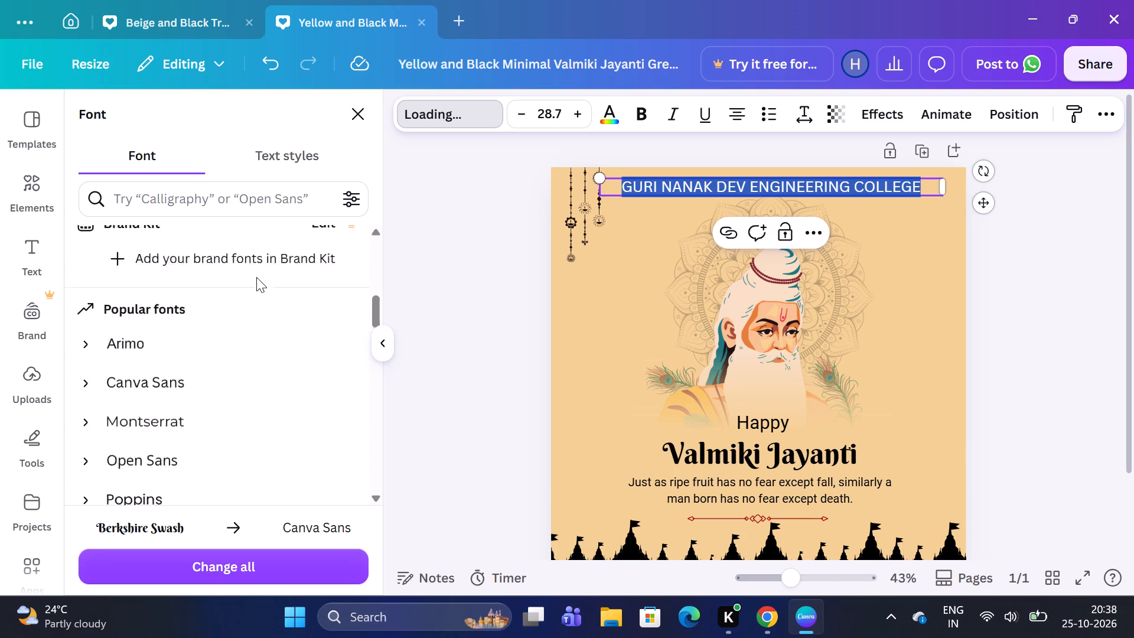
scroll(256, 277, "down", 3)
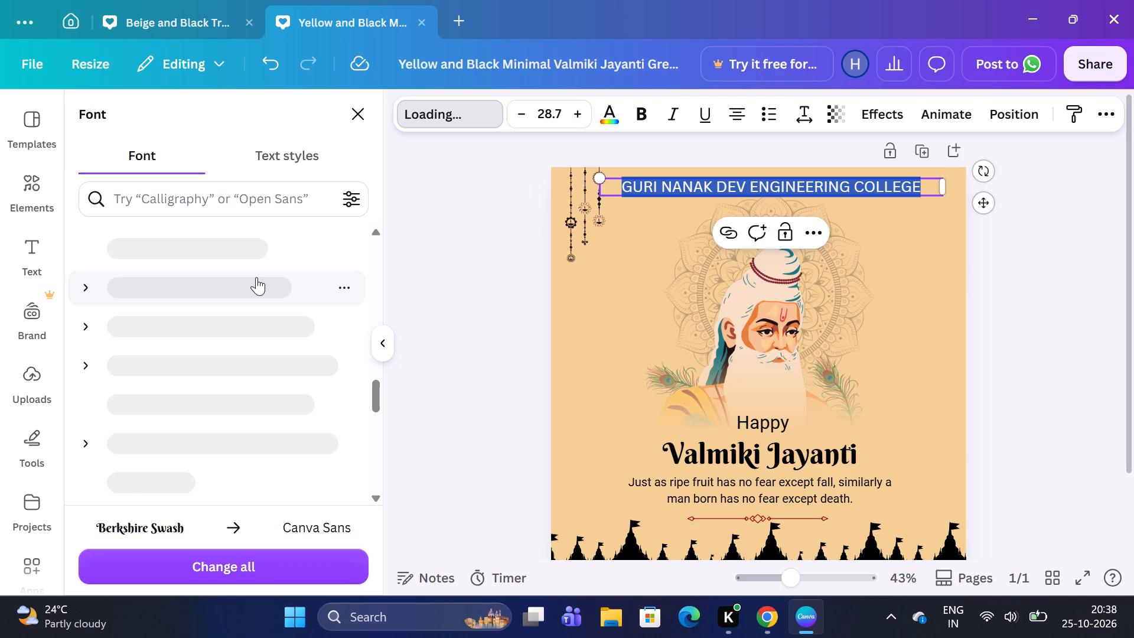
scroll(256, 277, "up", 4)
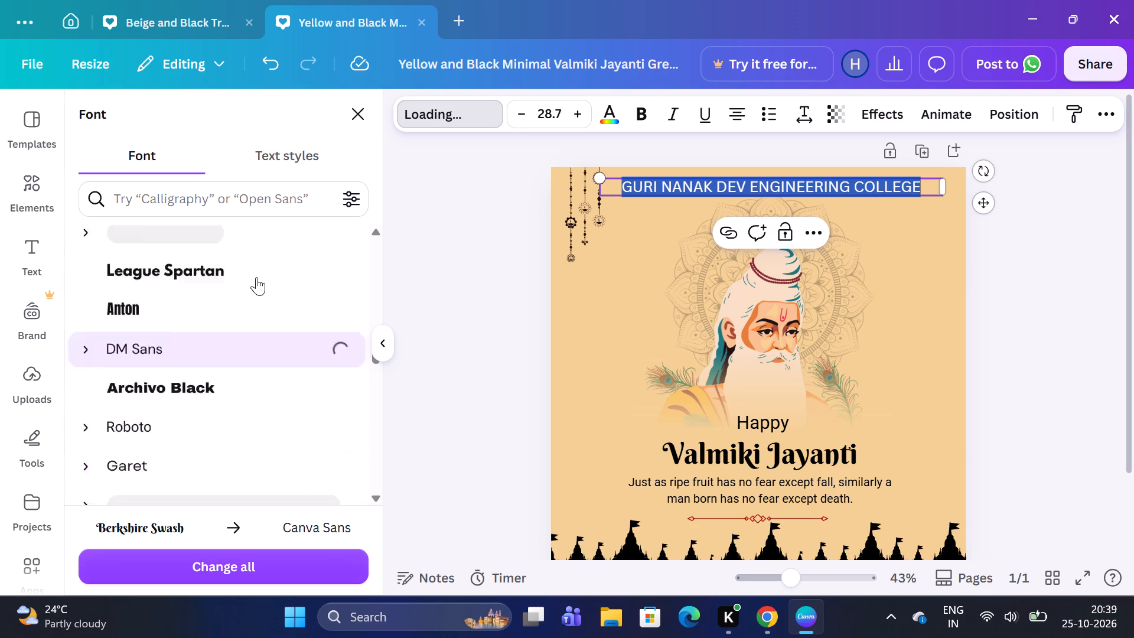
scroll(256, 277, "down", 3)
scroll(256, 277, "up", 5)
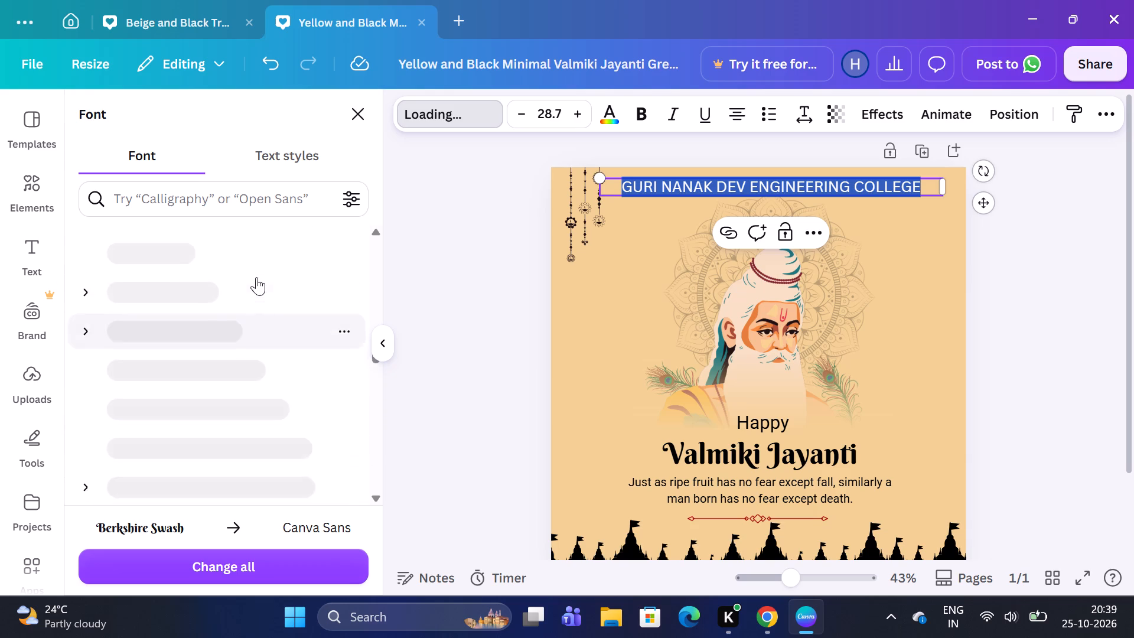
scroll(256, 277, "up", 7)
scroll(256, 277, "down", 3)
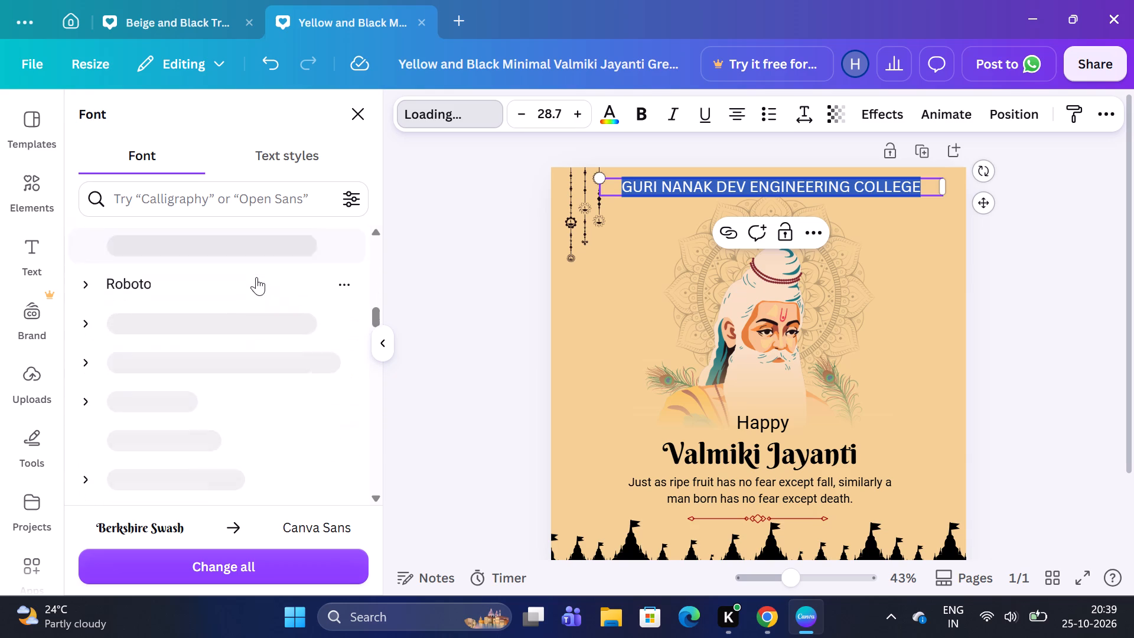
scroll(256, 277, "down", 3)
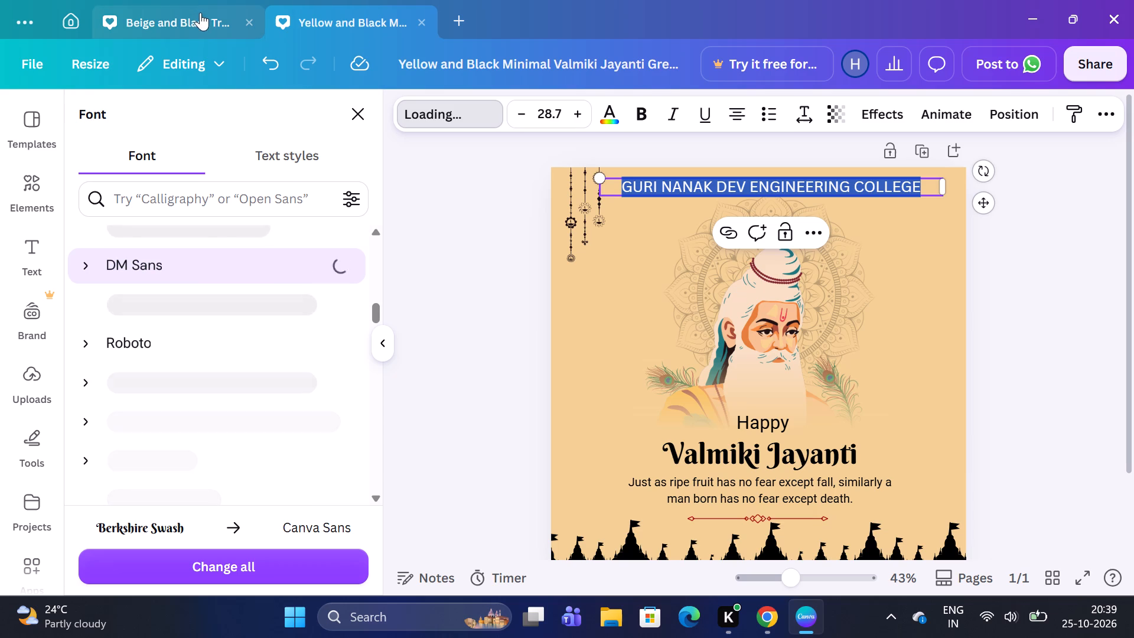
Look through the designs similar to the Valmiki Jayanti template on the home page for reference.
left_click(76, 19)
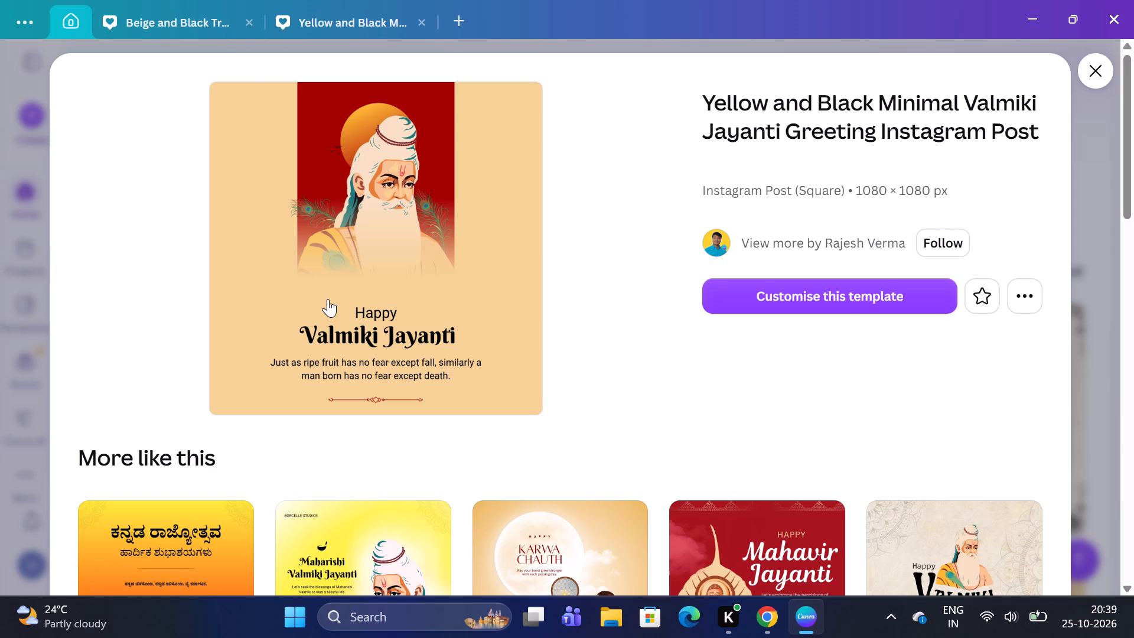
scroll(576, 451, "down", 3)
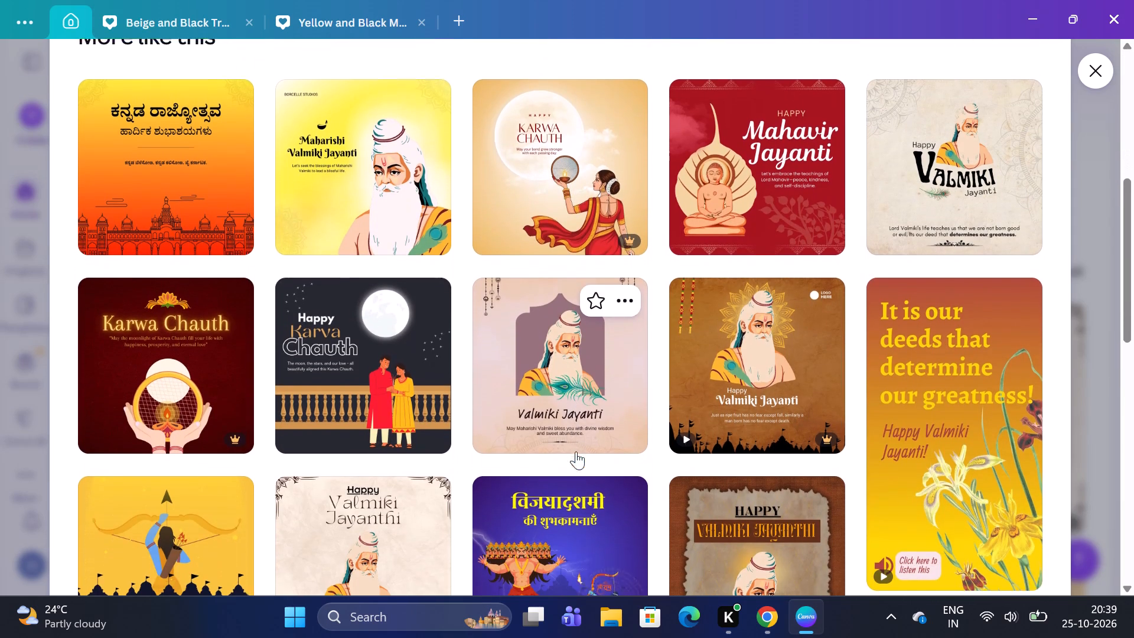
scroll(576, 451, "down", 3)
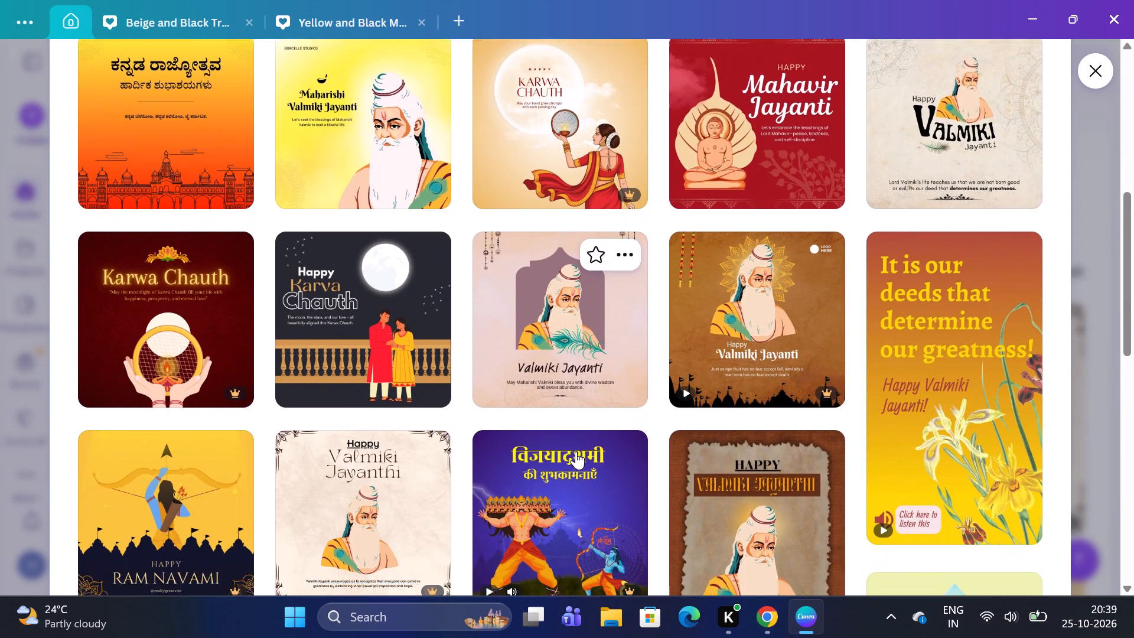
scroll(576, 451, "down", 1)
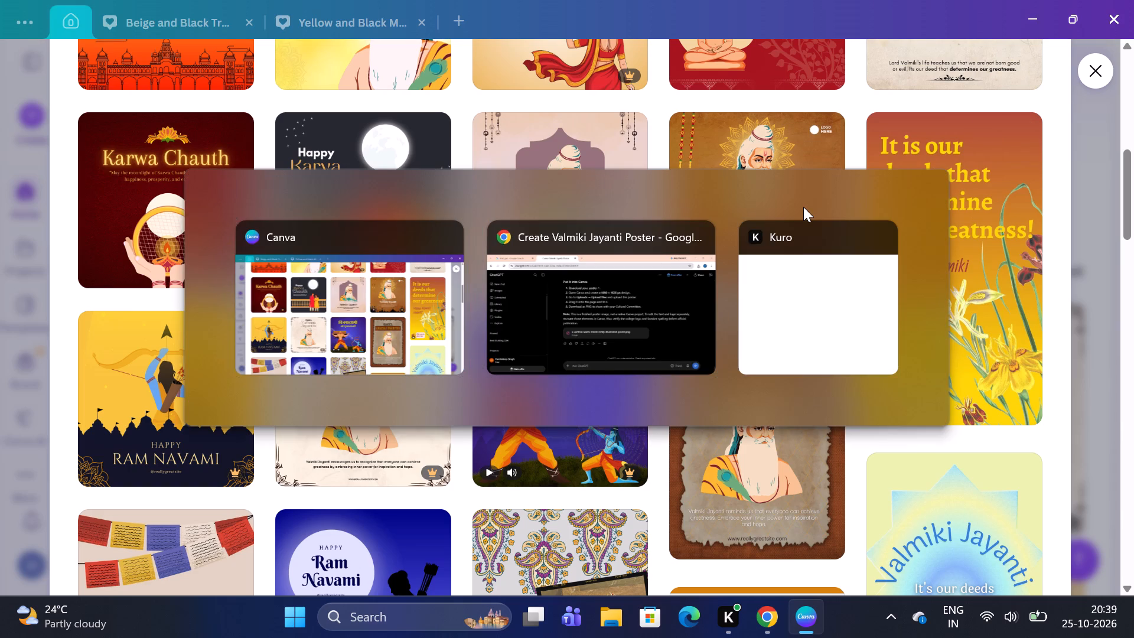
Return to the Valmiki Jayanti poster and set the college name's font to Times New Roman MT.
left_click(364, 13)
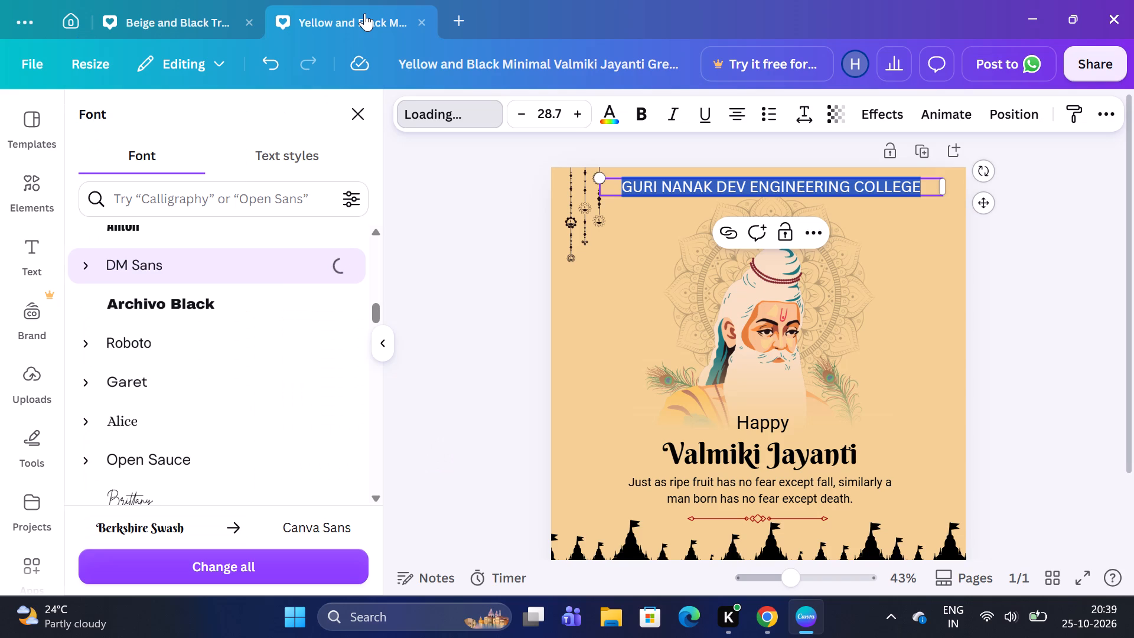
scroll(253, 292, "down", 2)
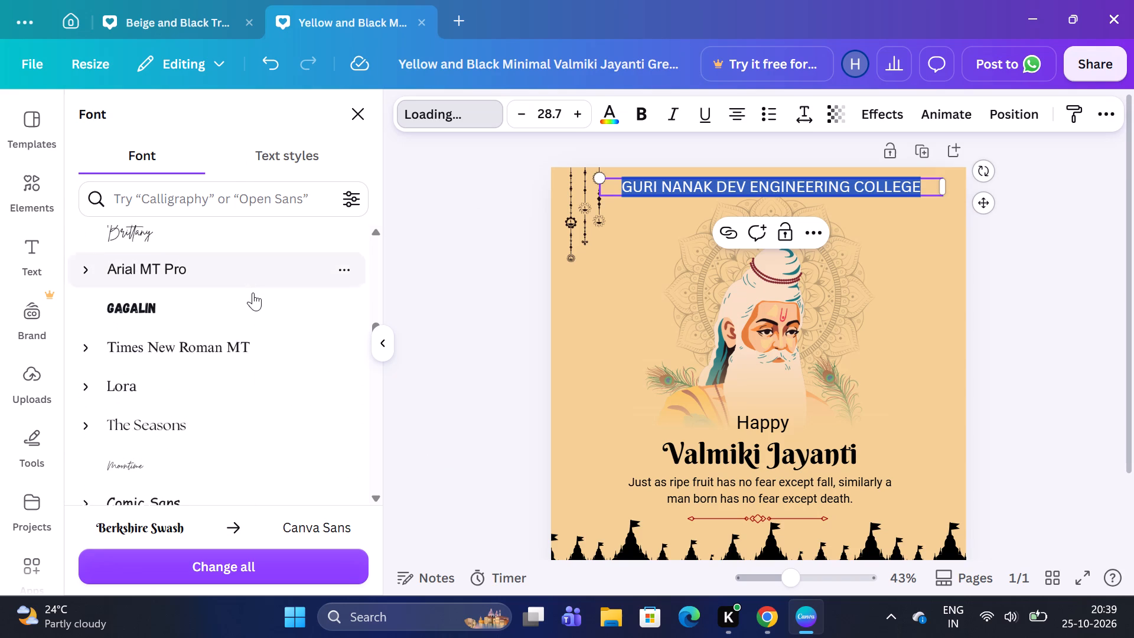
scroll(253, 292, "down", 1)
left_click(198, 344)
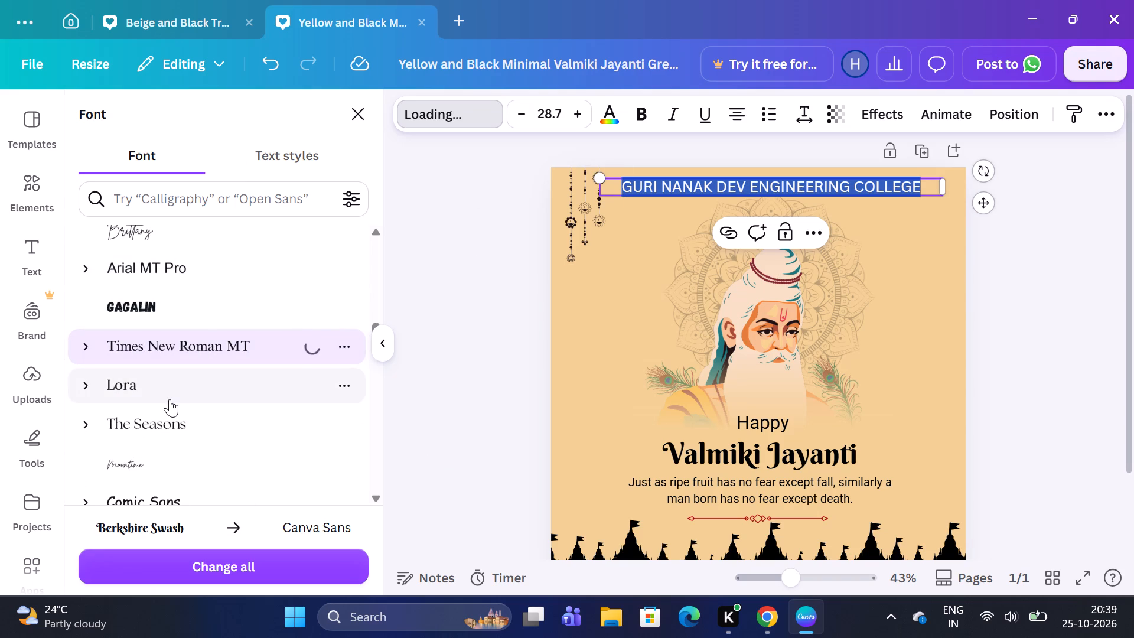
scroll(170, 399, "down", 6)
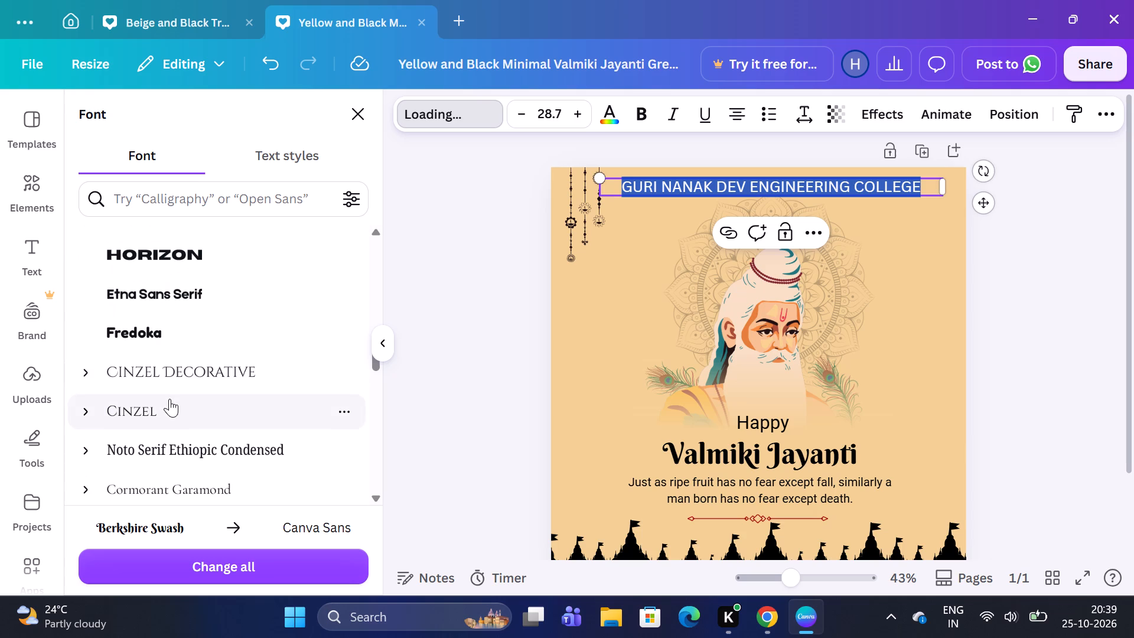
scroll(170, 399, "up", 2)
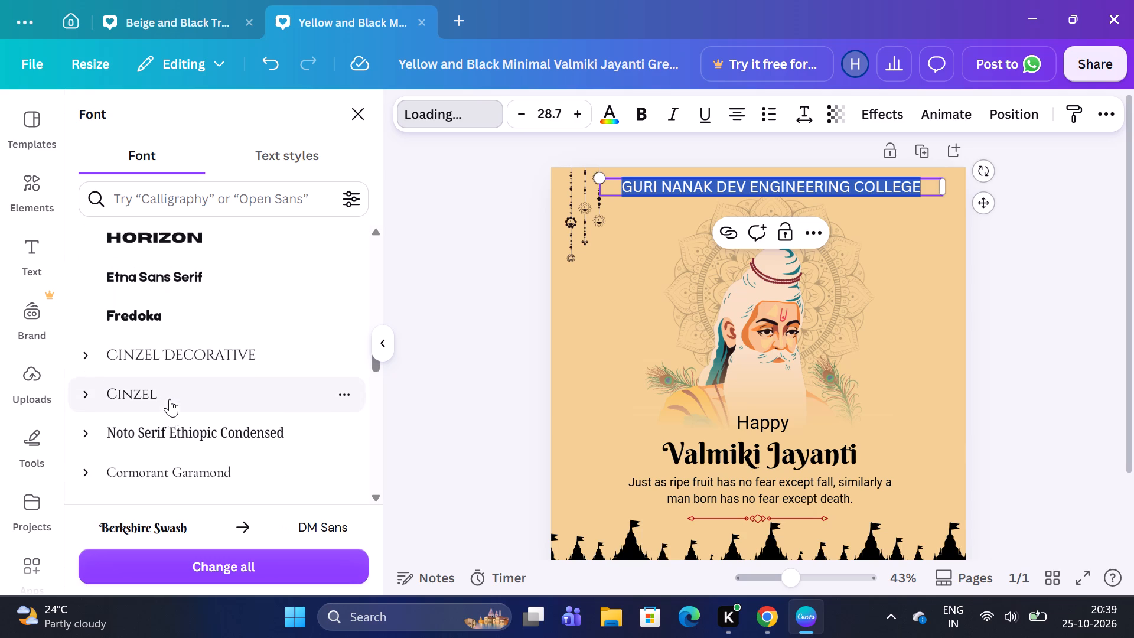
scroll(170, 399, "up", 1)
scroll(170, 399, "down", 4)
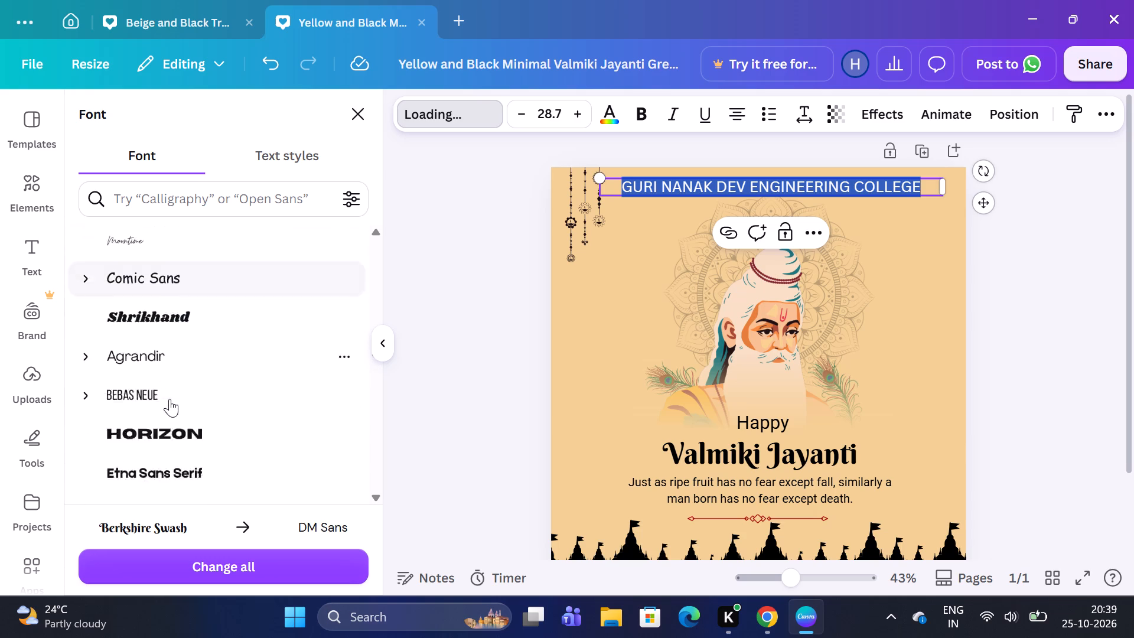
scroll(170, 399, "down", 4)
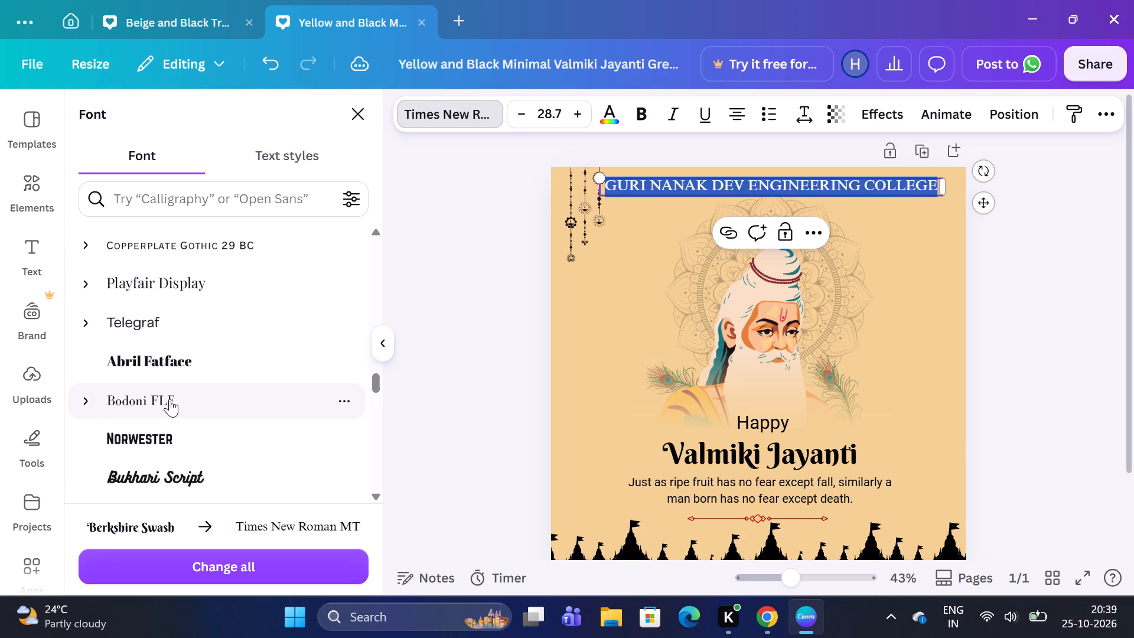
left_click(887, 270)
Make the whole college name line at the top of the poster bold.
left_click(787, 184)
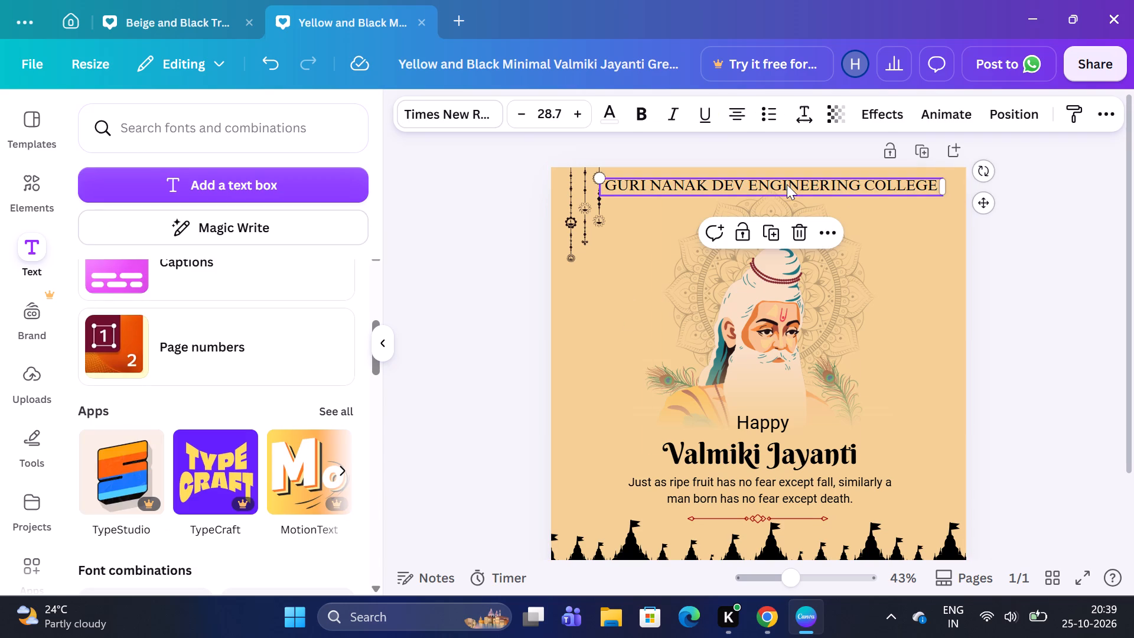
key("ctrl+a")
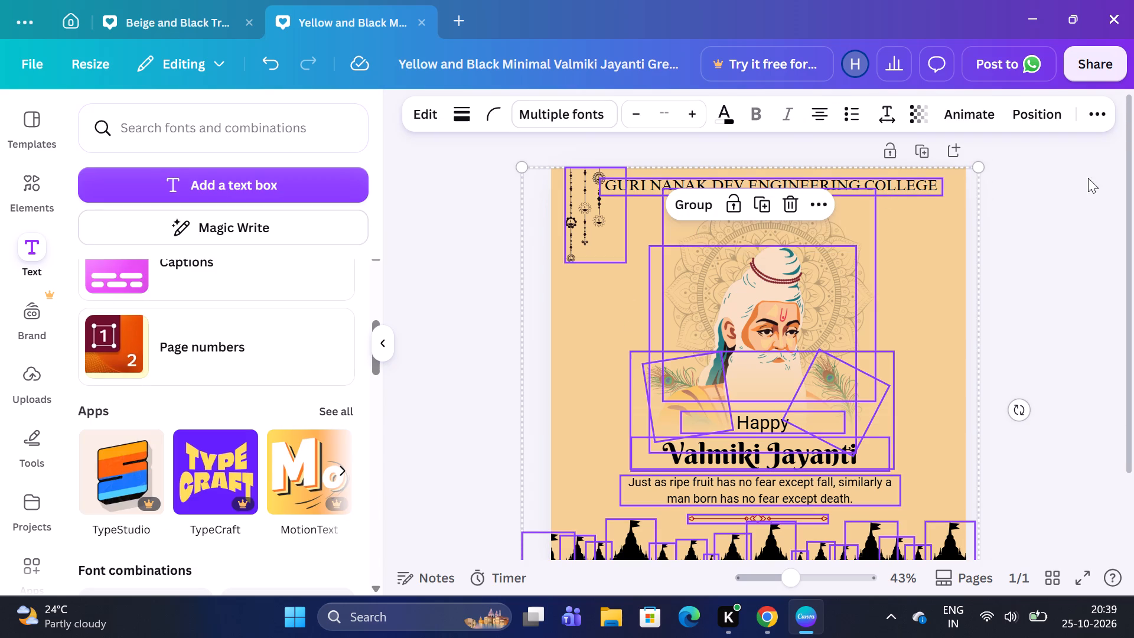
left_click(957, 259)
double_click(926, 188)
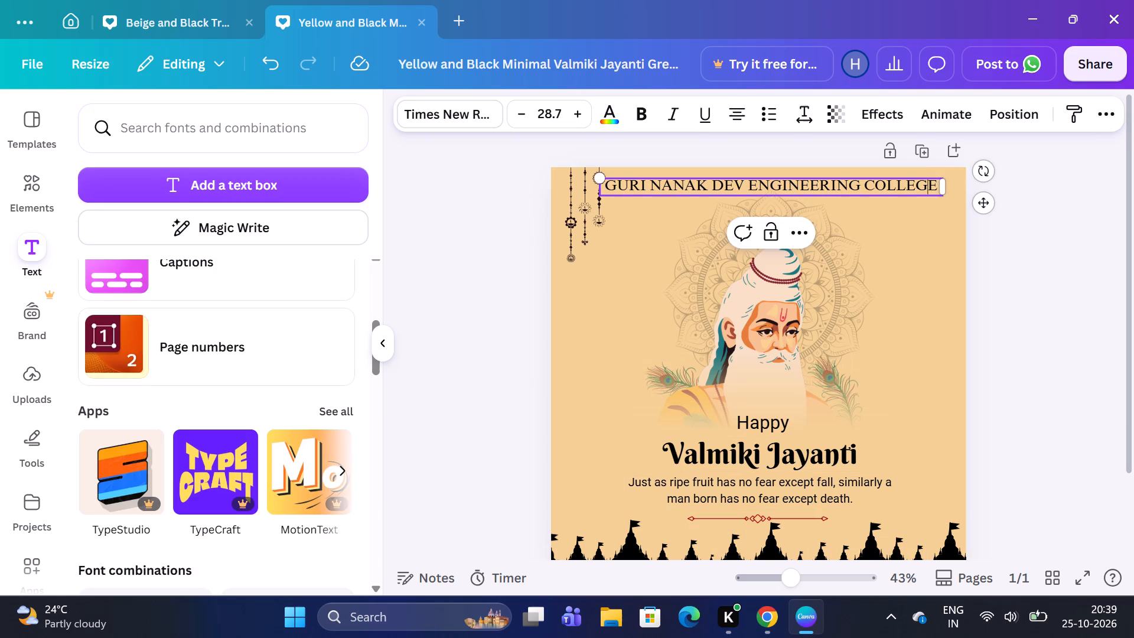
left_click_drag(936, 184, 611, 187)
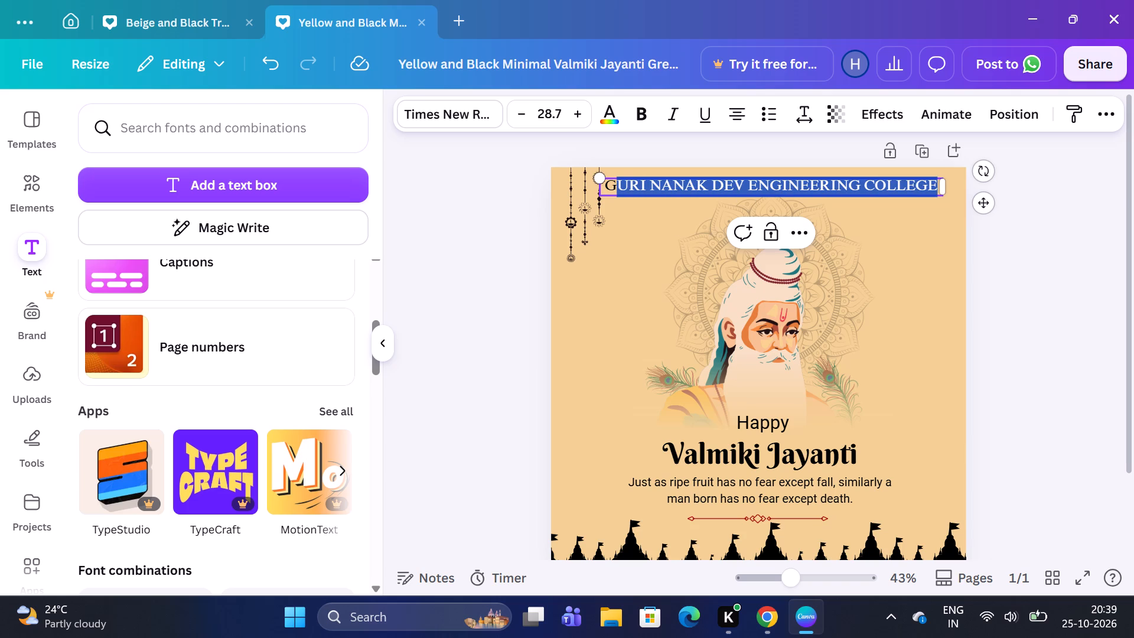
left_click_drag(611, 187, 604, 187)
left_click(634, 113)
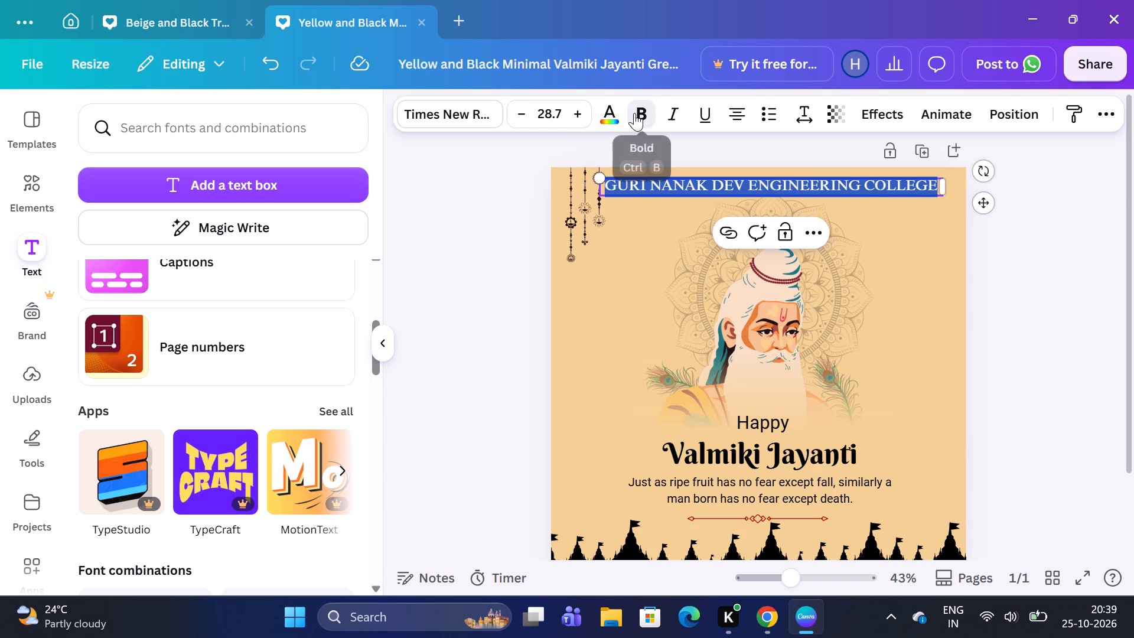
left_click(888, 258)
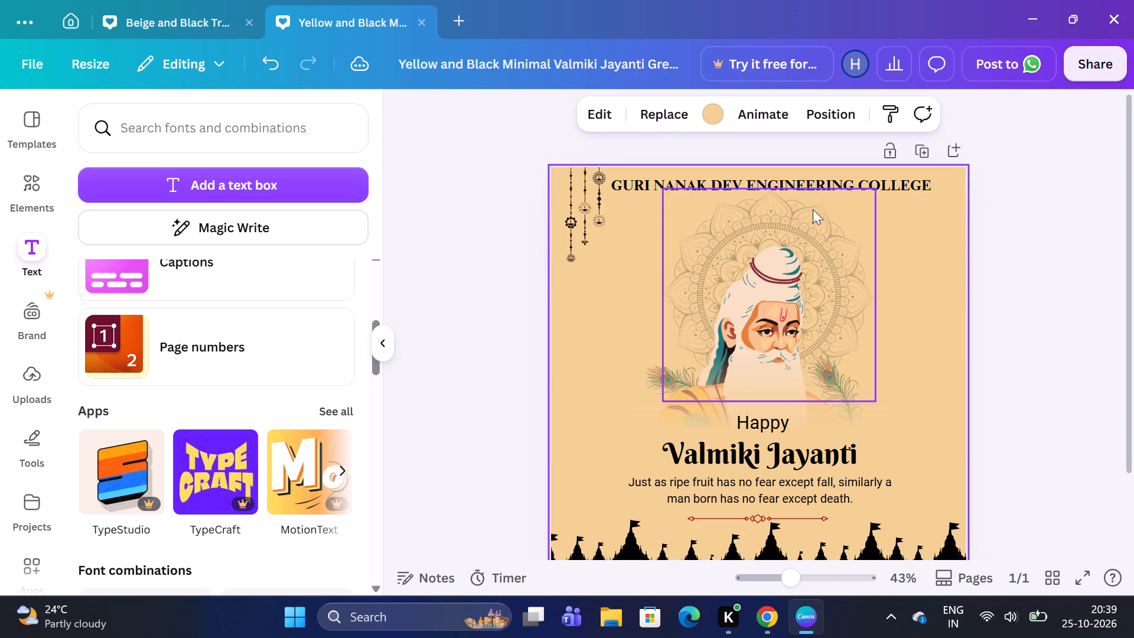
left_click(797, 186)
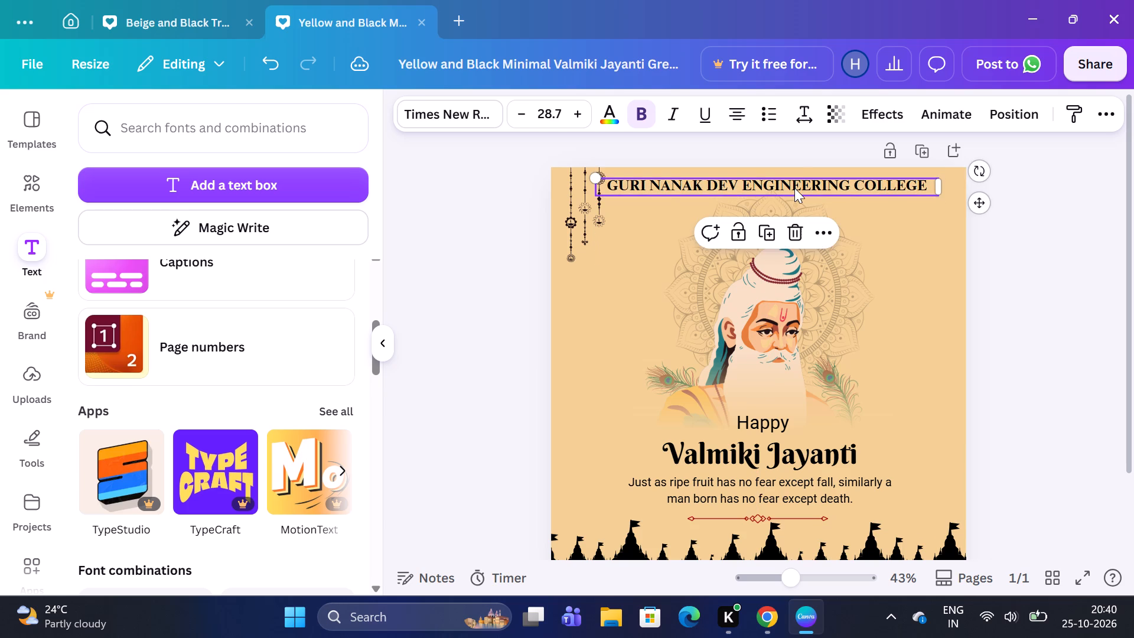
left_click(906, 204)
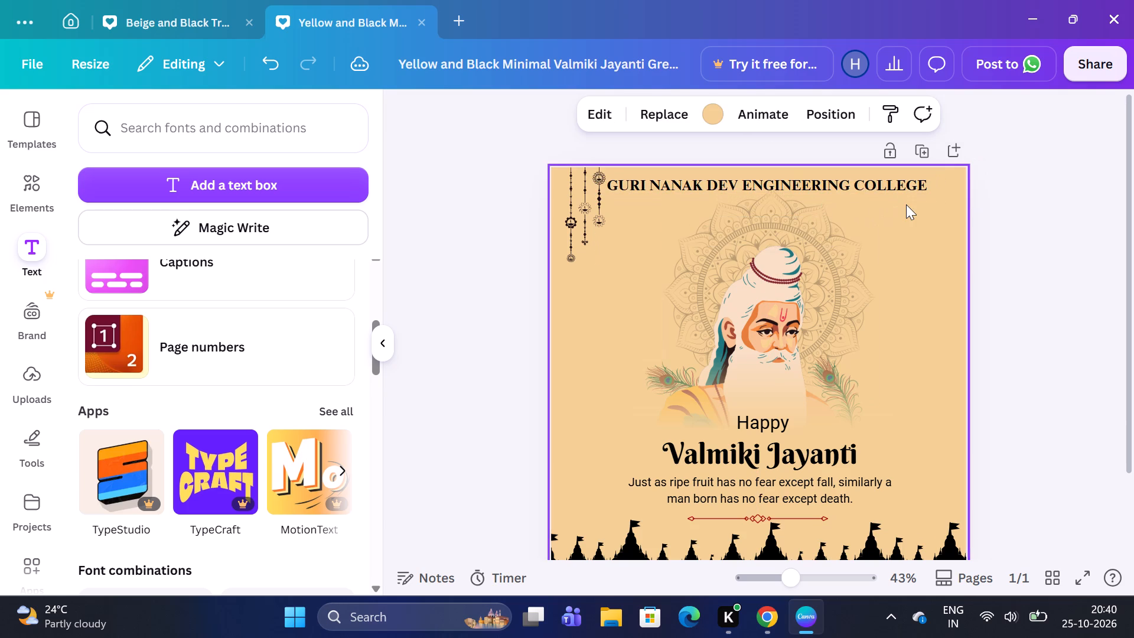
Add a new text box to the poster and set its font to Times New Roman MT.
left_click(219, 184)
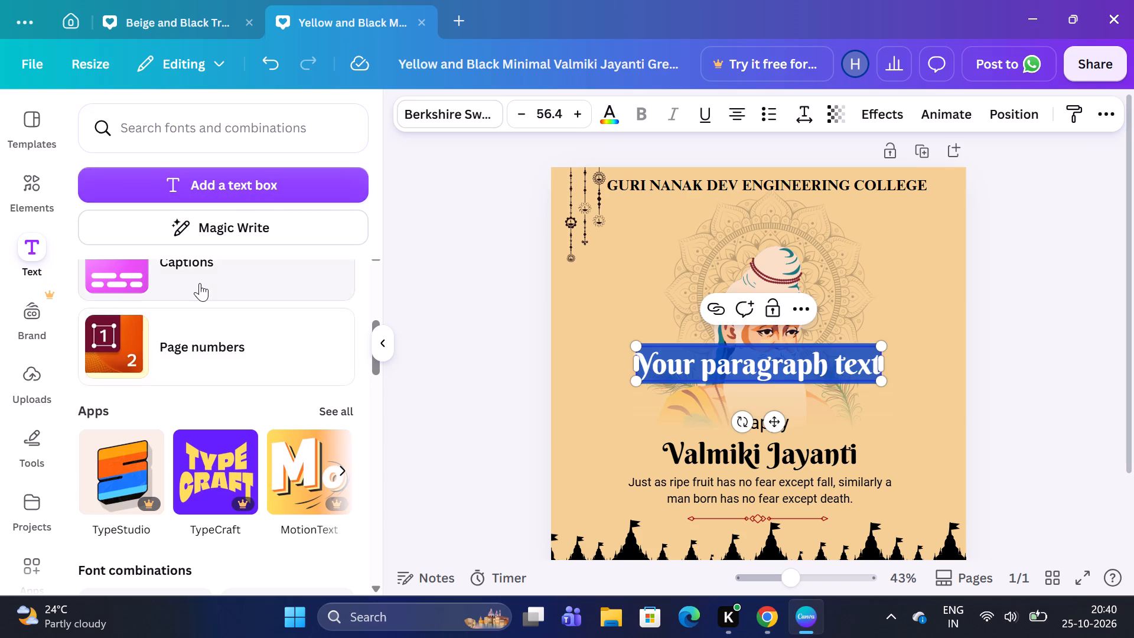
scroll(200, 283, "down", 4)
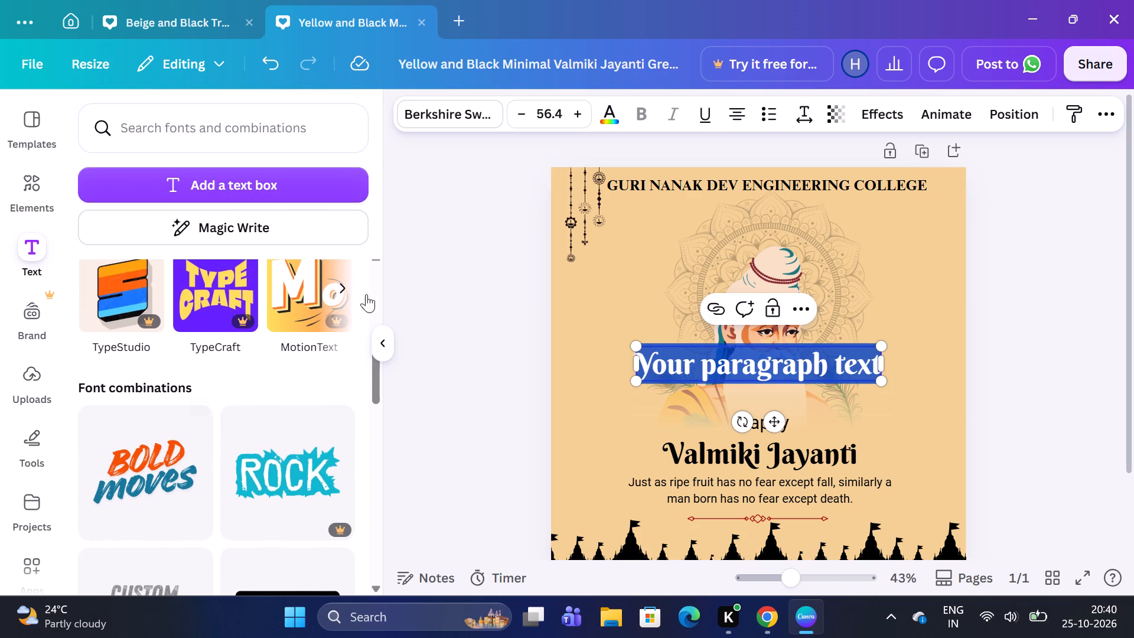
left_click(446, 109)
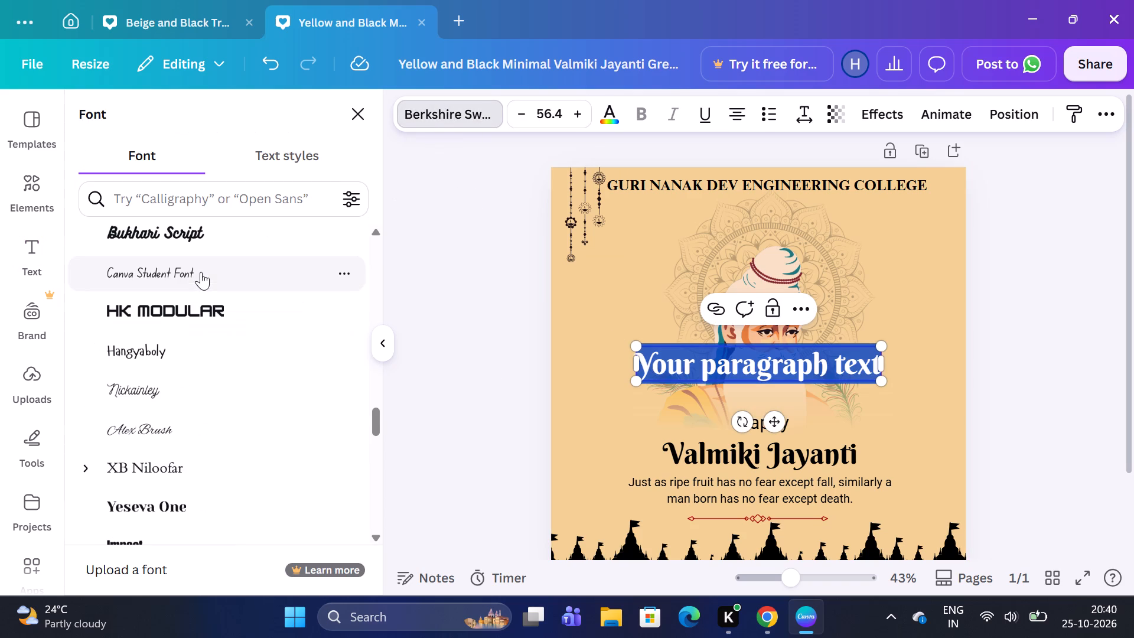
scroll(183, 401, "up", 9)
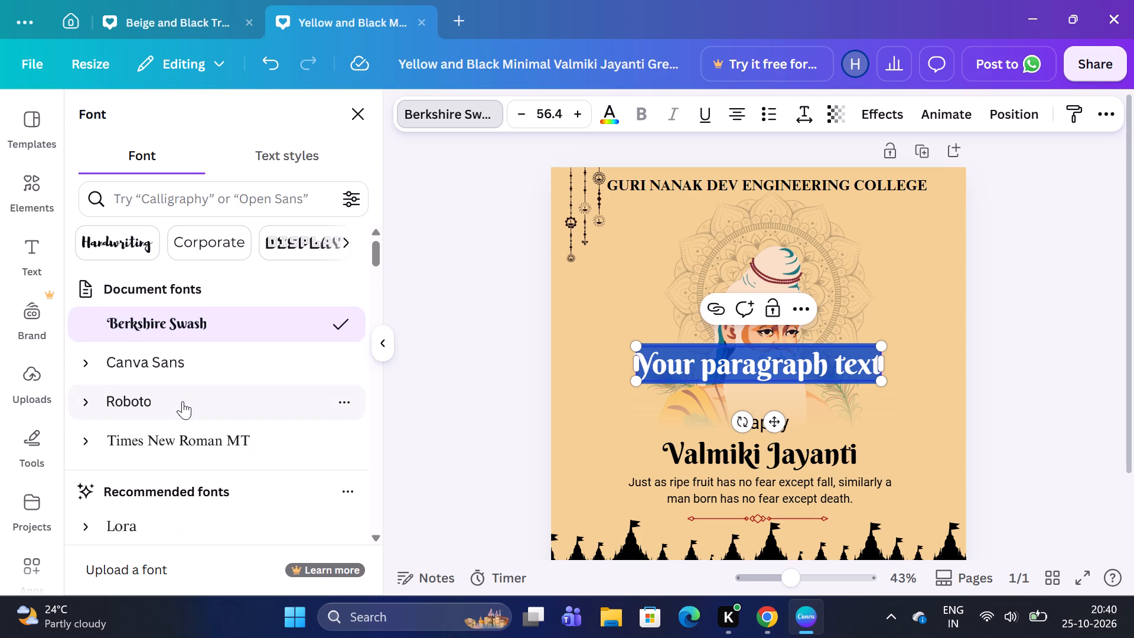
scroll(183, 401, "down", 3)
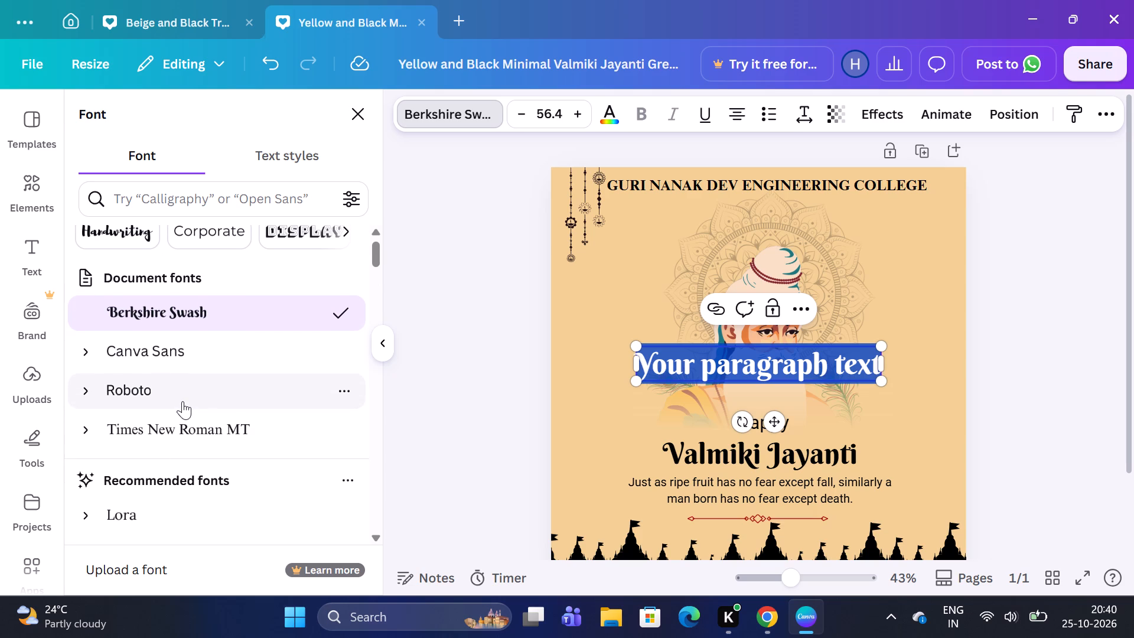
scroll(183, 401, "down", 4)
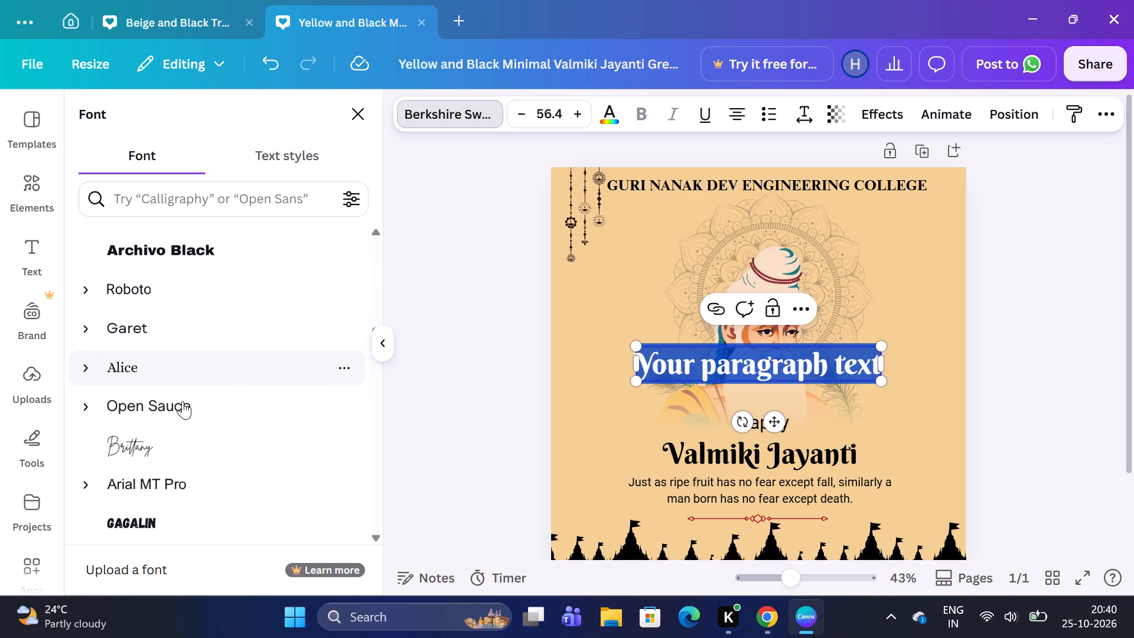
scroll(183, 401, "down", 3)
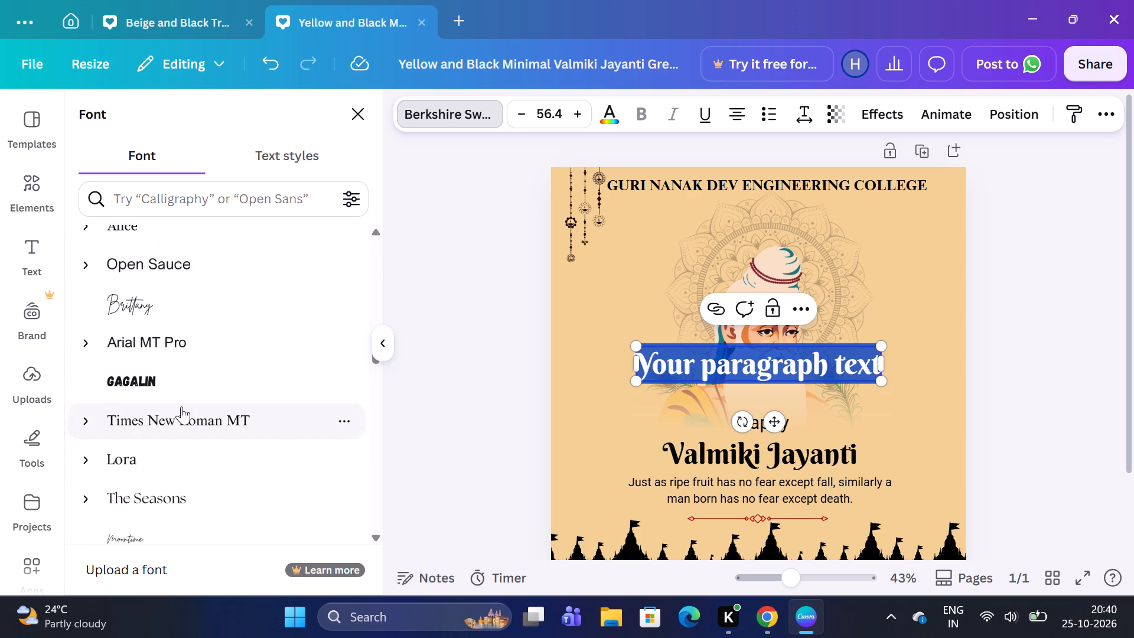
left_click(181, 406)
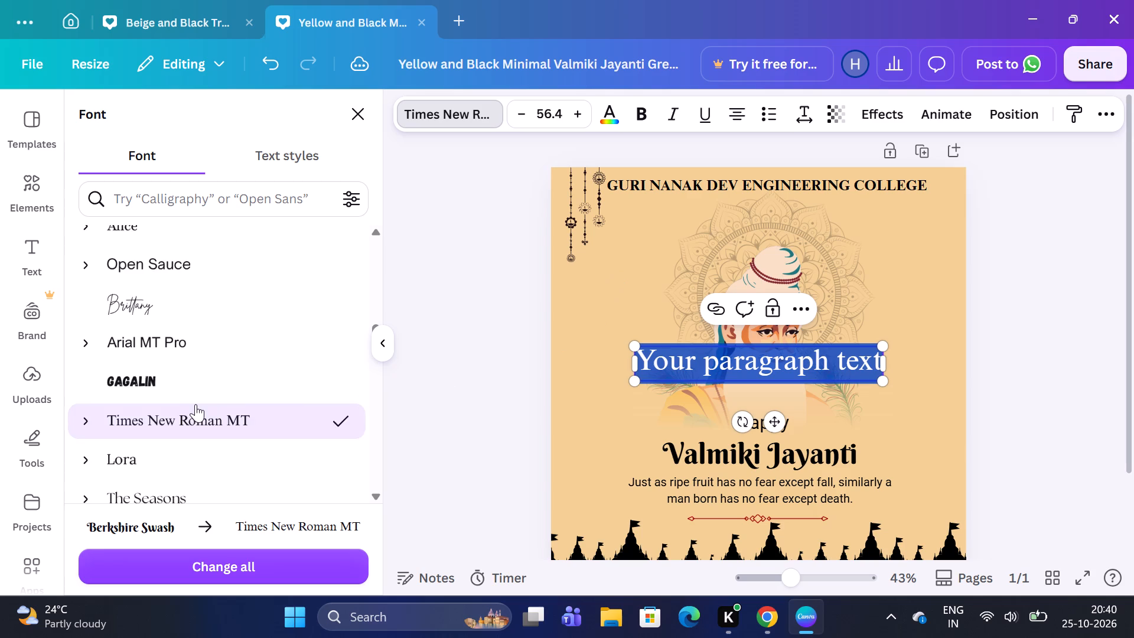
scroll(195, 404, "down", 5)
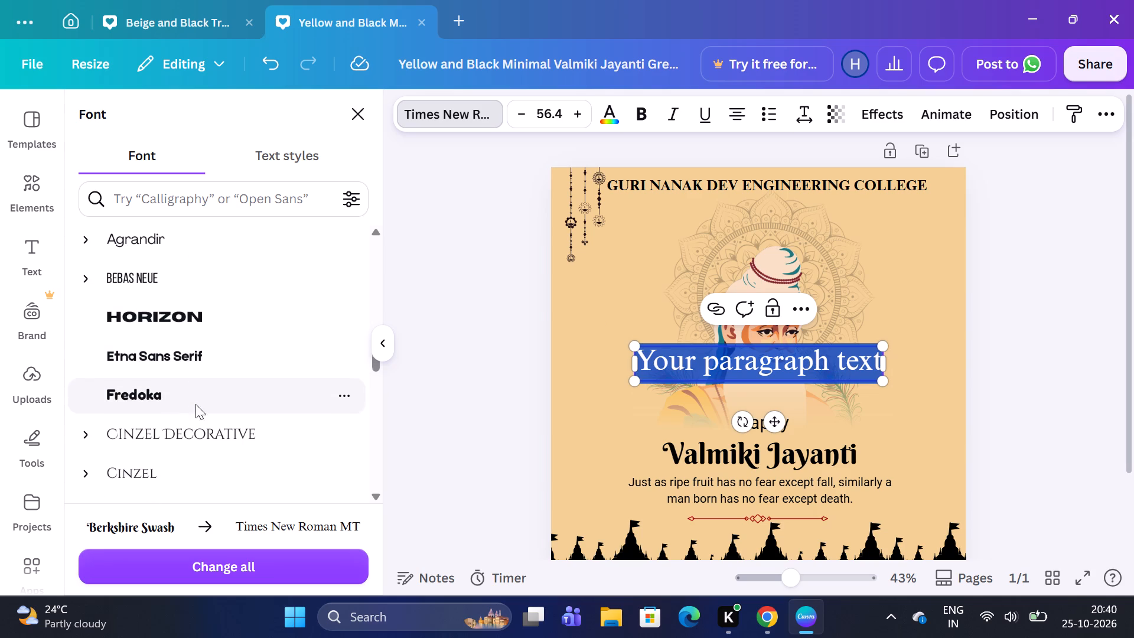
scroll(195, 404, "down", 4)
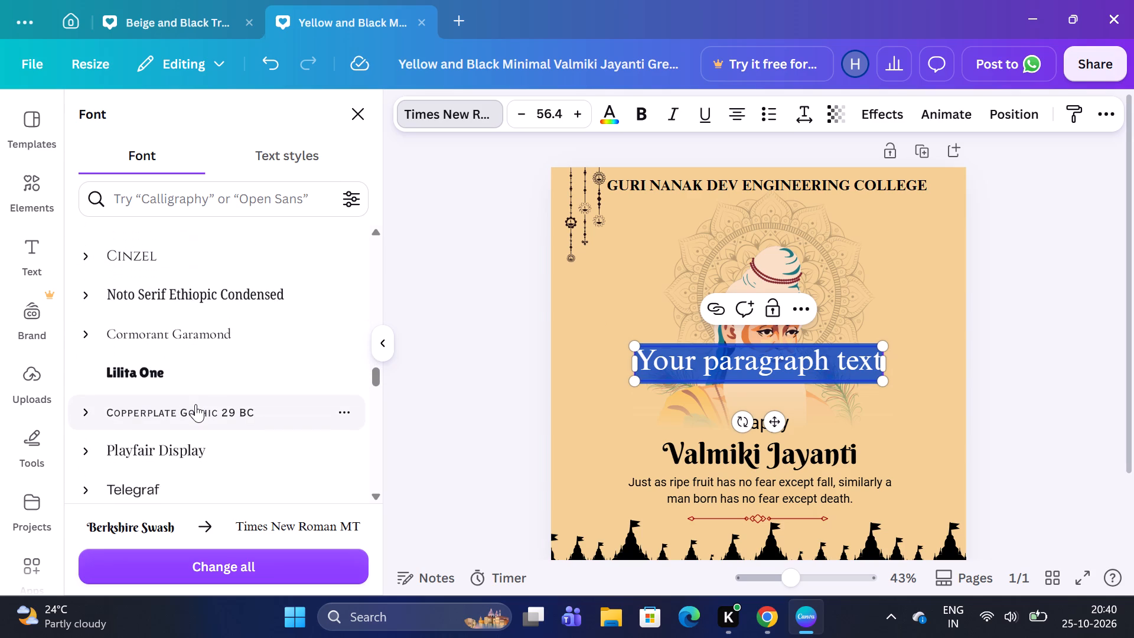
scroll(599, 450, "up", 1)
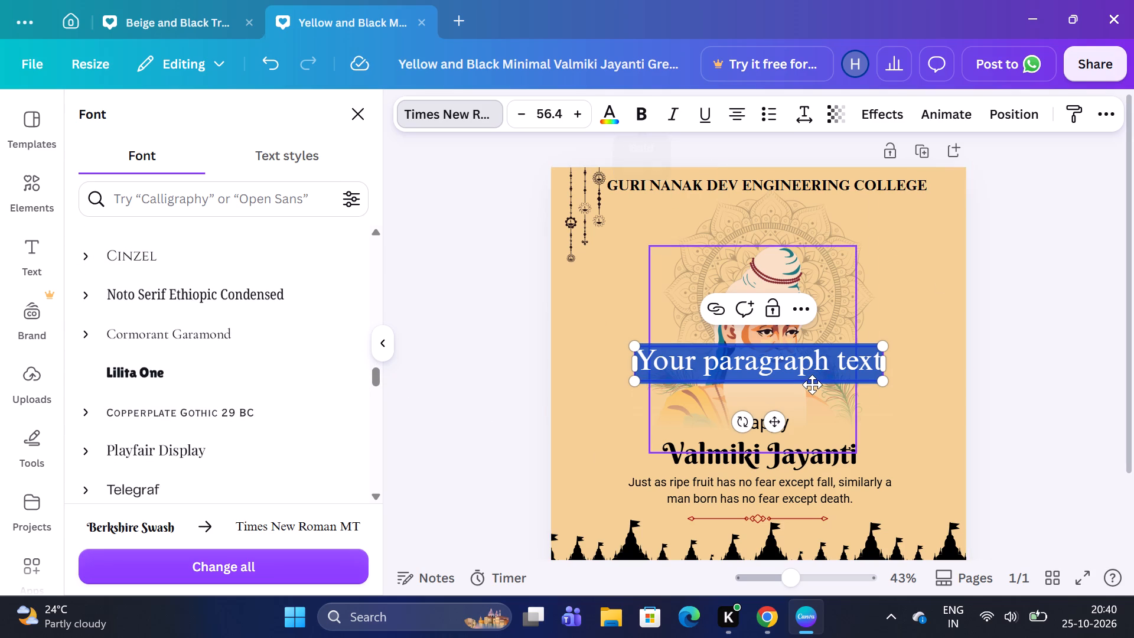
Replace the placeholder in the new text box with "GILL PARK, LUDHIANA".
key("g")
key("BackSpace")
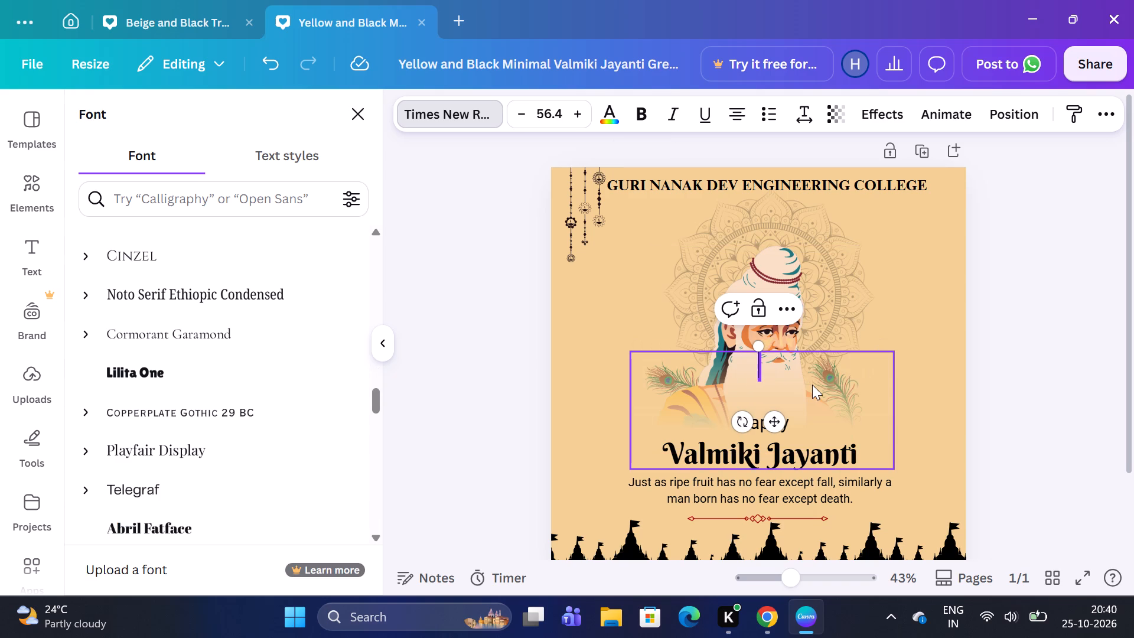
type("GILL")
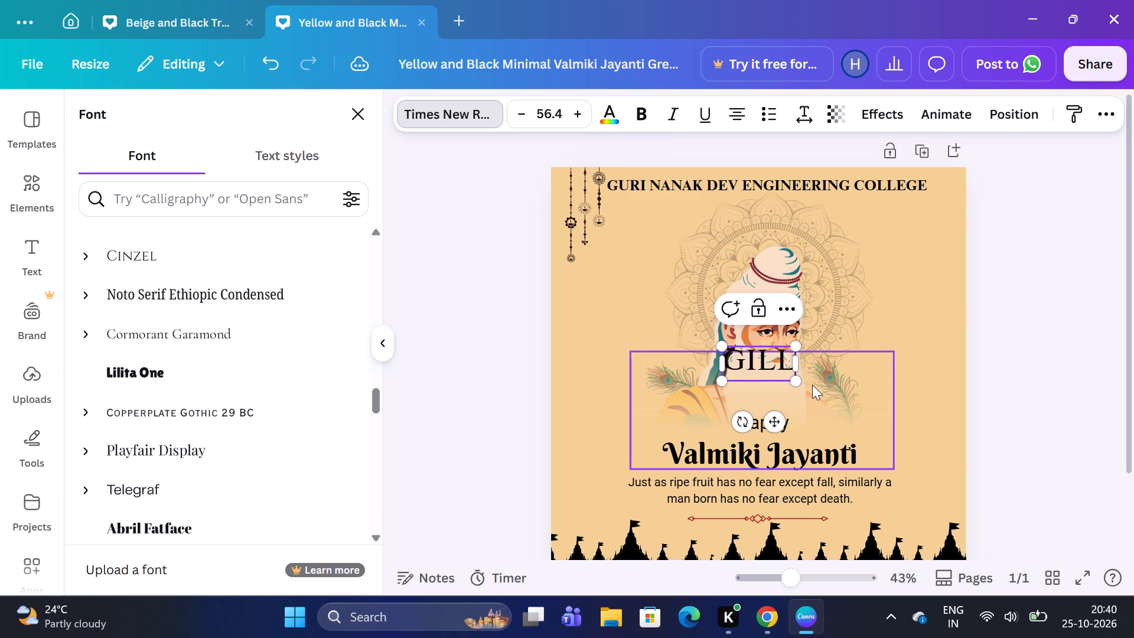
key("space")
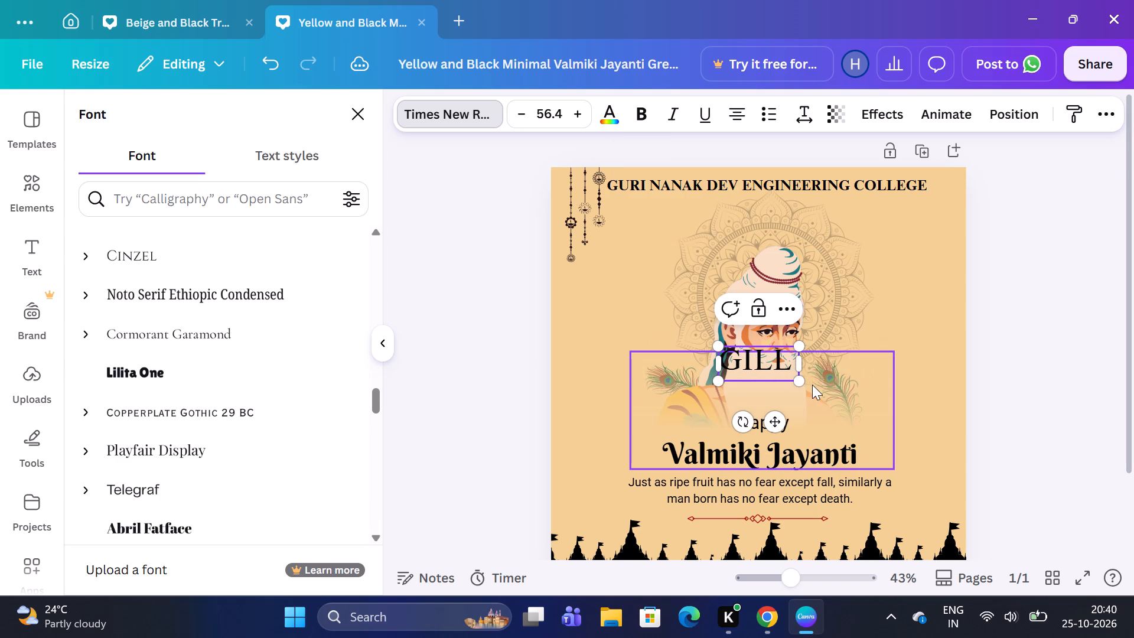
key("p")
type("ARK")
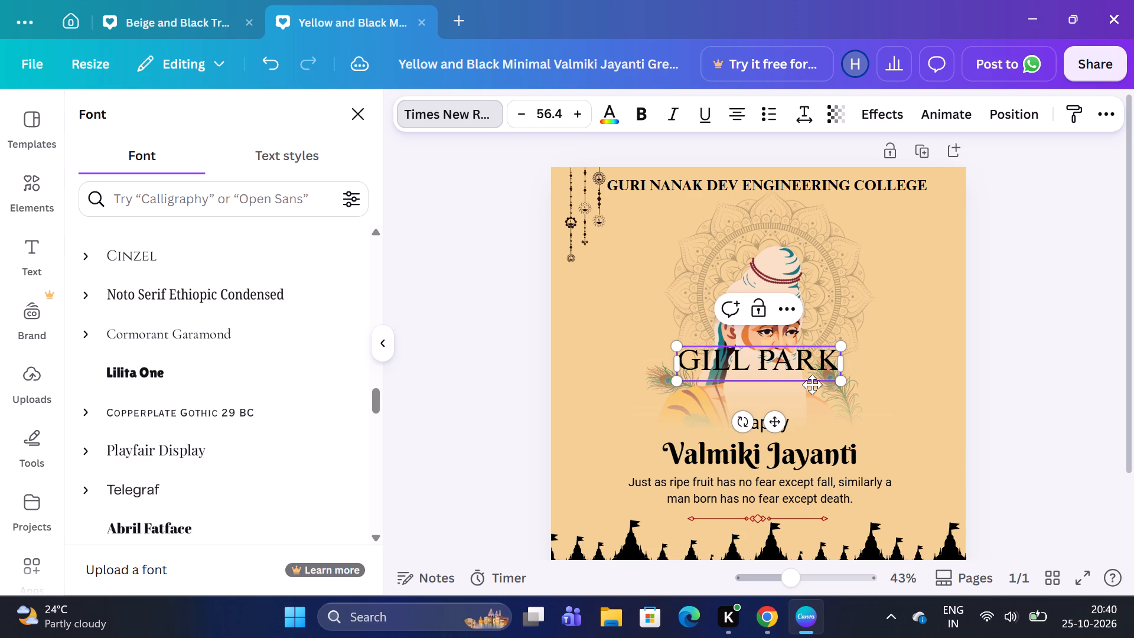
type(",")
key("space")
type("lUD")
key("BackSpace")
key("BackSpace")
key("BackSpace")
type("LUDHIANA")
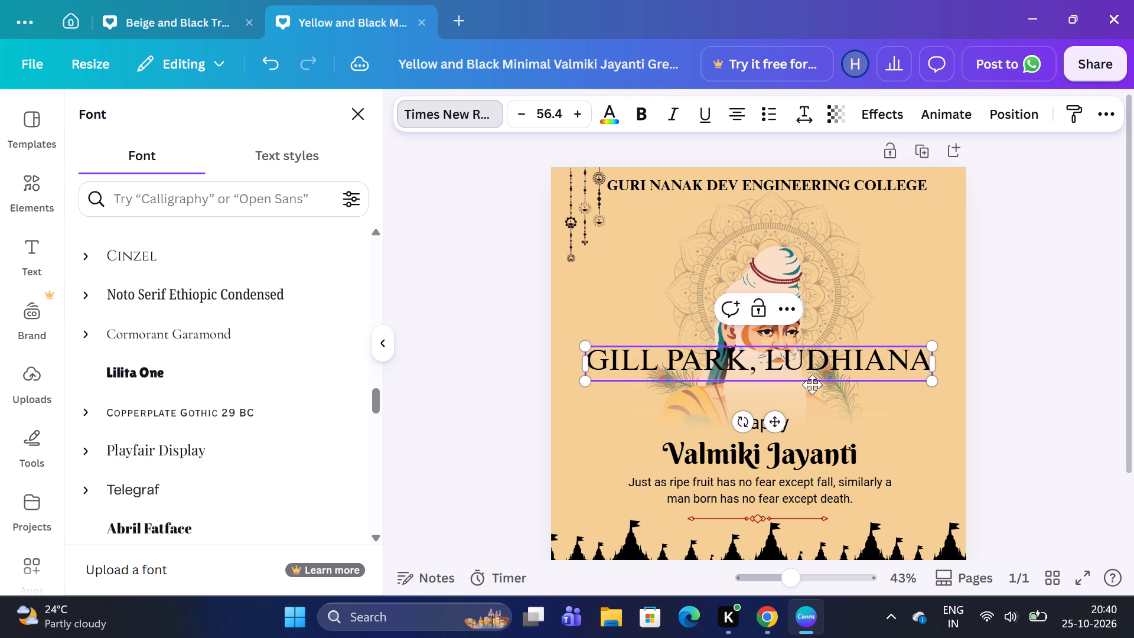
Shrink the "GILL PARK, LUDHIANA" line to a font size of about 20.1 and widen its text box.
left_click_drag(934, 380, 801, 336)
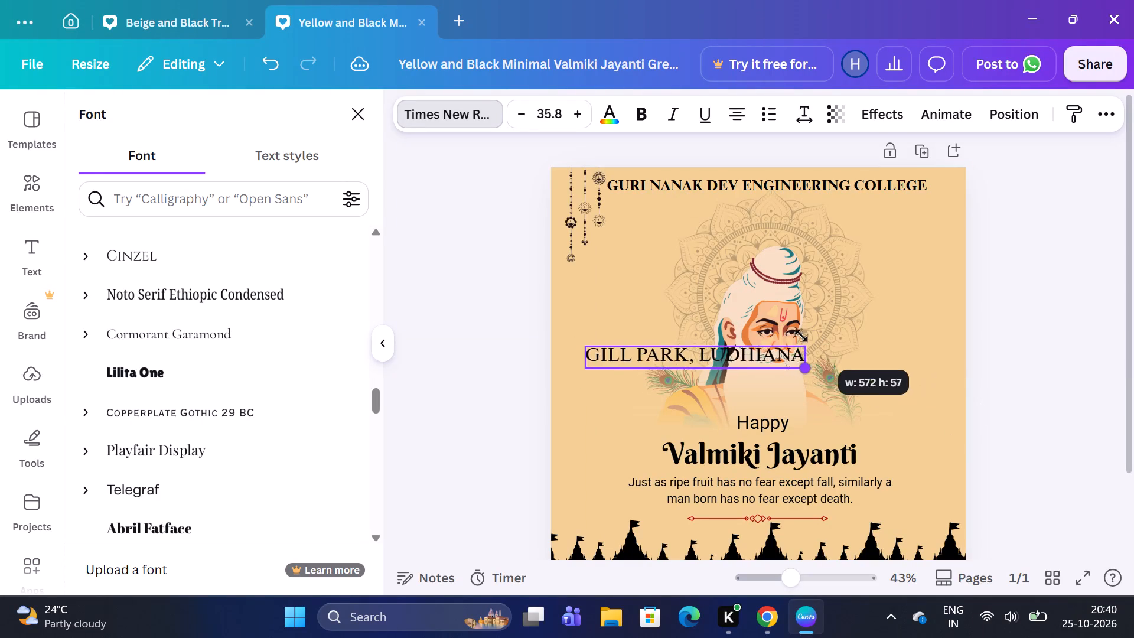
left_click_drag(801, 336, 713, 343)
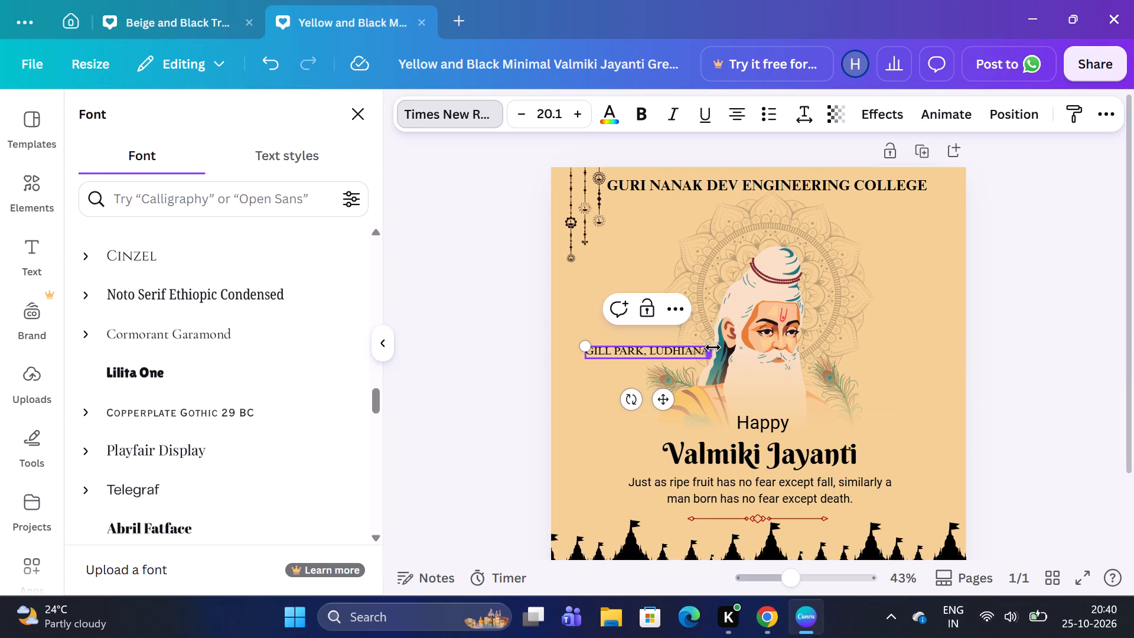
left_click_drag(709, 350, 789, 334)
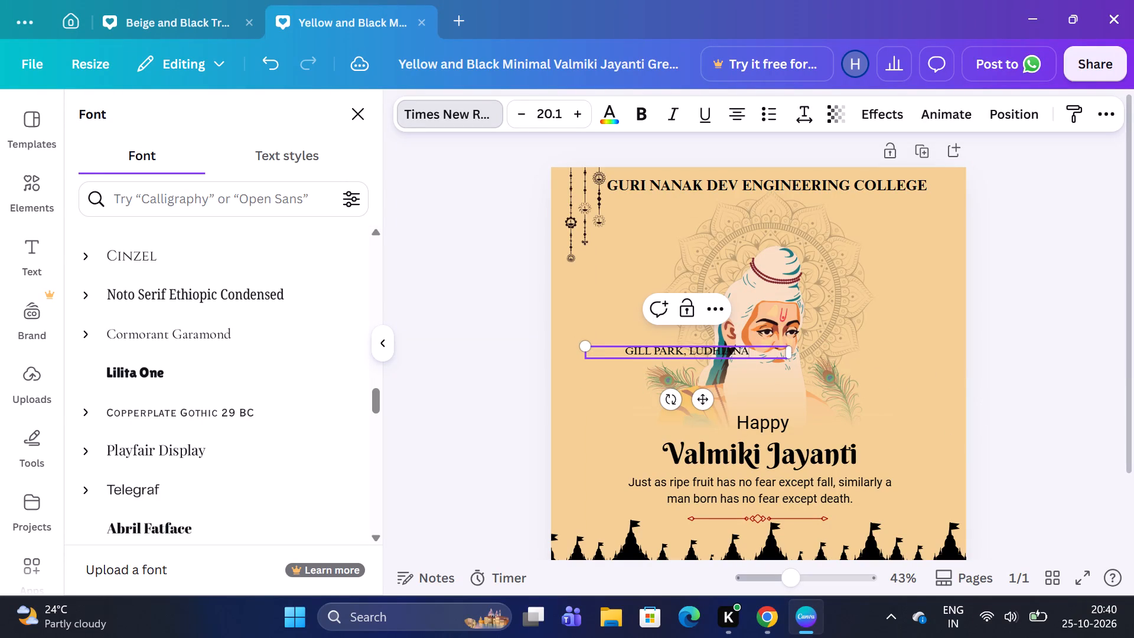
Move the "GILL PARK, LUDHIANA" line directly beneath the college name, centred above the portrait.
left_click_drag(720, 344, 736, 281)
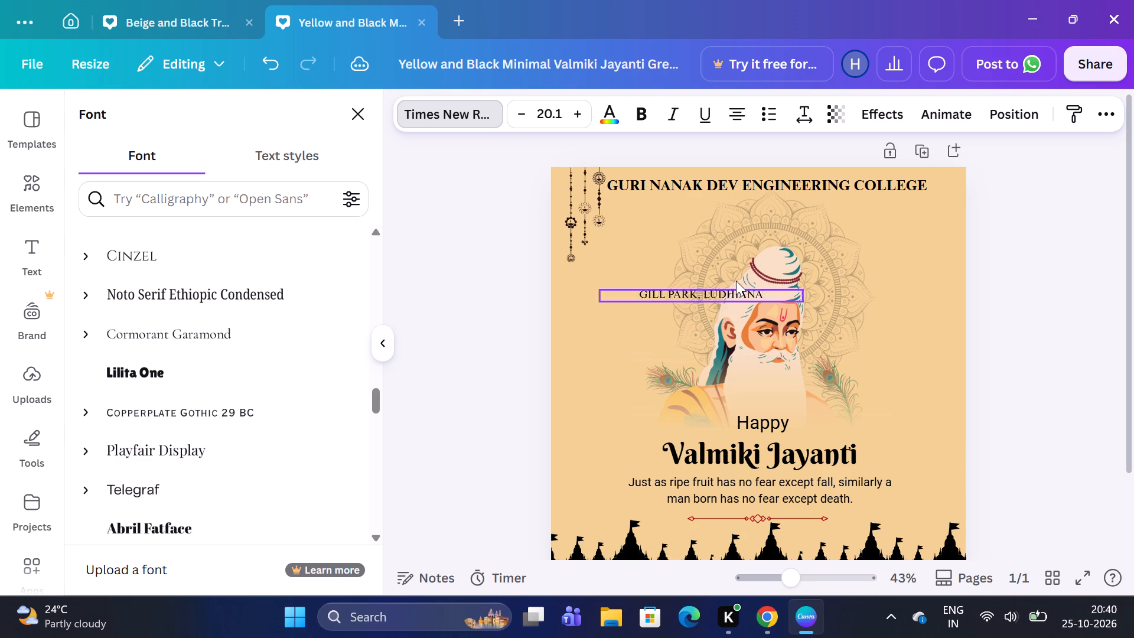
left_click_drag(736, 281, 791, 198)
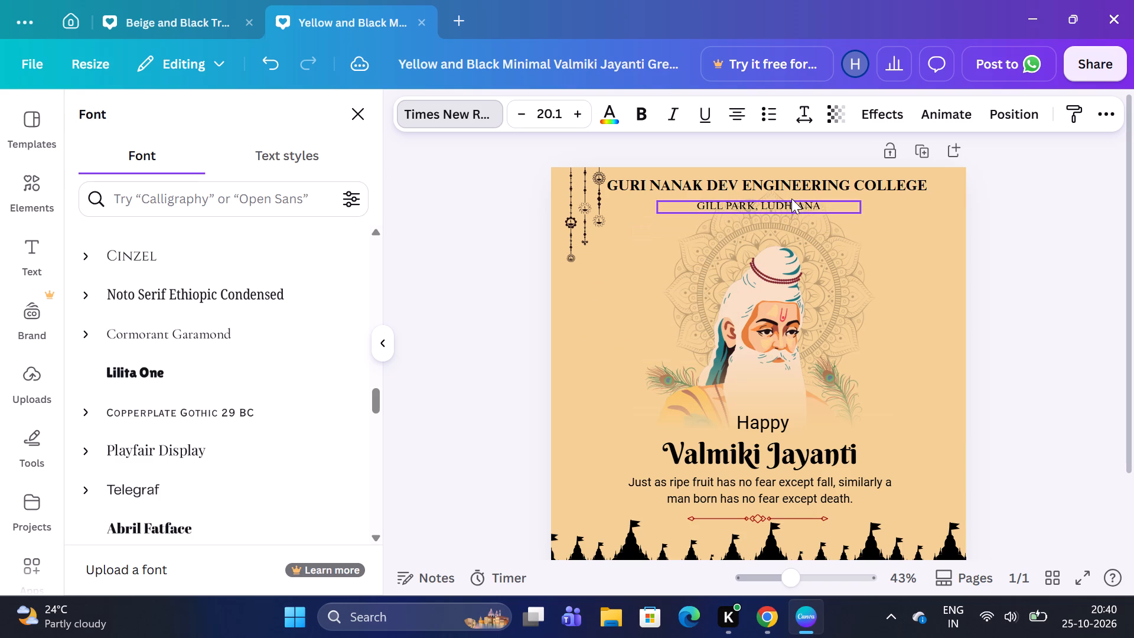
left_click_drag(791, 198, 837, 196)
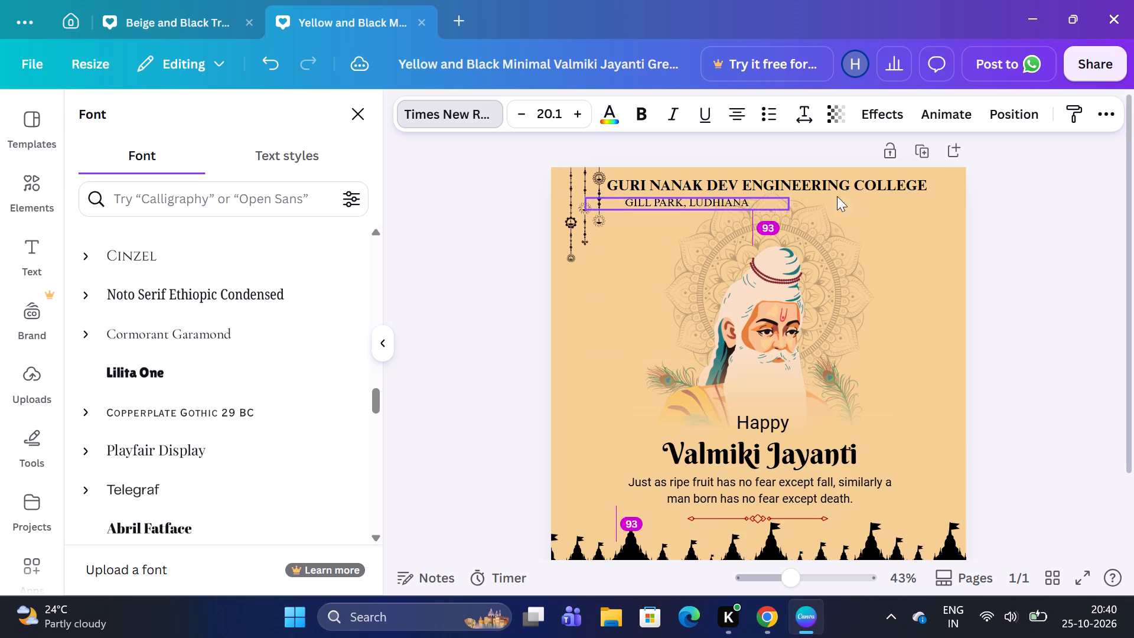
left_click_drag(837, 196, 834, 200)
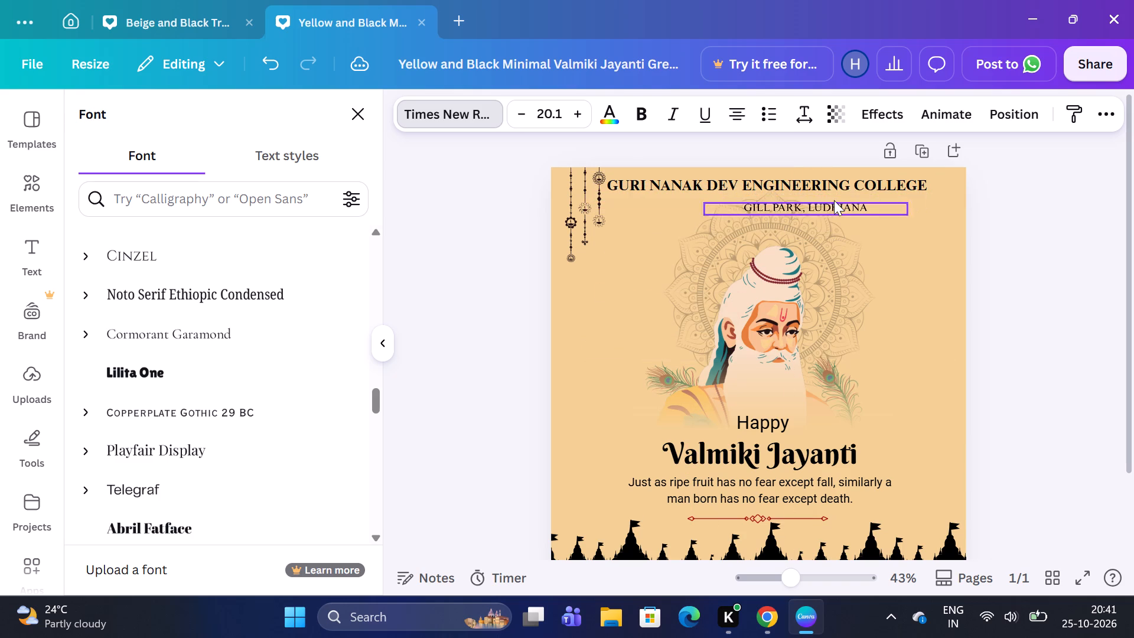
left_click_drag(834, 200, 803, 196)
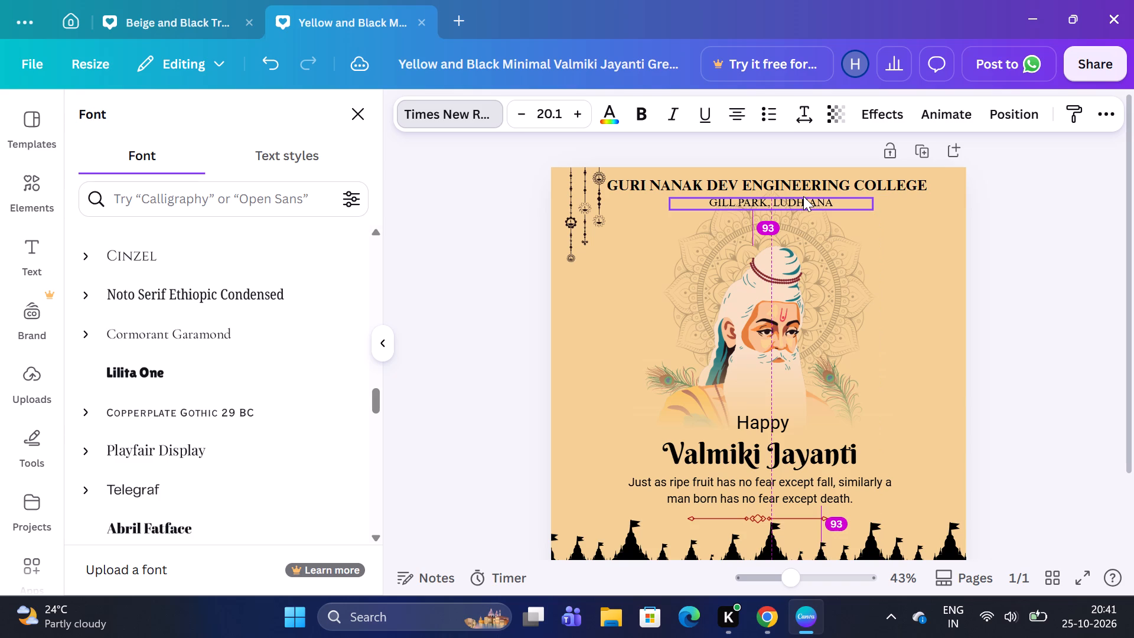
left_click_drag(803, 196, 803, 197)
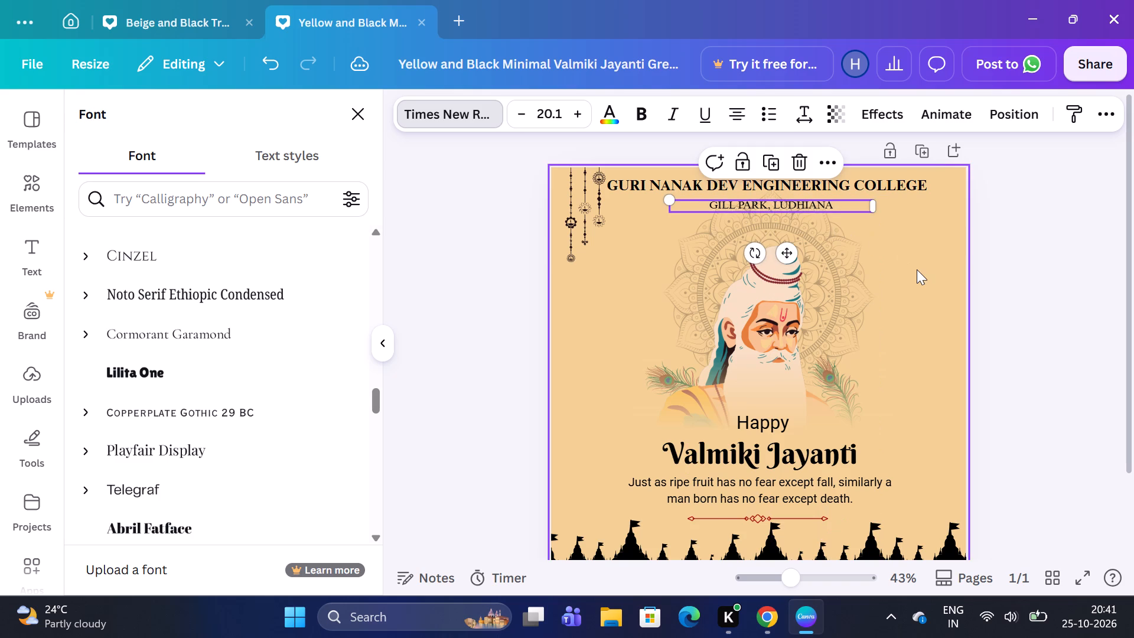
left_click(917, 269)
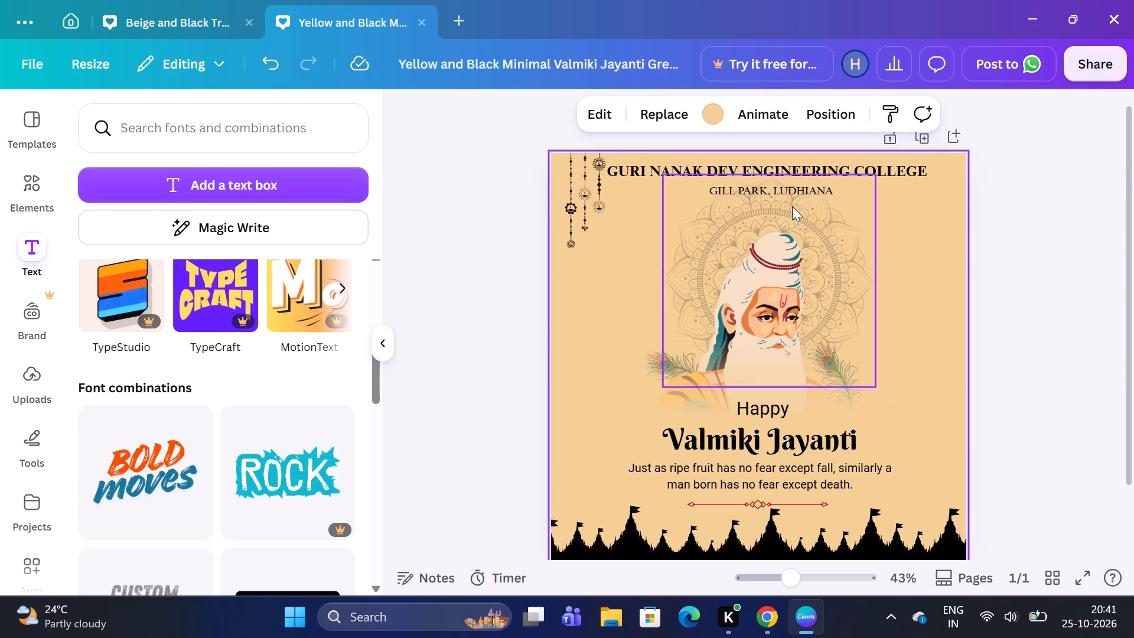
Nudge the "GILL PARK, LUDHIANA" line and the college name heading slightly lower on the poster, keeping a small gap between them.
double_click(769, 170)
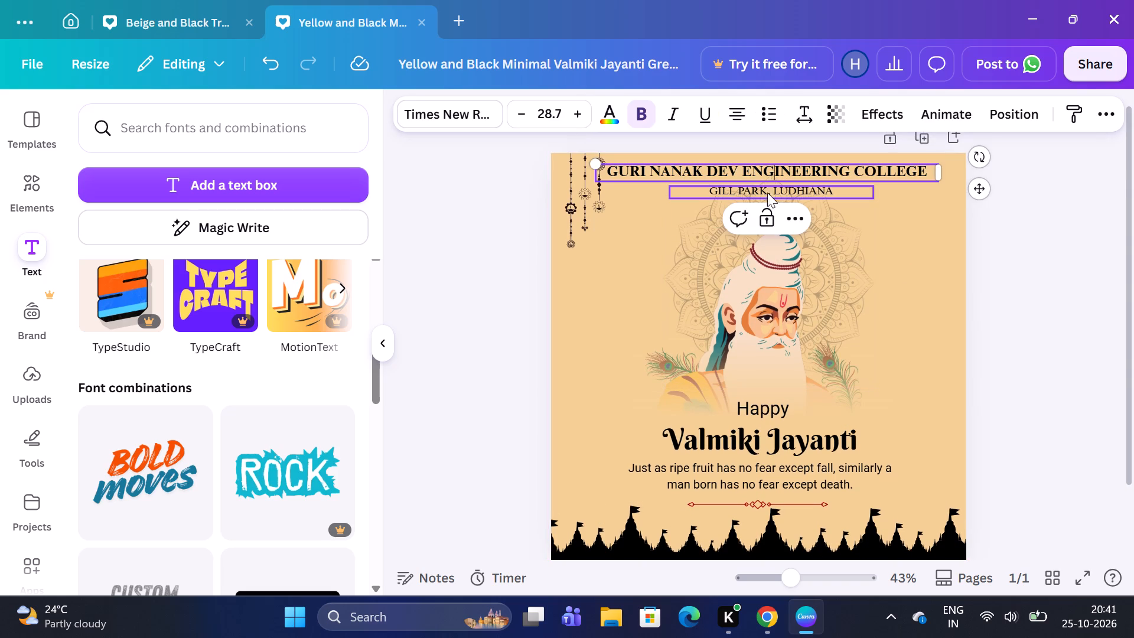
left_click_drag(764, 191, 765, 196)
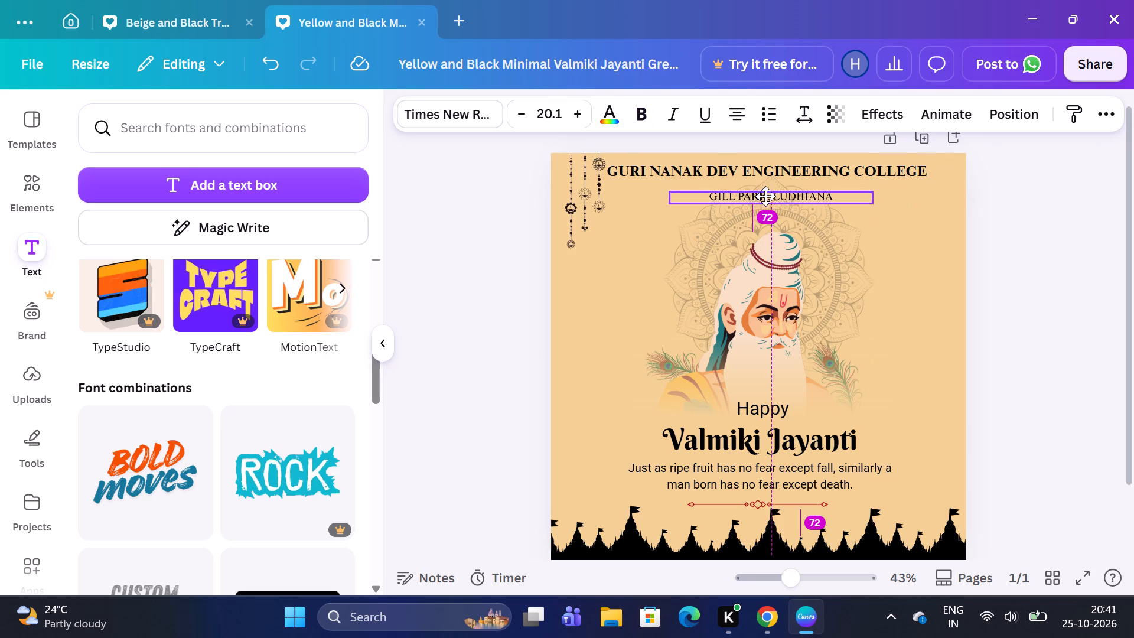
left_click_drag(765, 196, 764, 198)
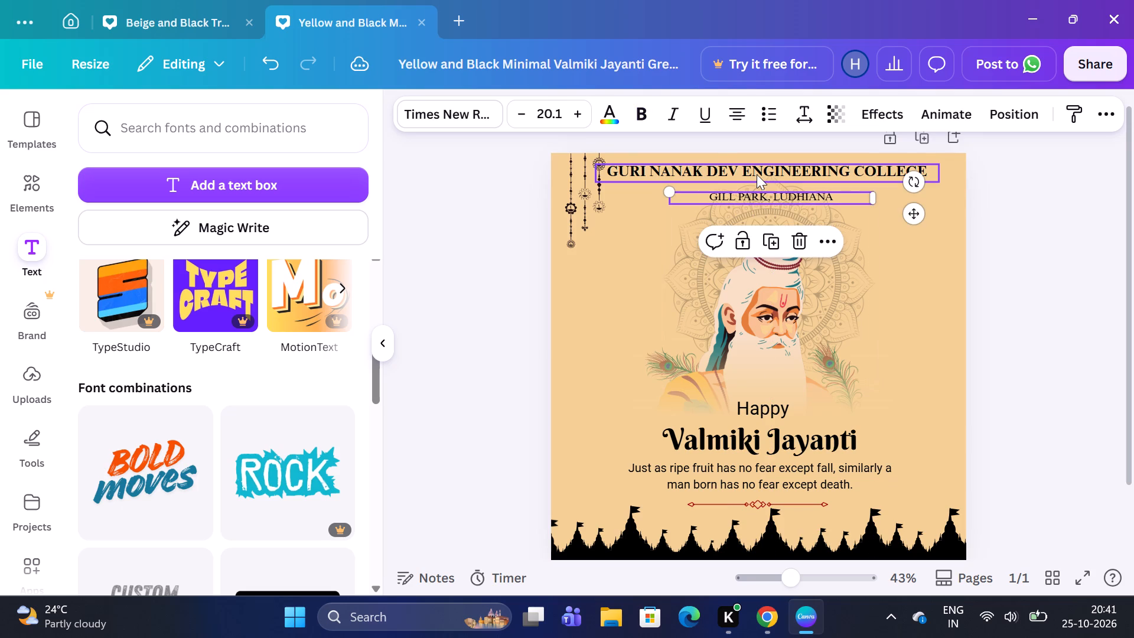
left_click(757, 174)
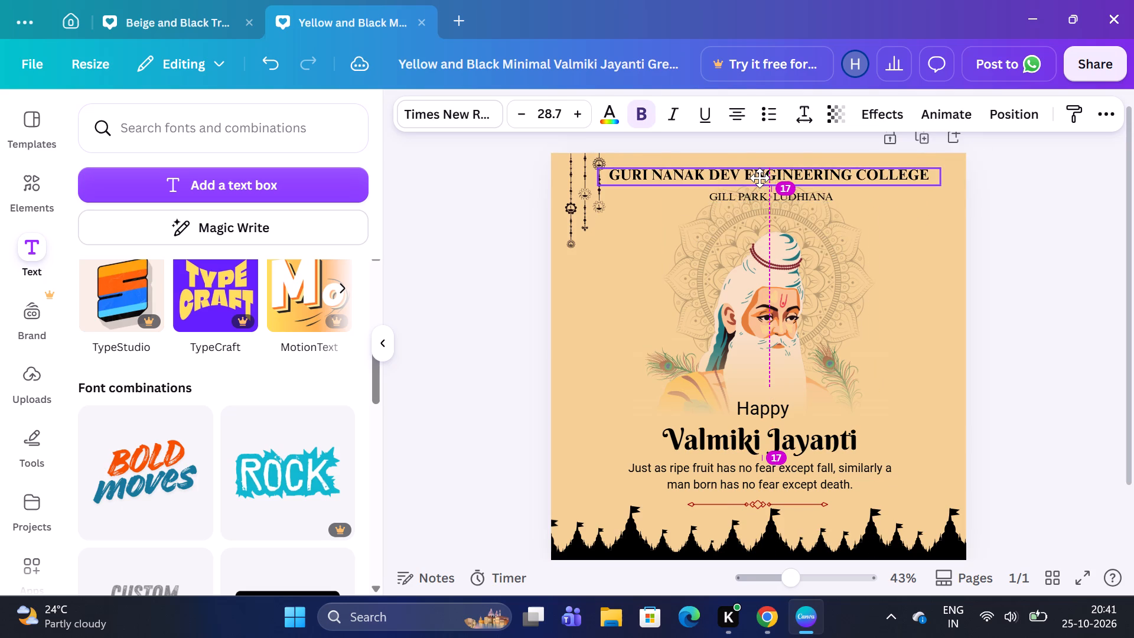
left_click(922, 269)
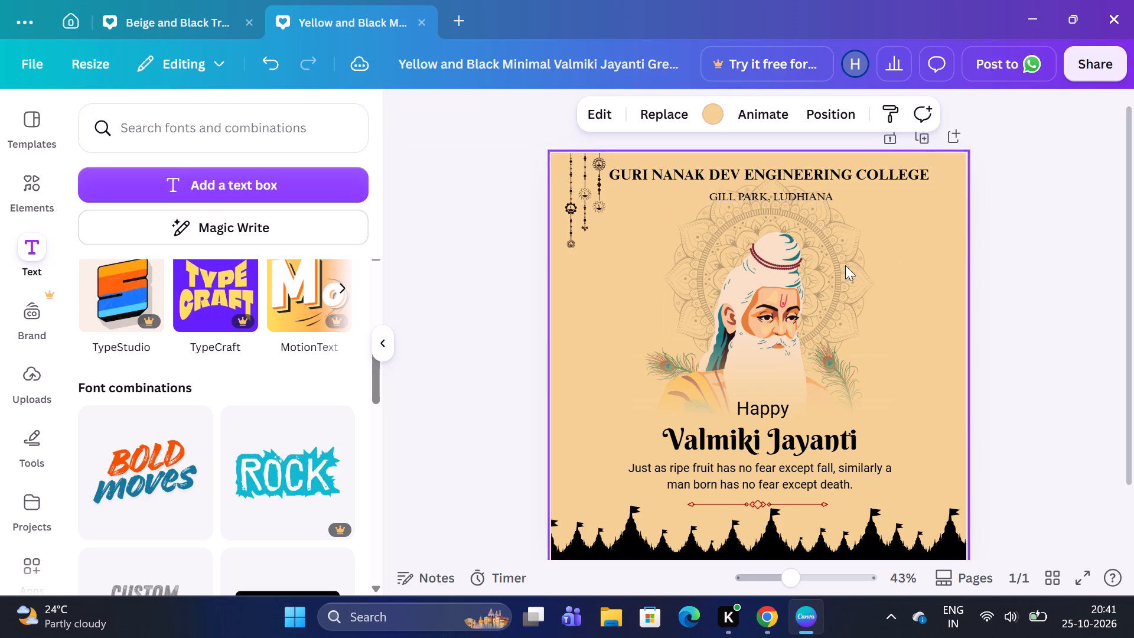
Duplicate the hanging ornament from the poster's upper-left corner and place the copy just below the original.
left_click(586, 187)
key("ctrl+c")
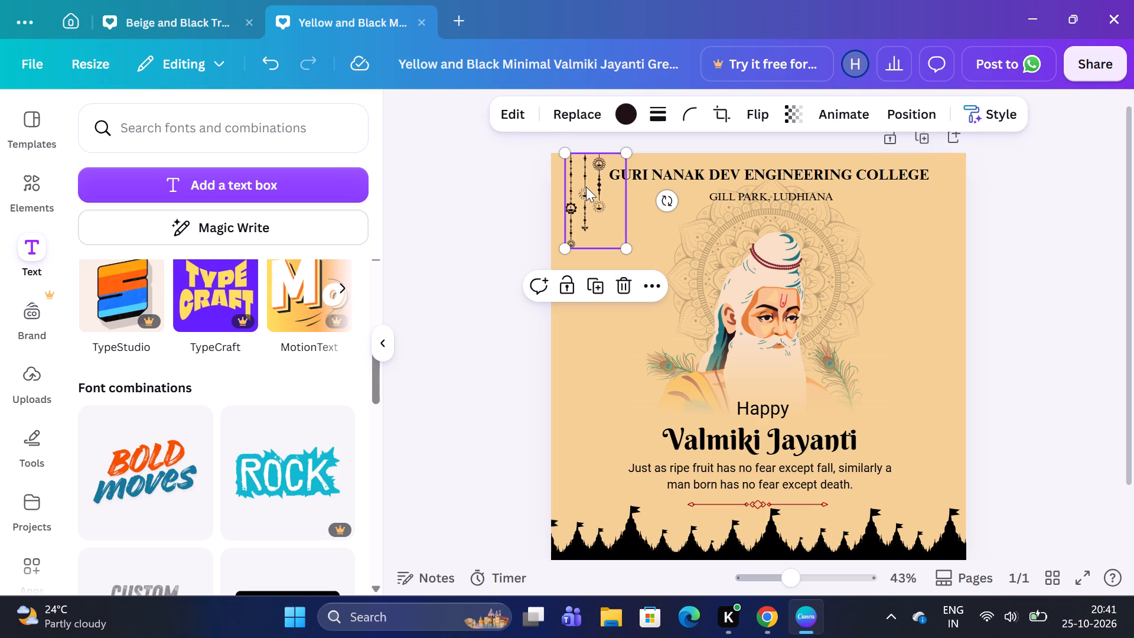
left_click(917, 236)
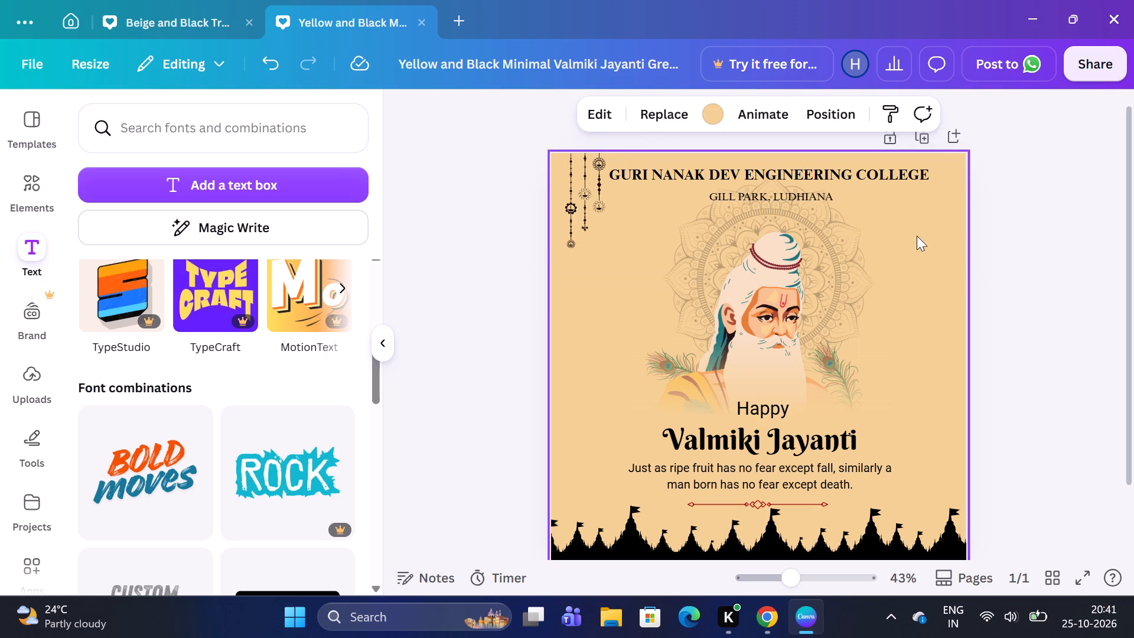
key("ctrl+v")
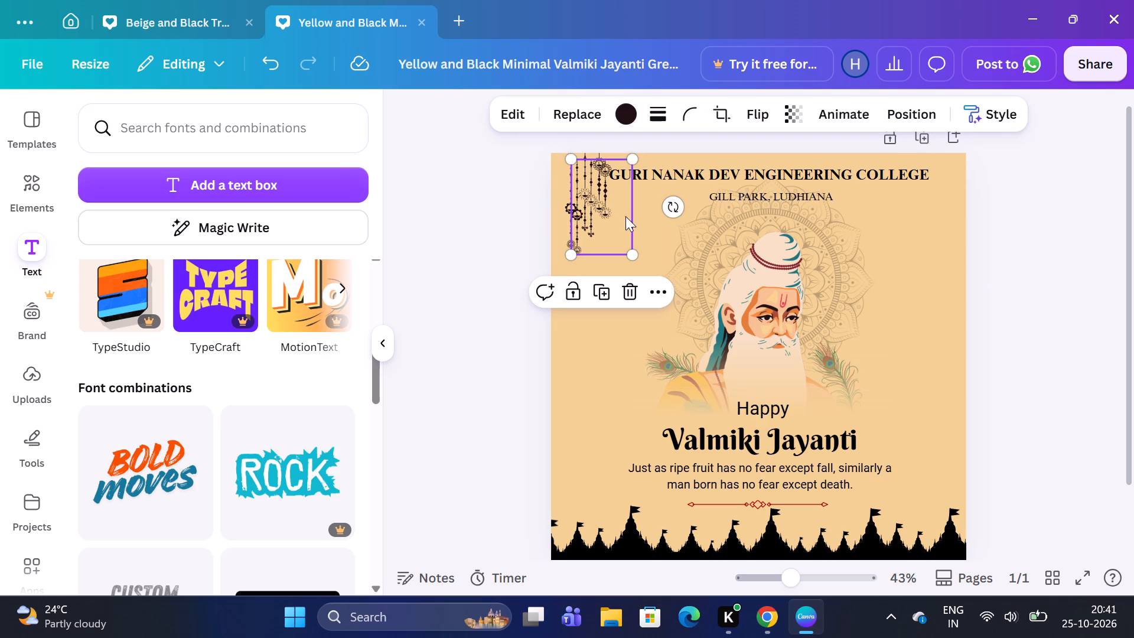
left_click_drag(601, 211, 616, 302)
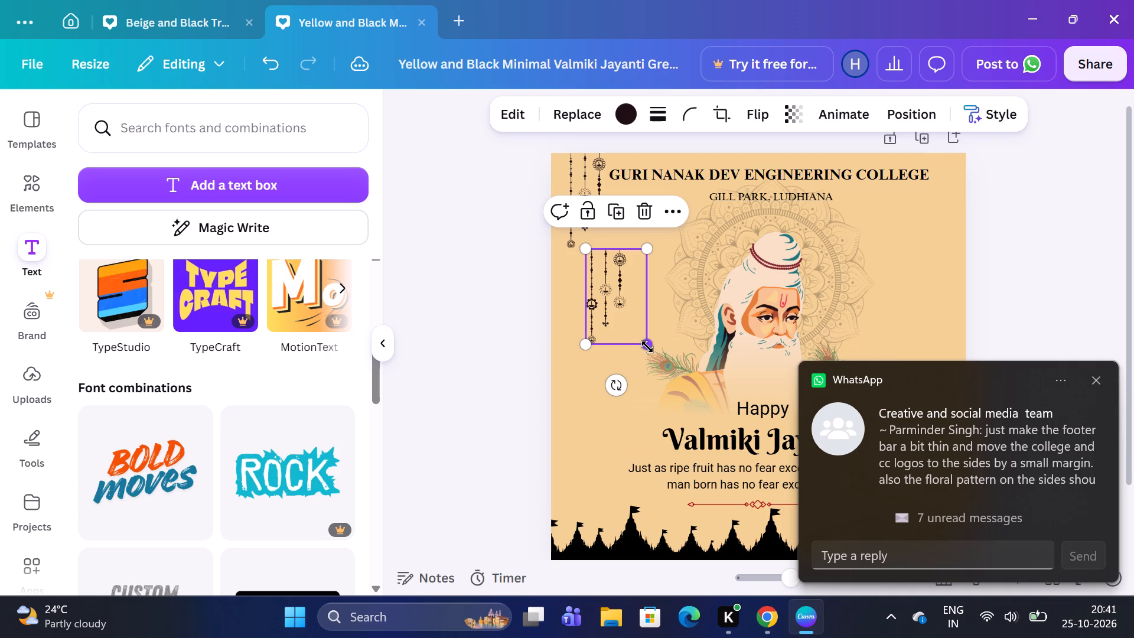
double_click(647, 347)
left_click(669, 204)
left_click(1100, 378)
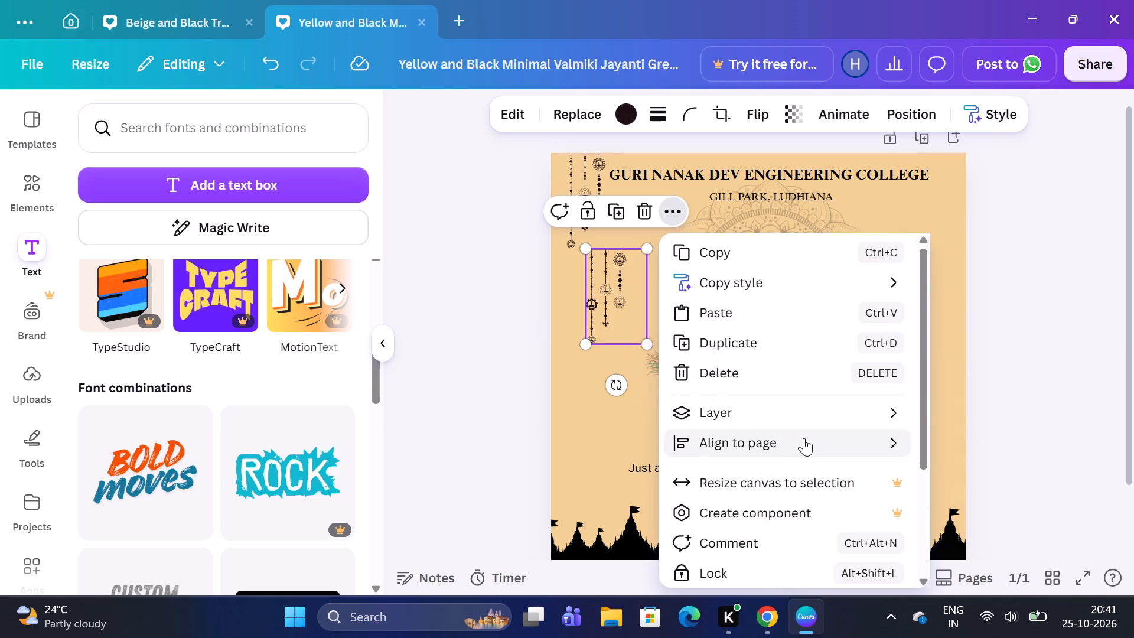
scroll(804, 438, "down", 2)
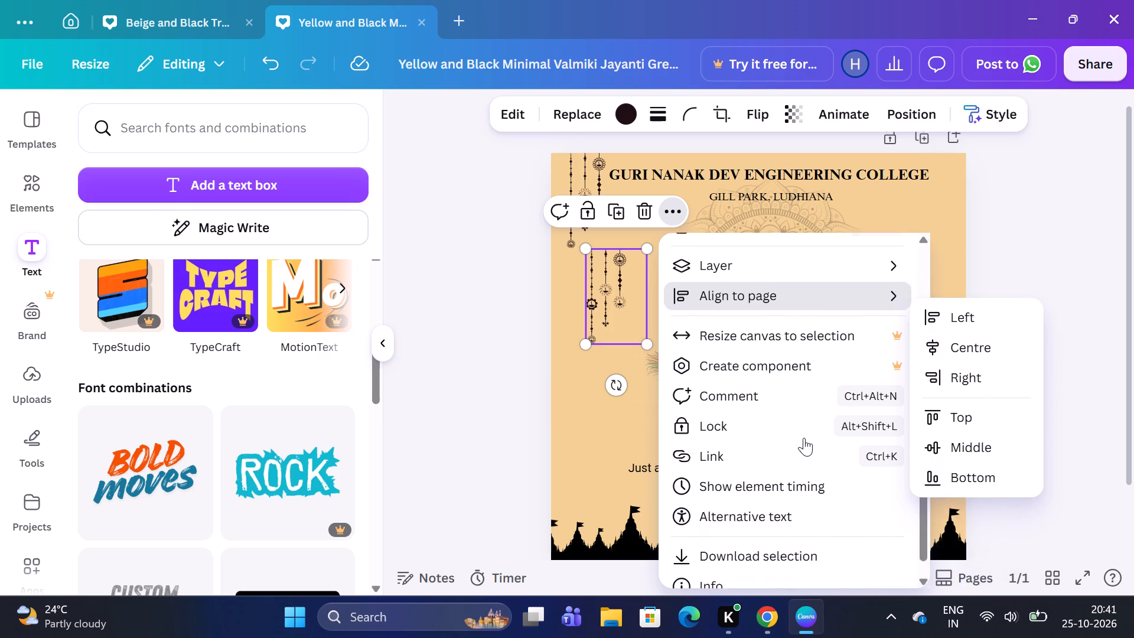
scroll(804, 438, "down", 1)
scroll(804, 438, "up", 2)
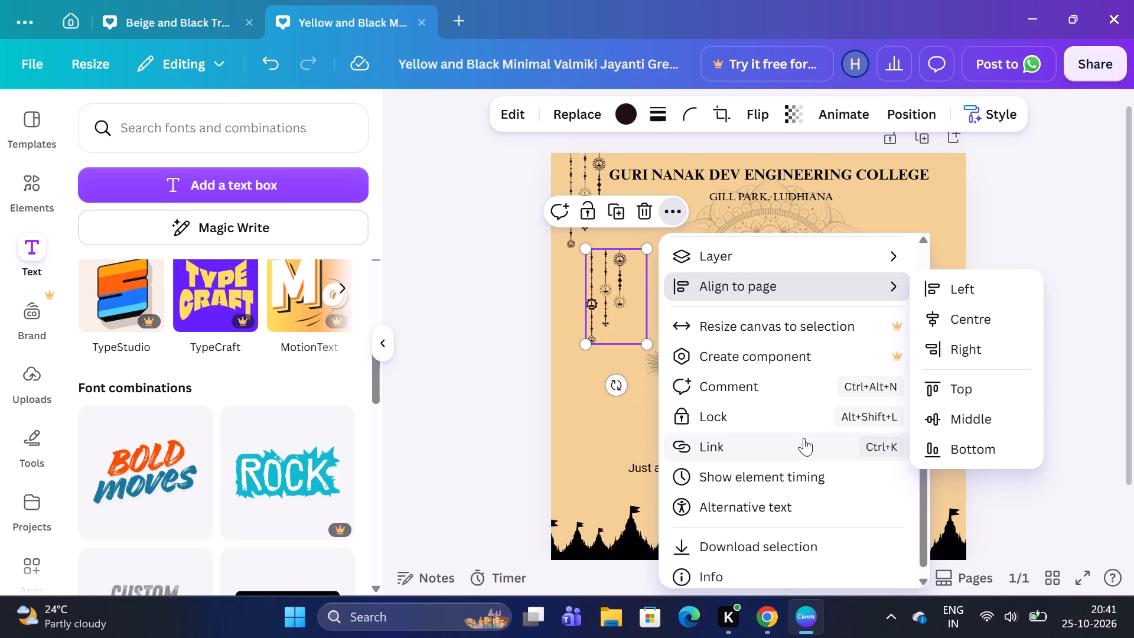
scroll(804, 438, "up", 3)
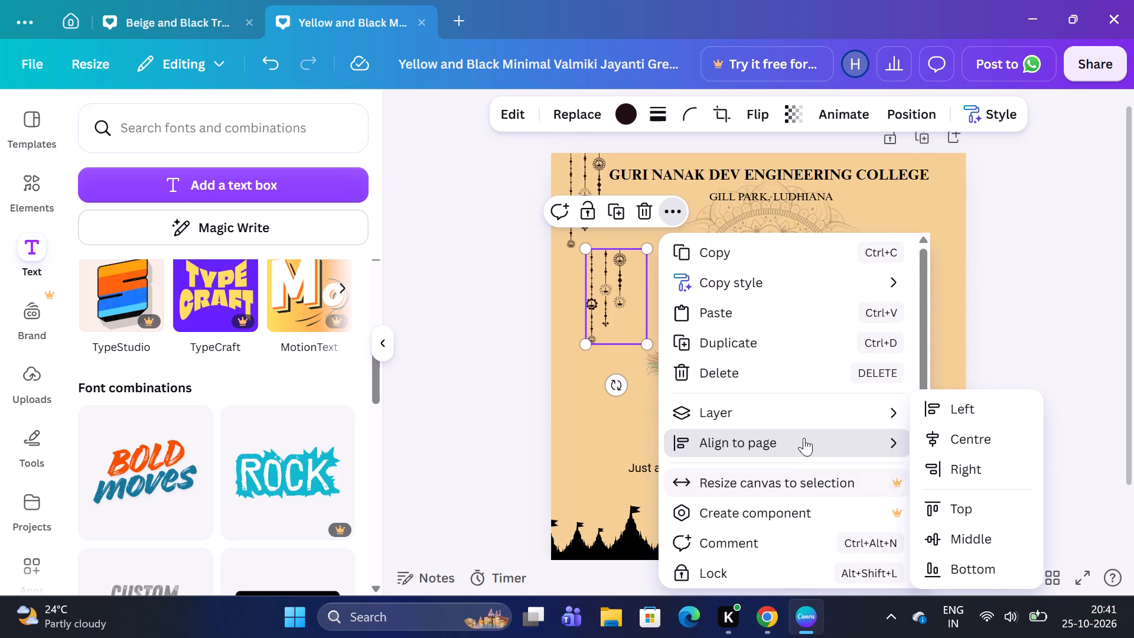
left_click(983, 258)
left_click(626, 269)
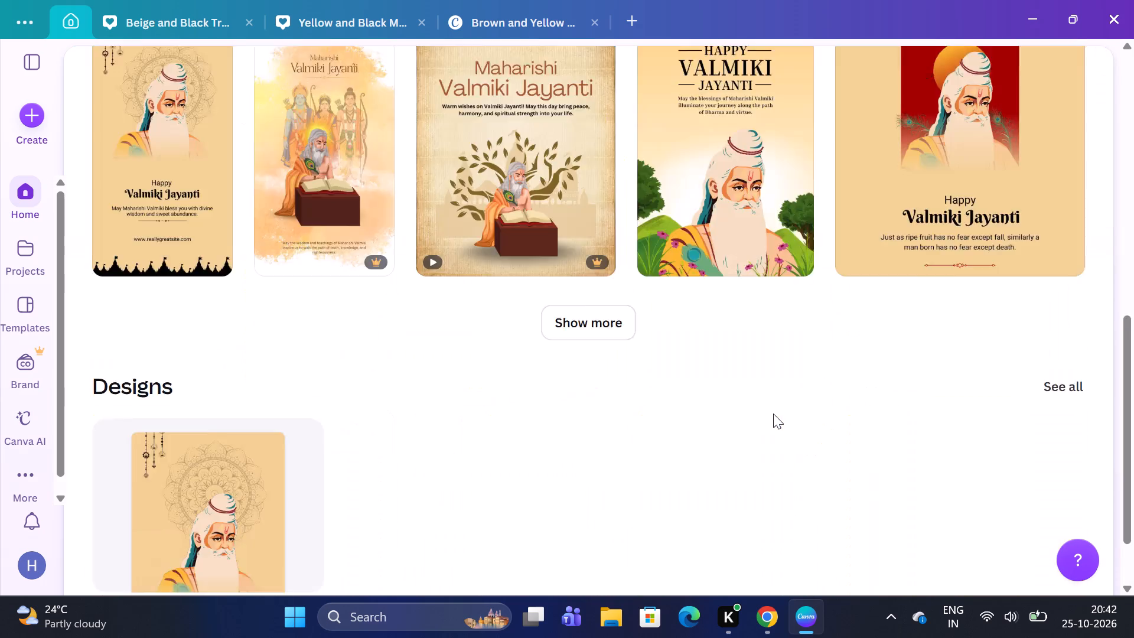
scroll(773, 414, "up", 1)
scroll(549, 493, "down", 3)
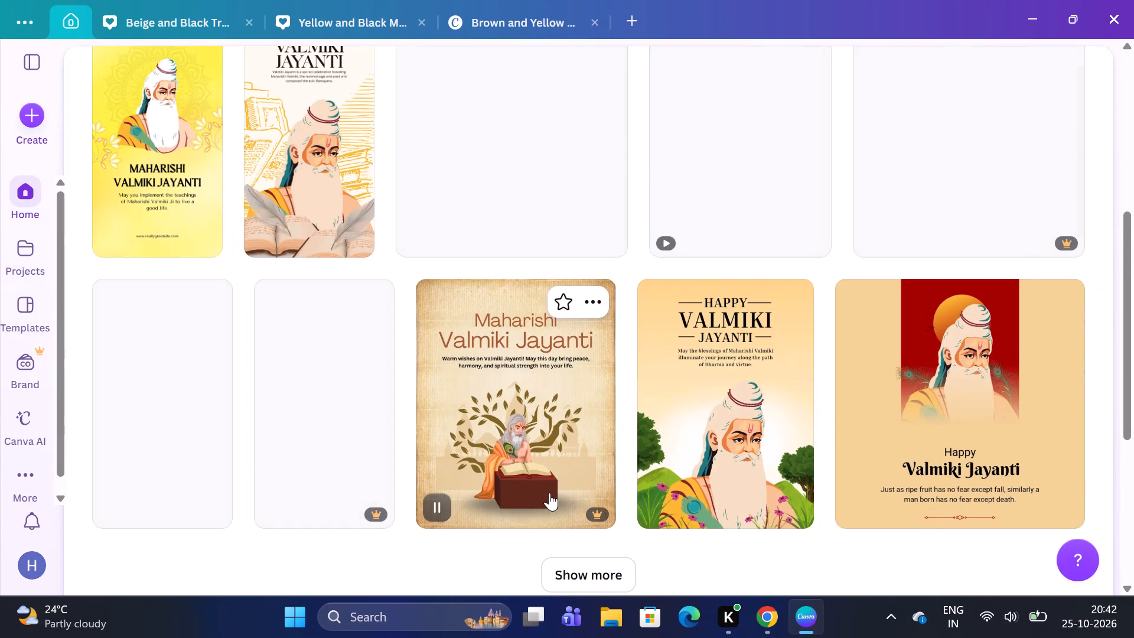
scroll(549, 493, "up", 1)
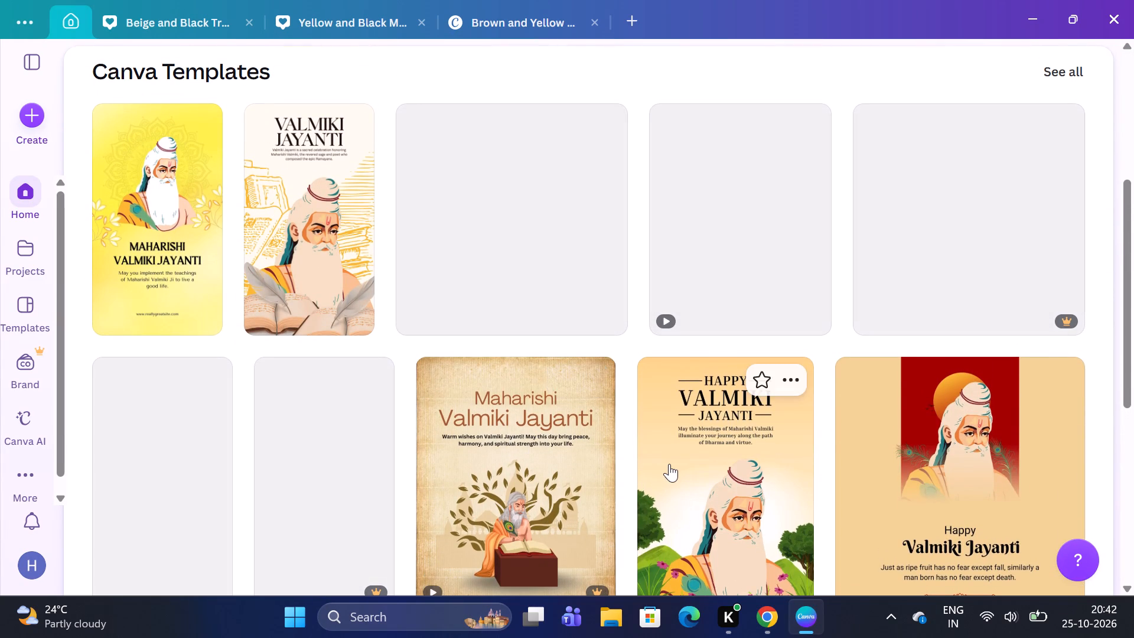
left_click(669, 464)
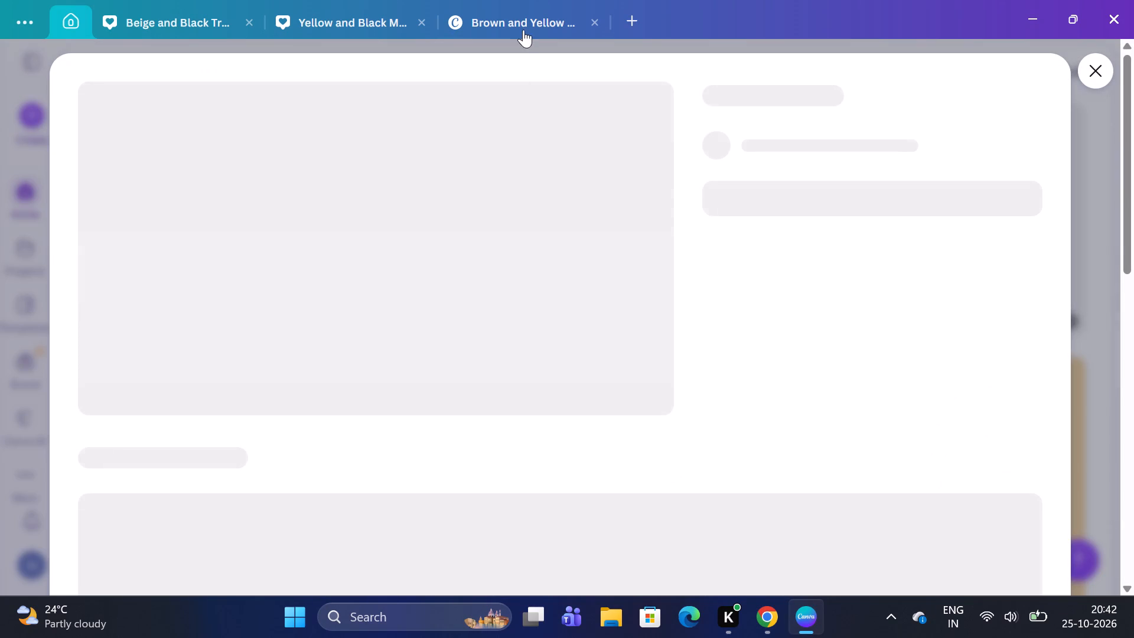
left_click(595, 25)
Copy the hanging ornament in the upper-right corner of the new Brown and Yellow design.
left_click(175, 24)
left_click(522, 0)
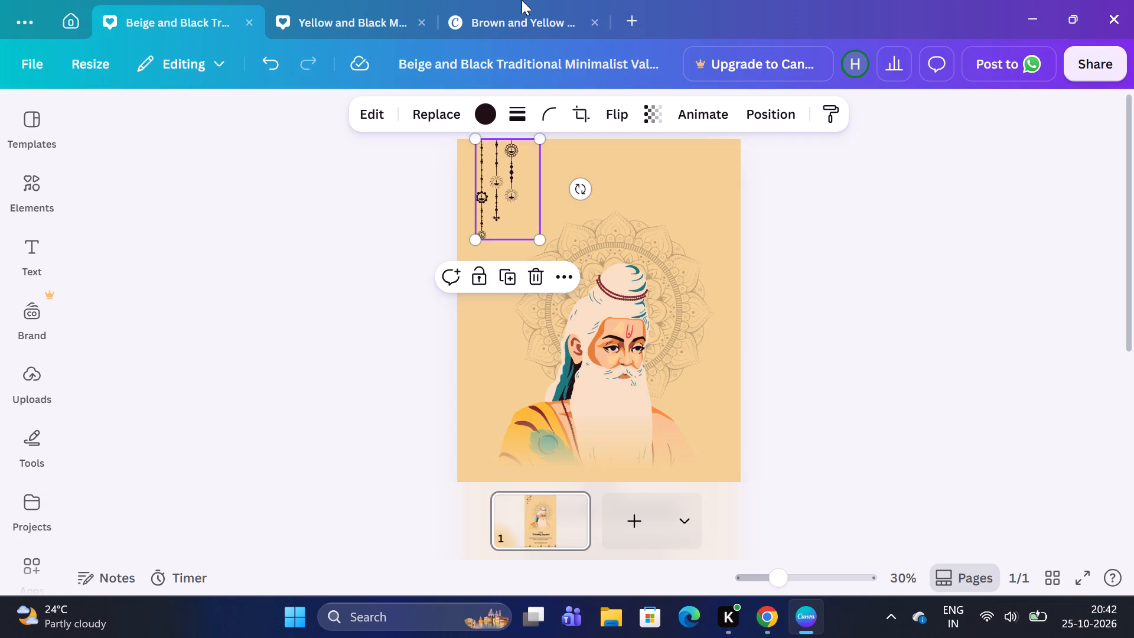
left_click(523, 38)
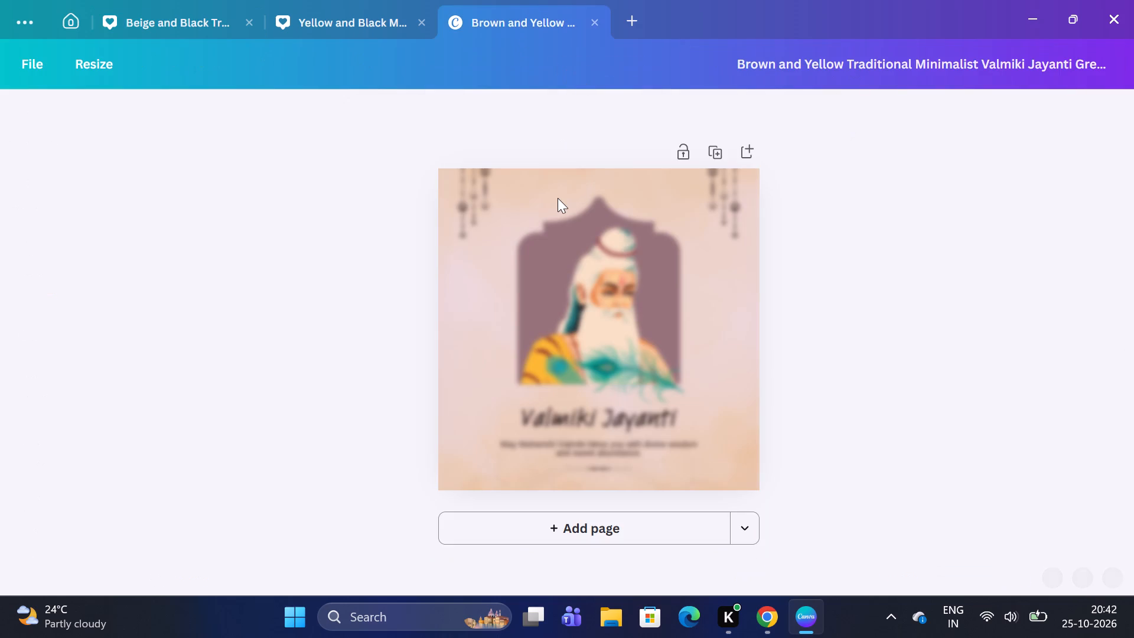
double_click(619, 295)
left_click(337, 27)
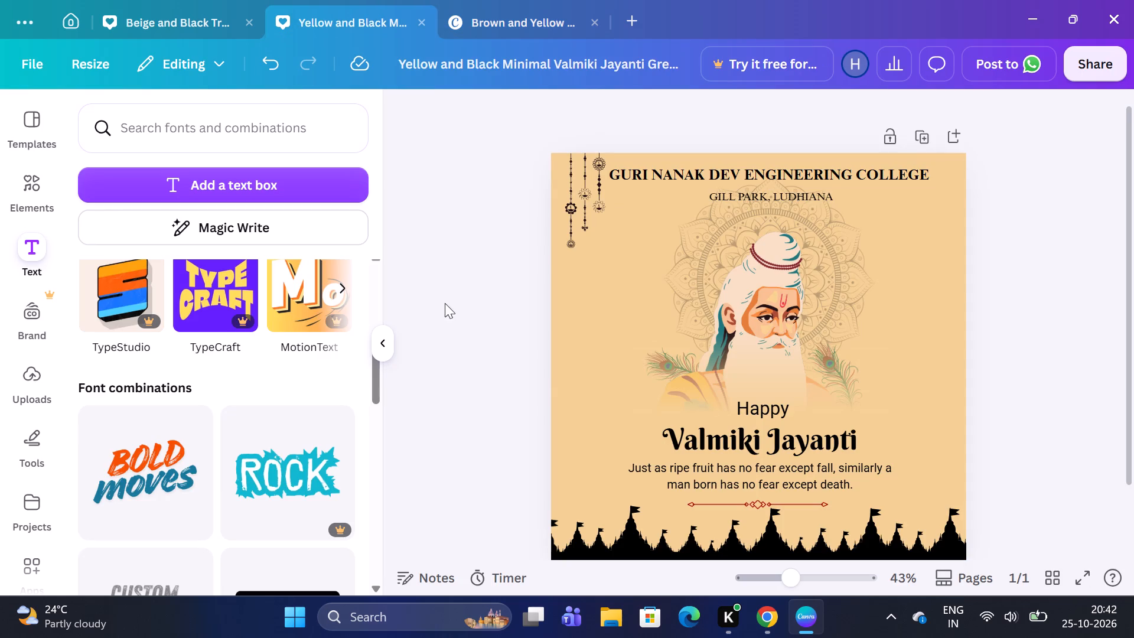
left_click(543, 17)
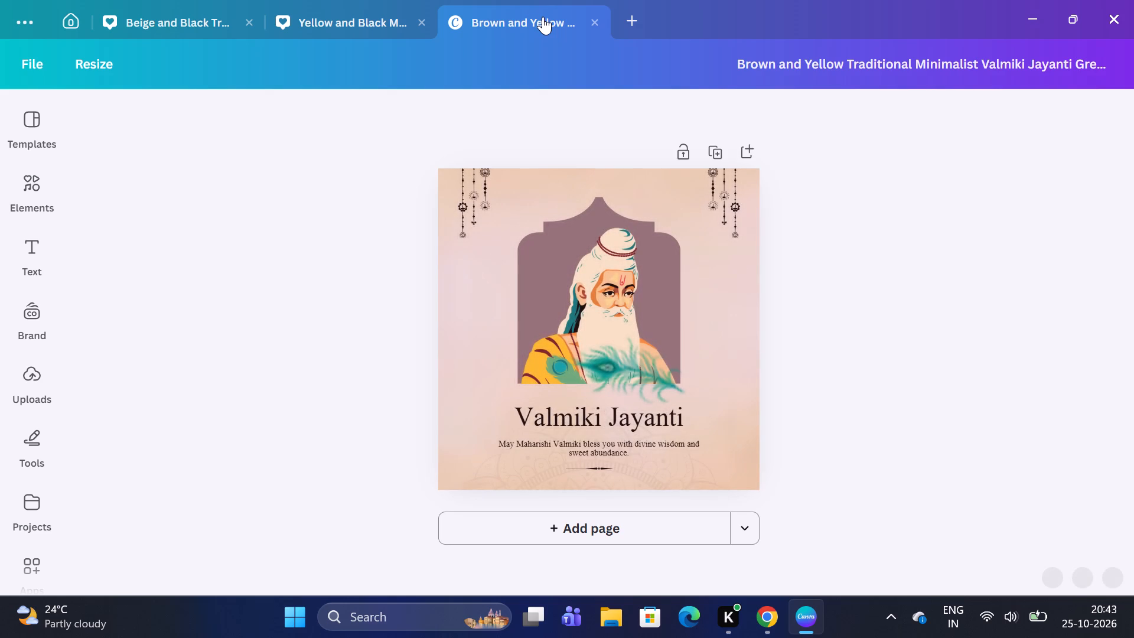
left_click(724, 206)
key("ctrl+c")
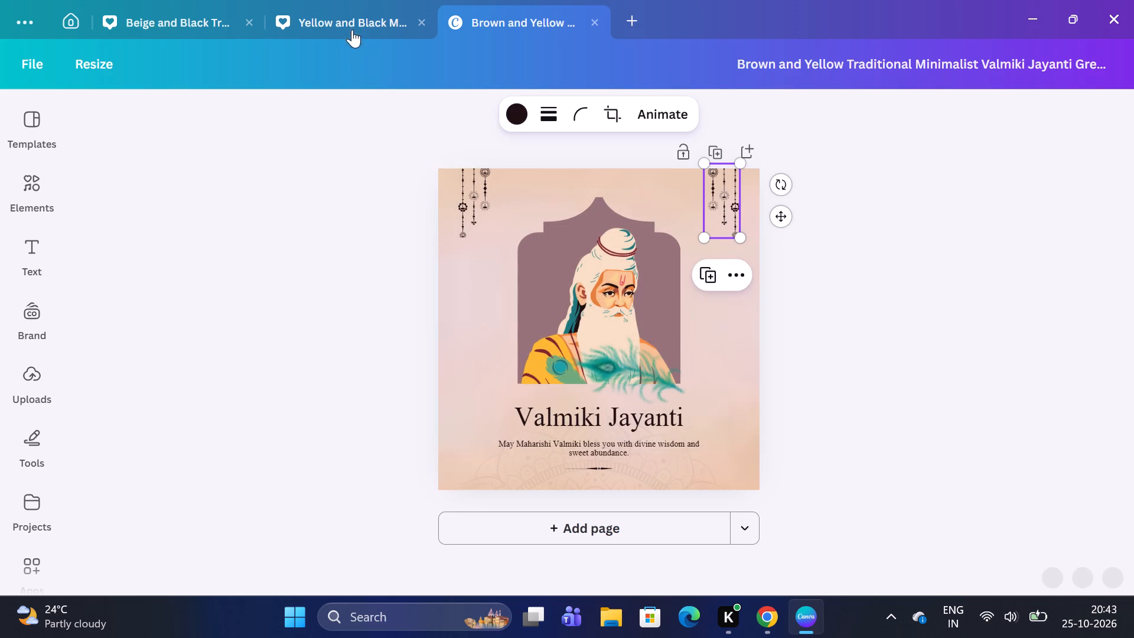
Paste the copied ornament into the Yellow and Black poster and place it to the right of the portrait.
left_click(353, 16)
left_click(592, 325)
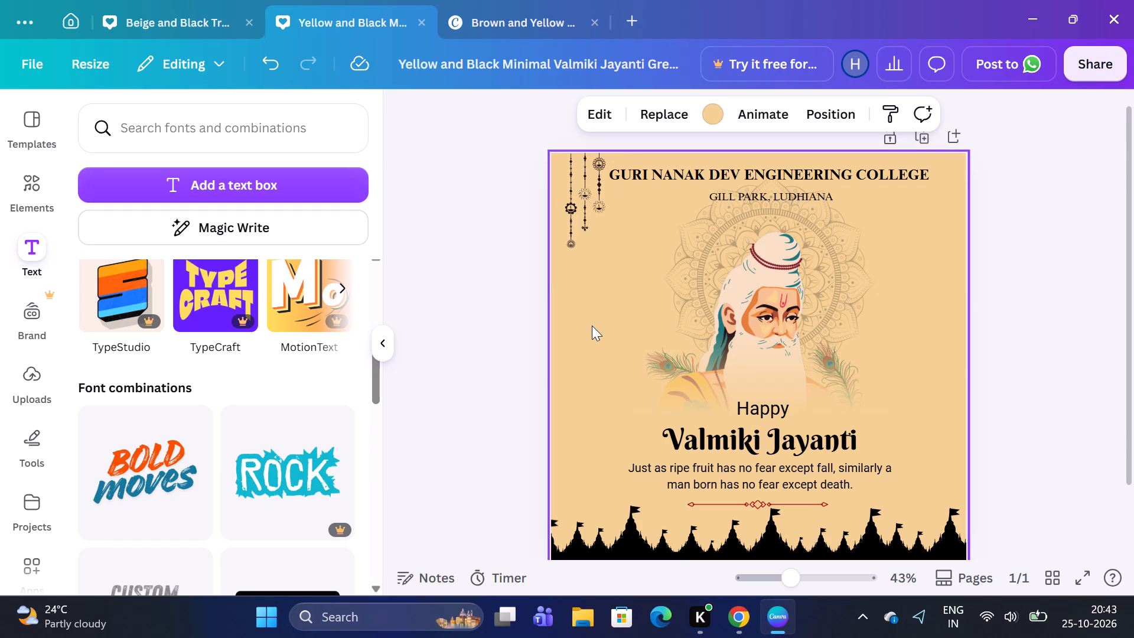
key("ctrl+v")
left_click_drag(599, 212, 612, 236)
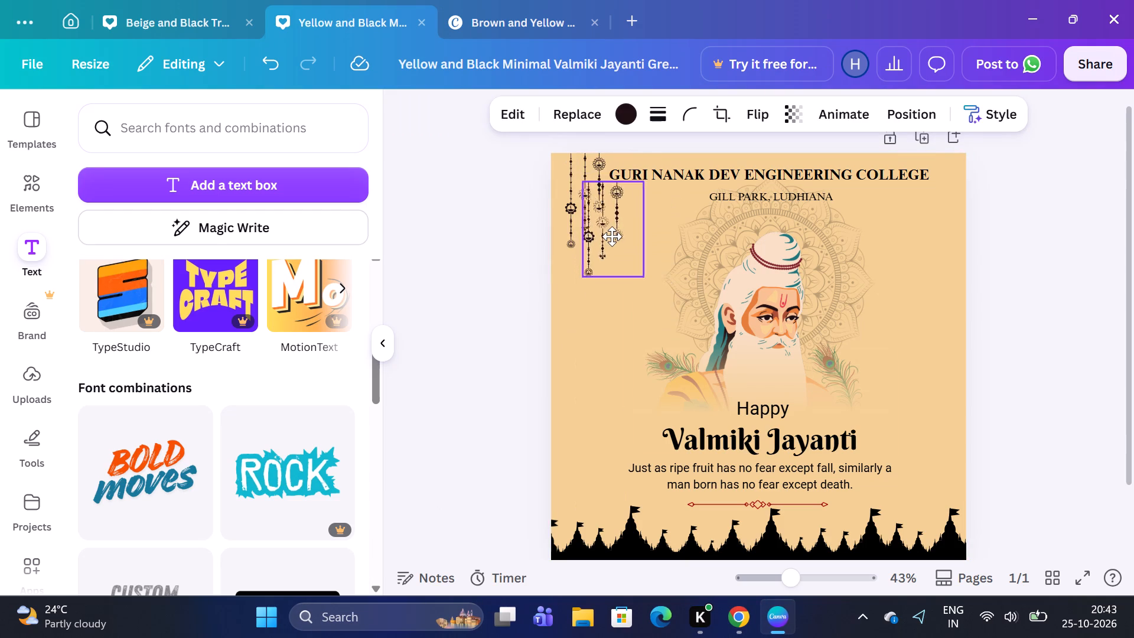
left_click_drag(612, 236, 921, 199)
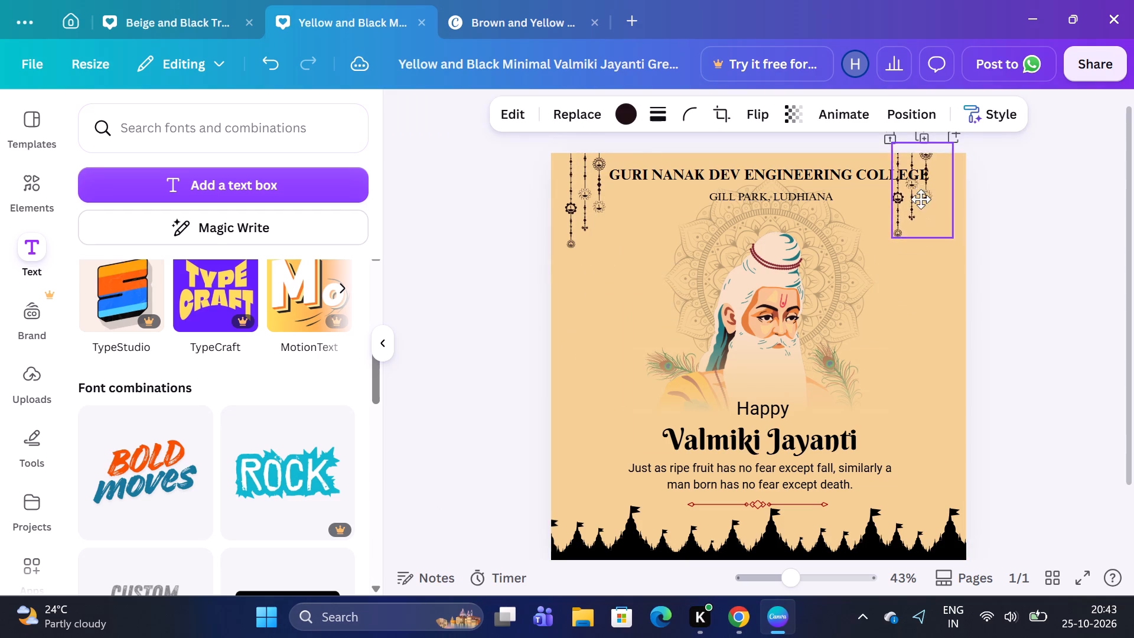
left_click_drag(921, 199, 928, 305)
Shrink the college name to a font size of about 26.8 and reposition it between the poster's upper corners.
left_click(733, 178)
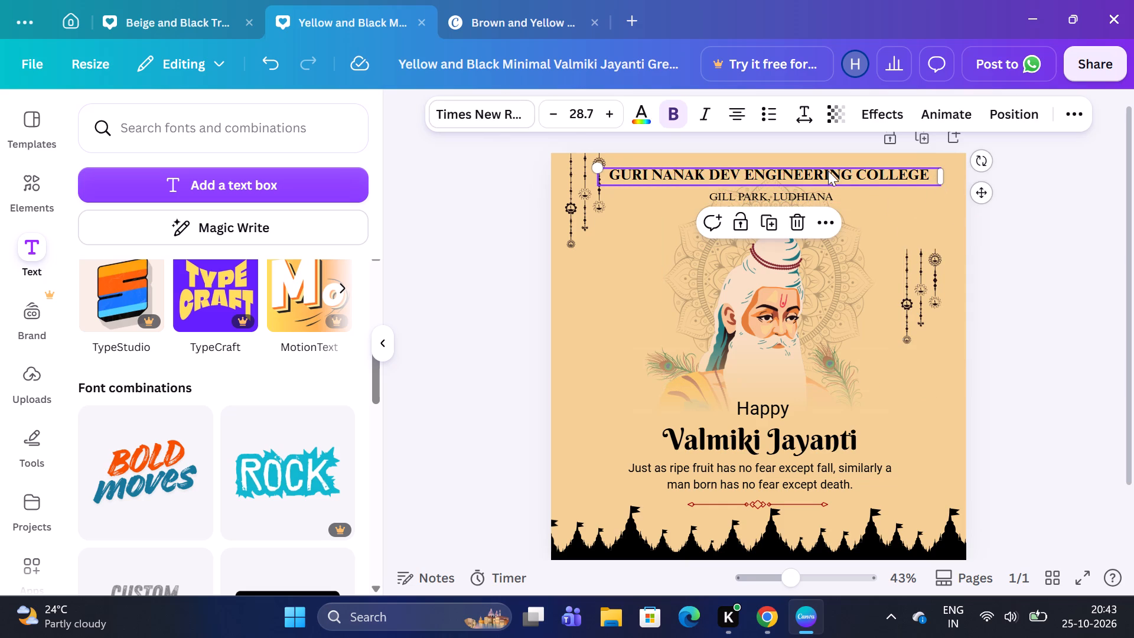
left_click_drag(598, 164, 621, 173)
left_click_drag(727, 176, 712, 174)
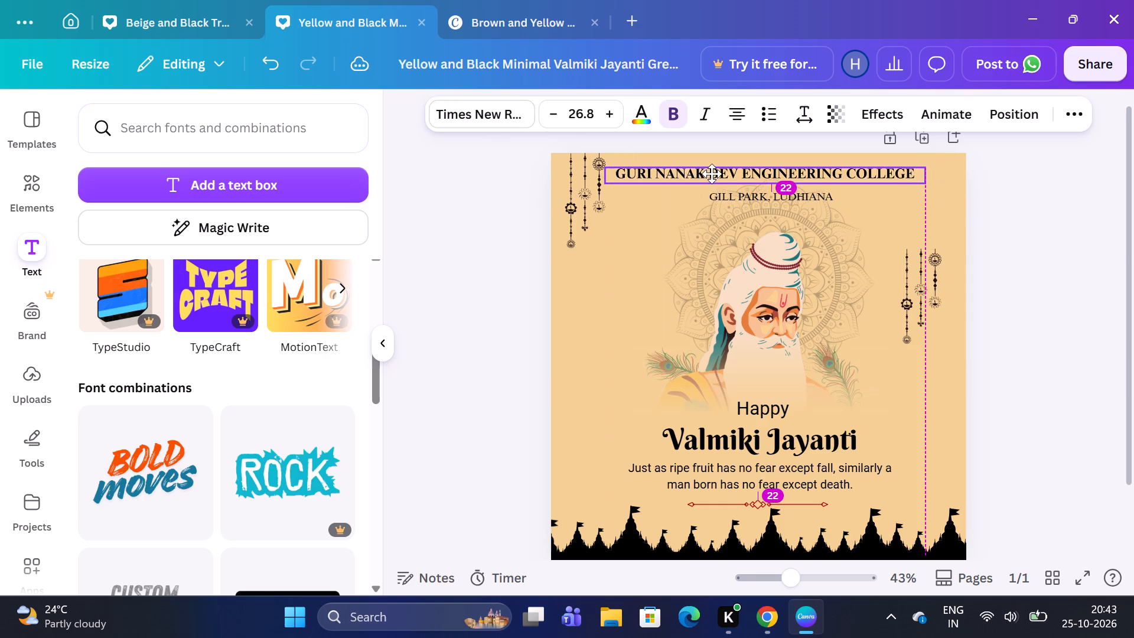
left_click_drag(712, 174, 718, 175)
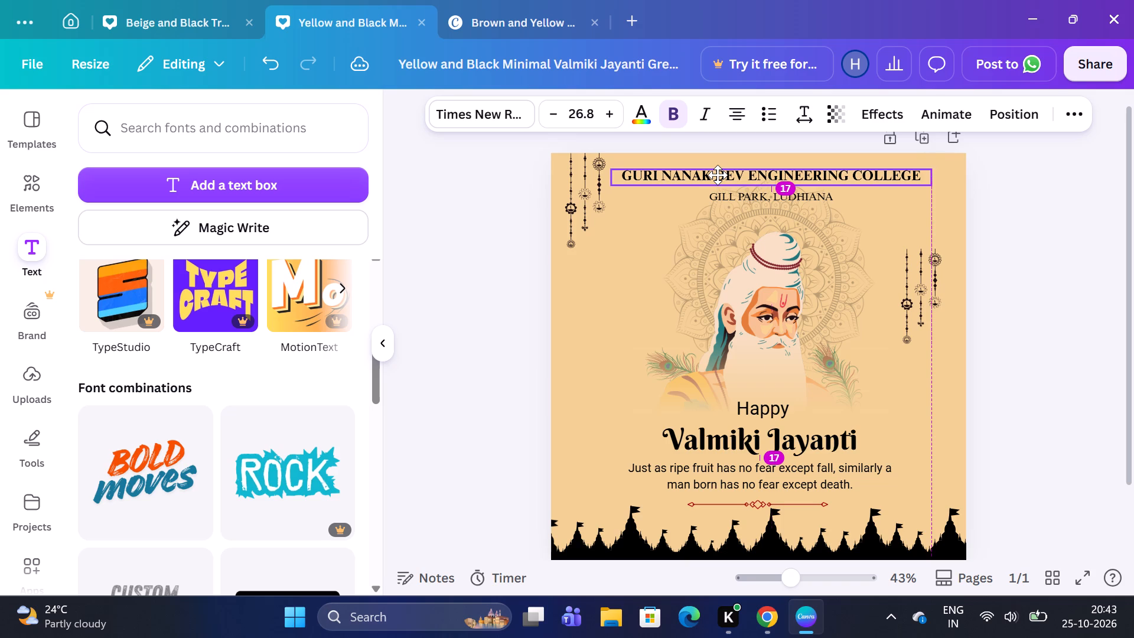
left_click_drag(718, 175, 716, 175)
Shrink the upper-left hanging ornament to about 133 by 208 so it clears the college name.
left_click(598, 186)
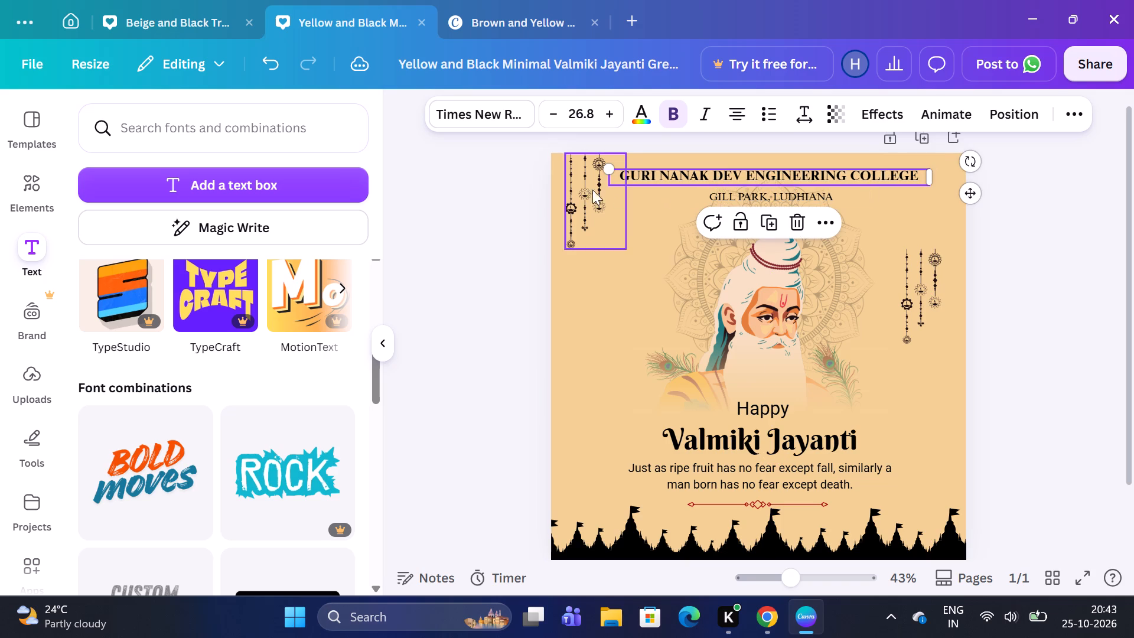
left_click(586, 193)
left_click_drag(628, 246, 613, 233)
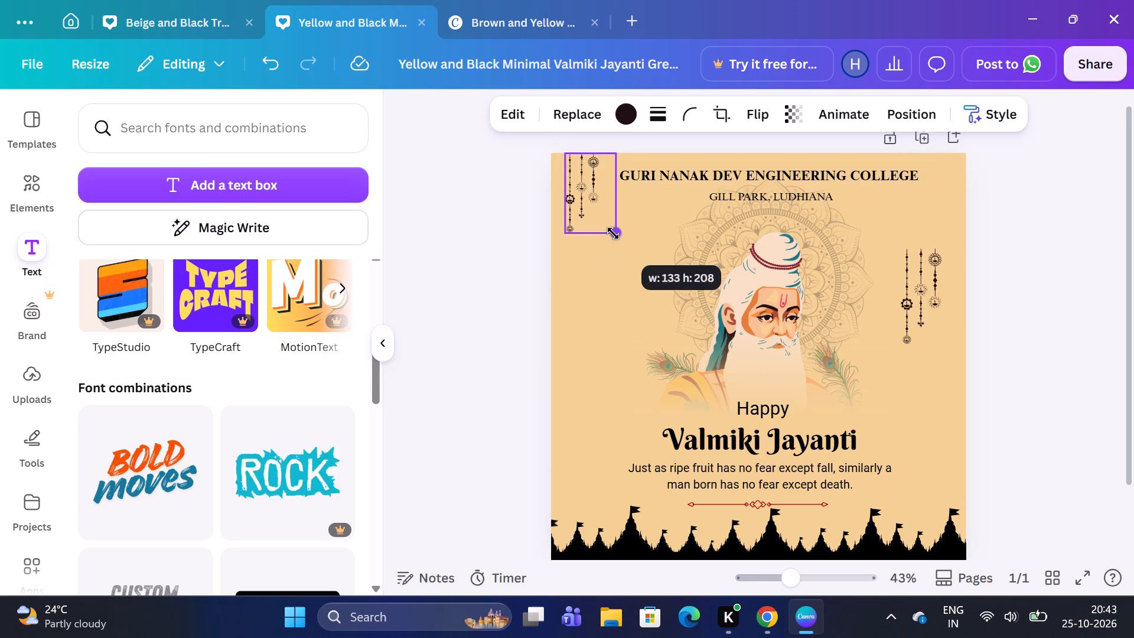
left_click_drag(613, 233, 612, 233)
Nudge the college name line slightly to the left.
left_click(762, 175)
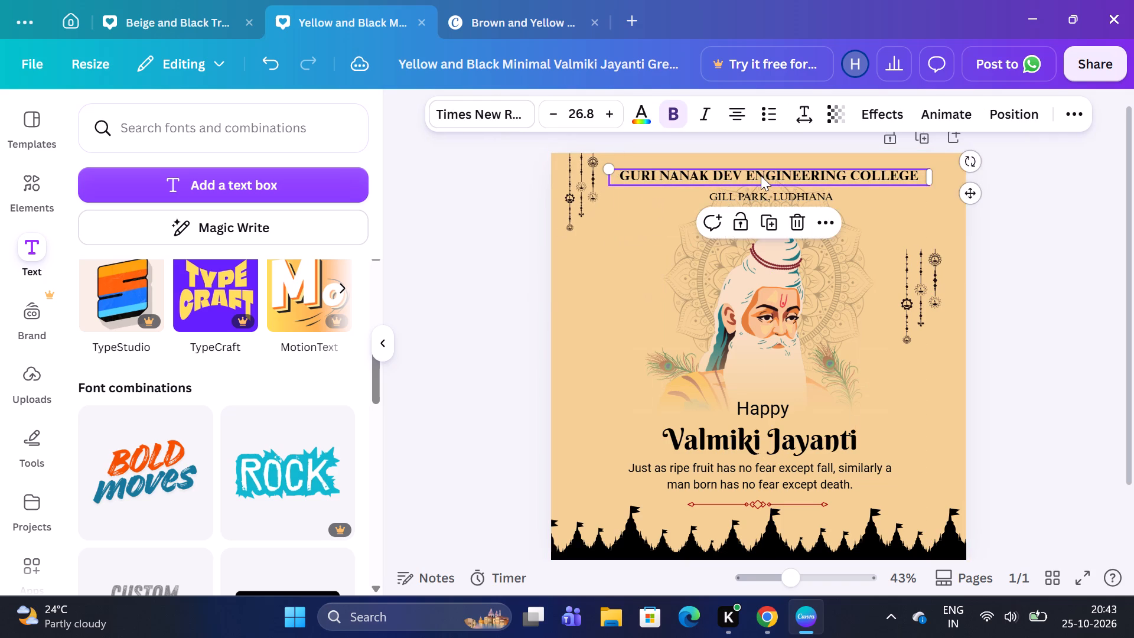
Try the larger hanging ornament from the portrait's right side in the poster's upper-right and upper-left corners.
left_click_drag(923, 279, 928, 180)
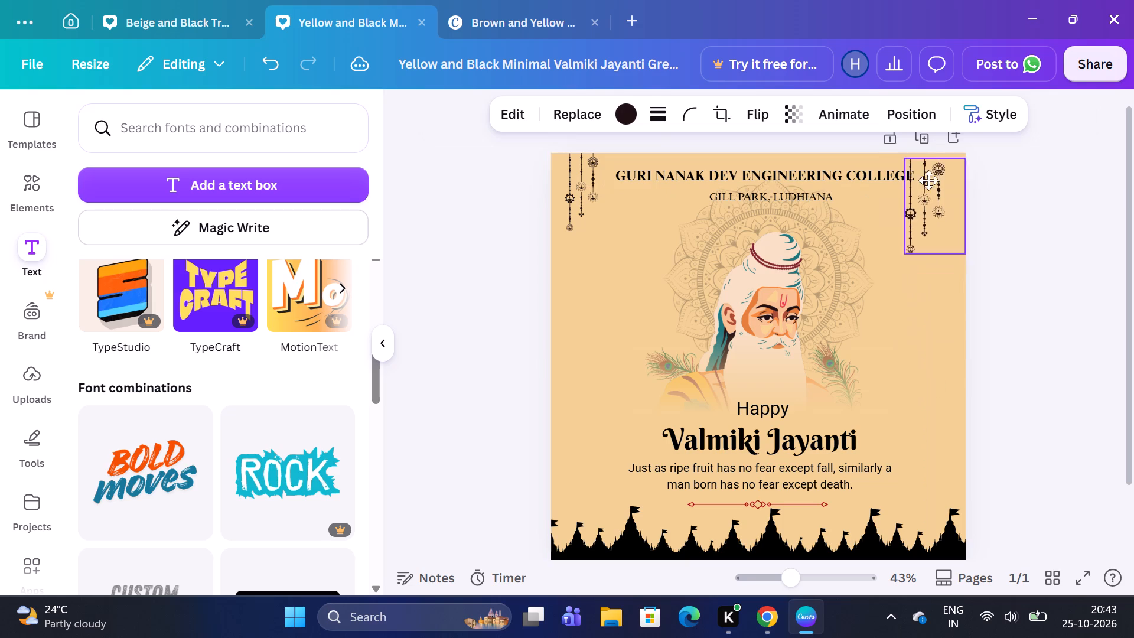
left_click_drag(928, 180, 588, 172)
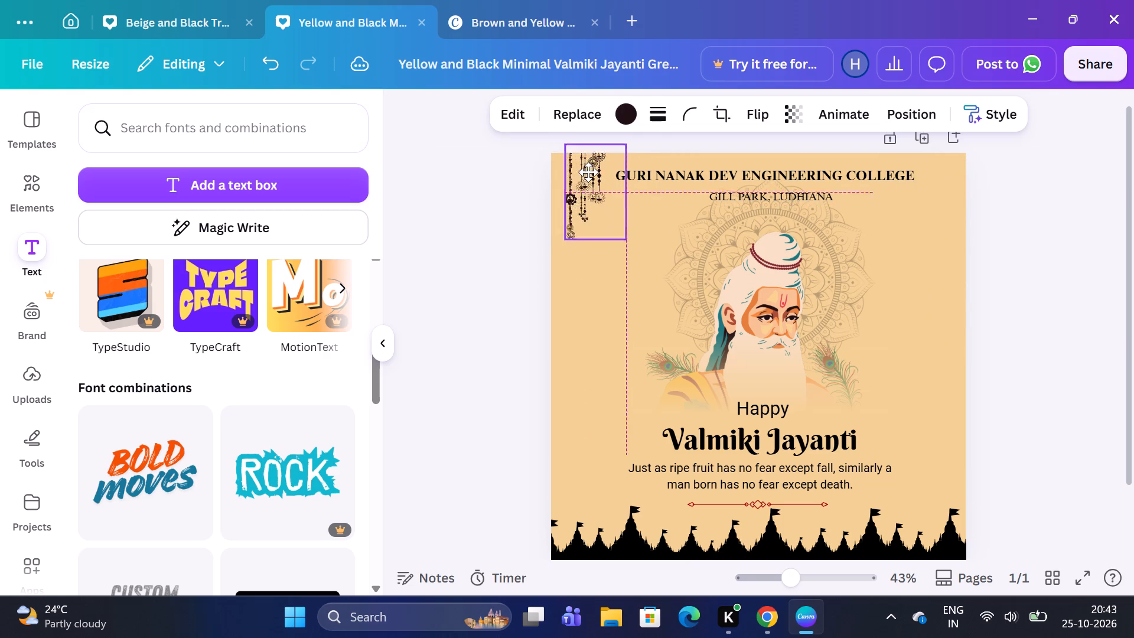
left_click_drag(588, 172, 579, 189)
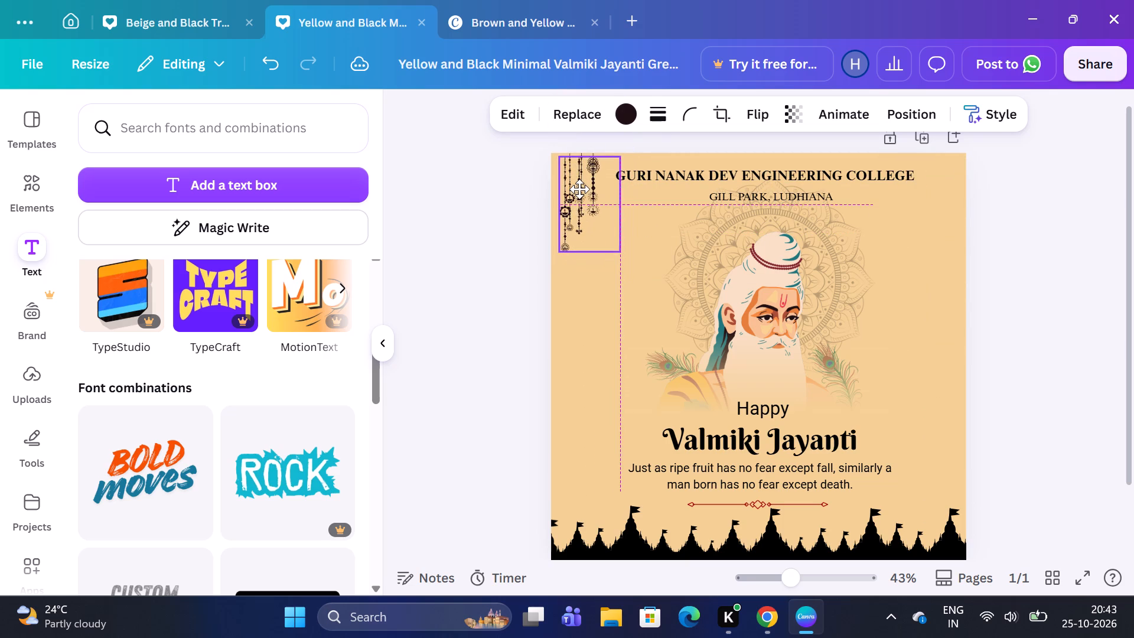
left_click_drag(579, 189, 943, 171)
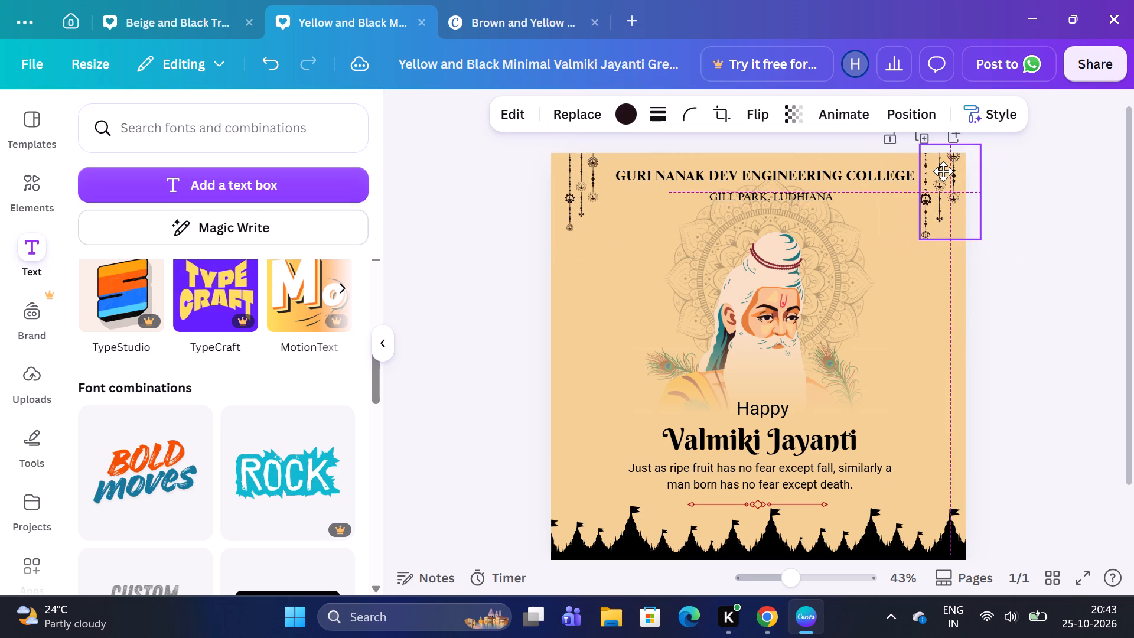
Bring both hanging ornaments together left of the portrait and enlarge the smaller one to match the other's size.
left_click_drag(943, 171, 663, 259)
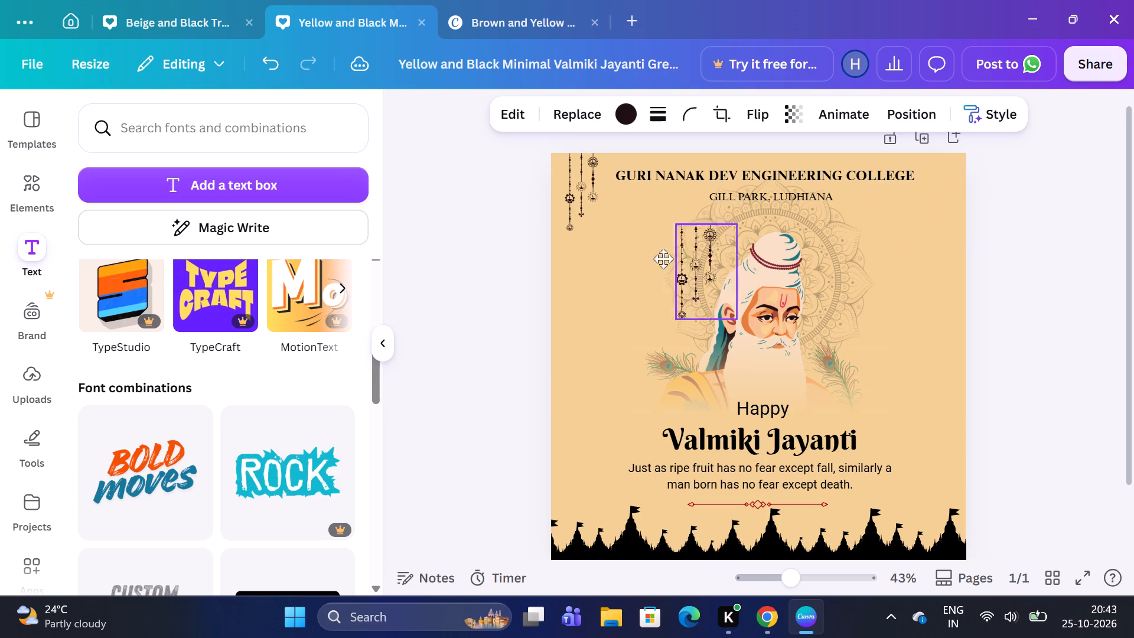
left_click_drag(663, 259, 626, 261)
left_click_drag(576, 217, 618, 294)
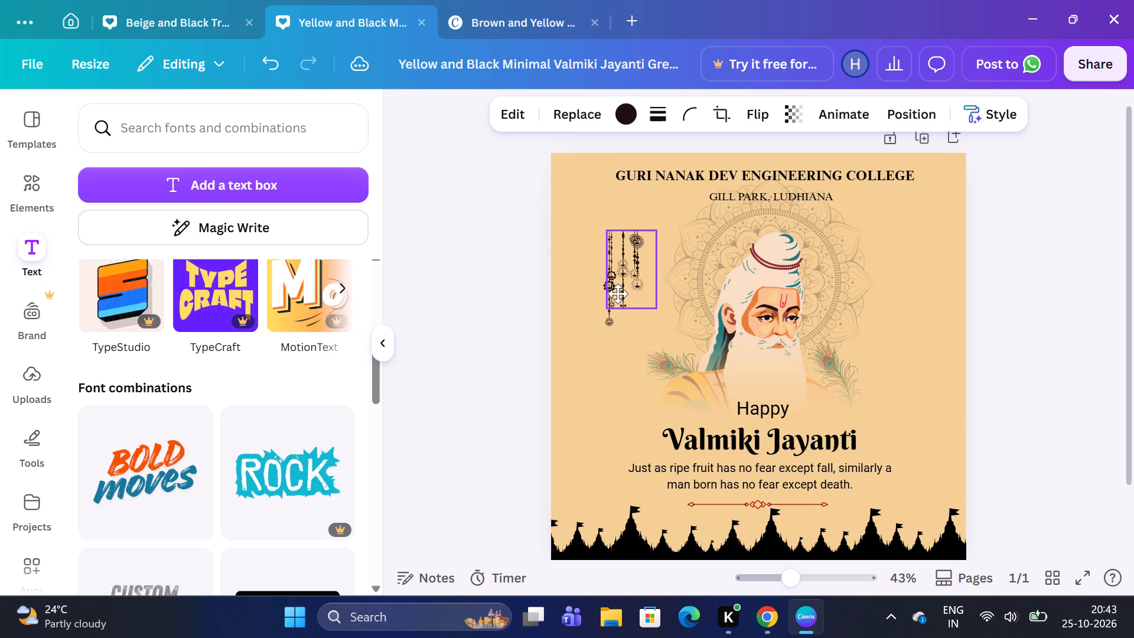
left_click_drag(618, 294, 617, 292)
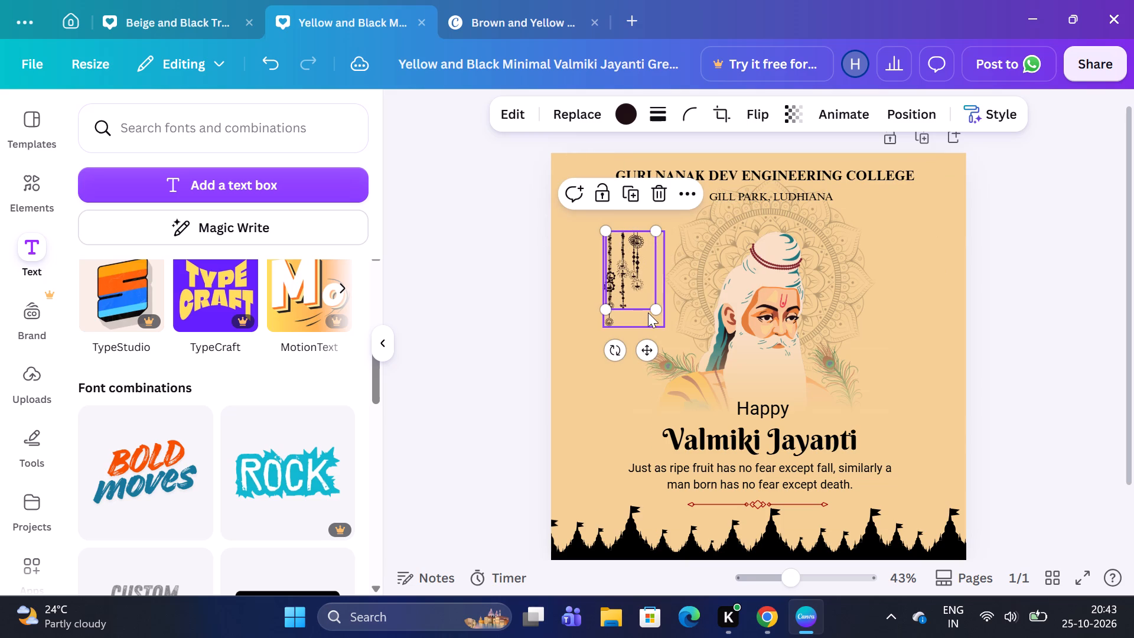
left_click_drag(656, 307, 664, 320)
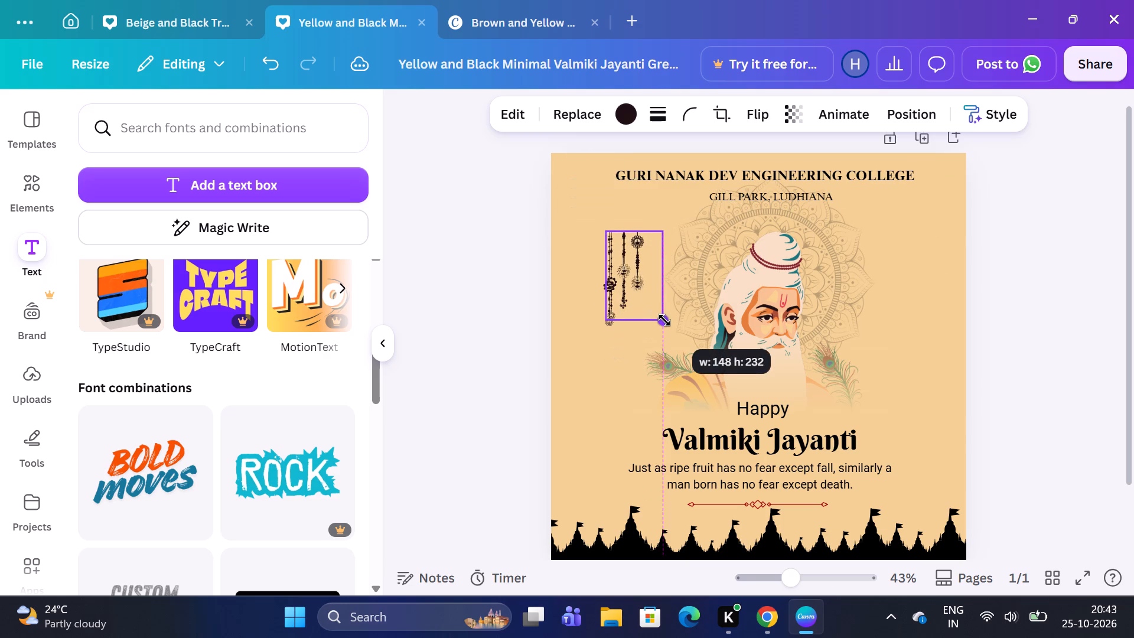
left_click_drag(664, 320, 664, 322)
left_click(643, 300)
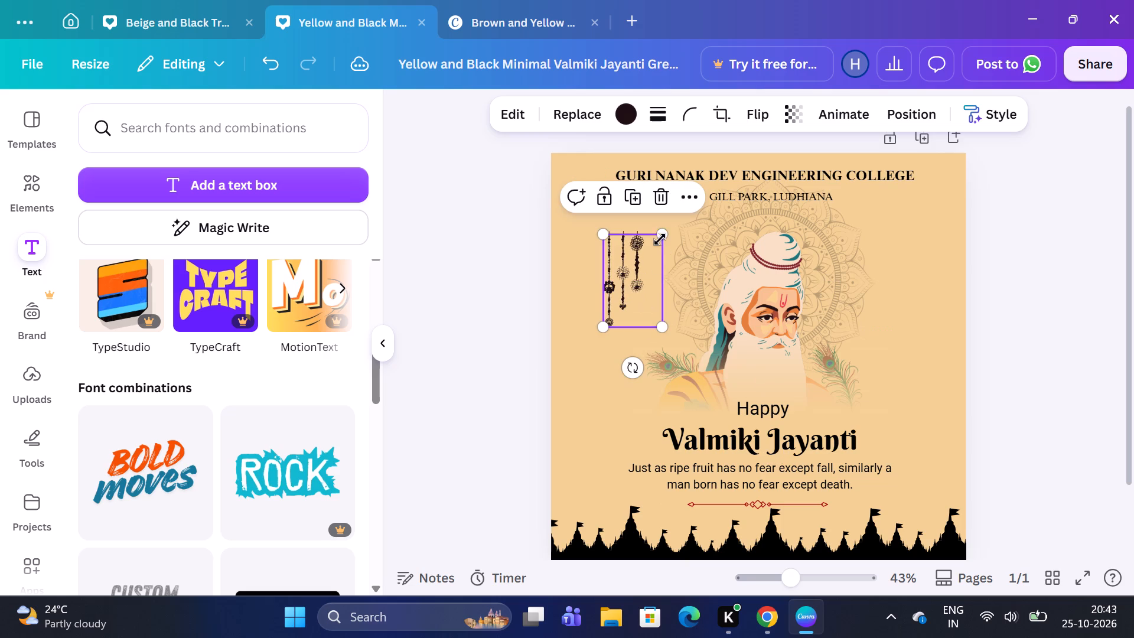
left_click(660, 235)
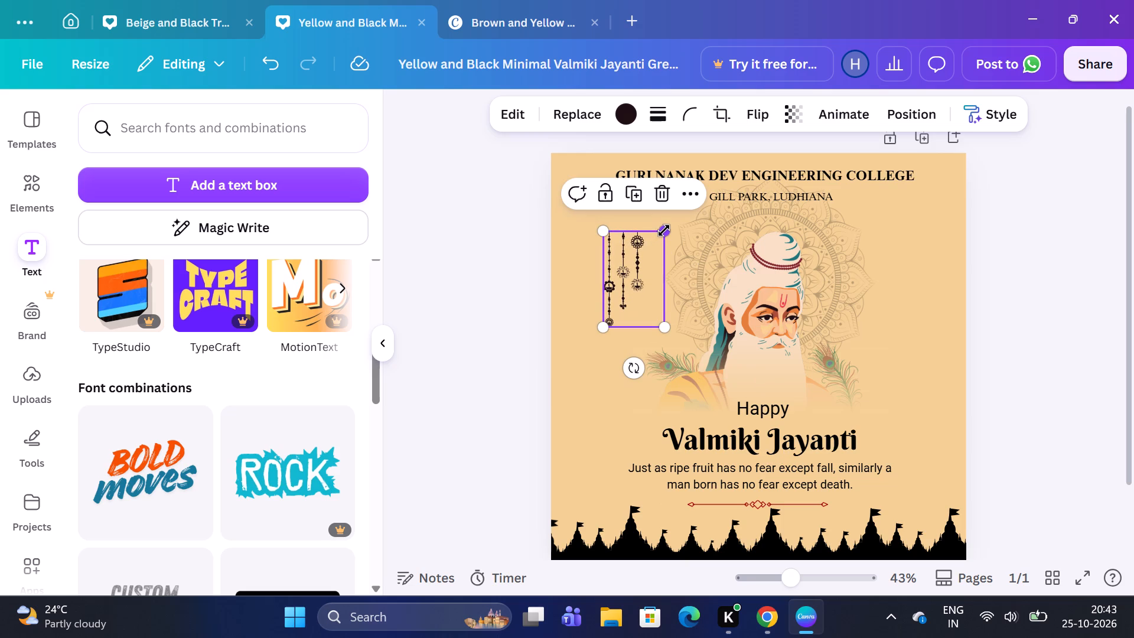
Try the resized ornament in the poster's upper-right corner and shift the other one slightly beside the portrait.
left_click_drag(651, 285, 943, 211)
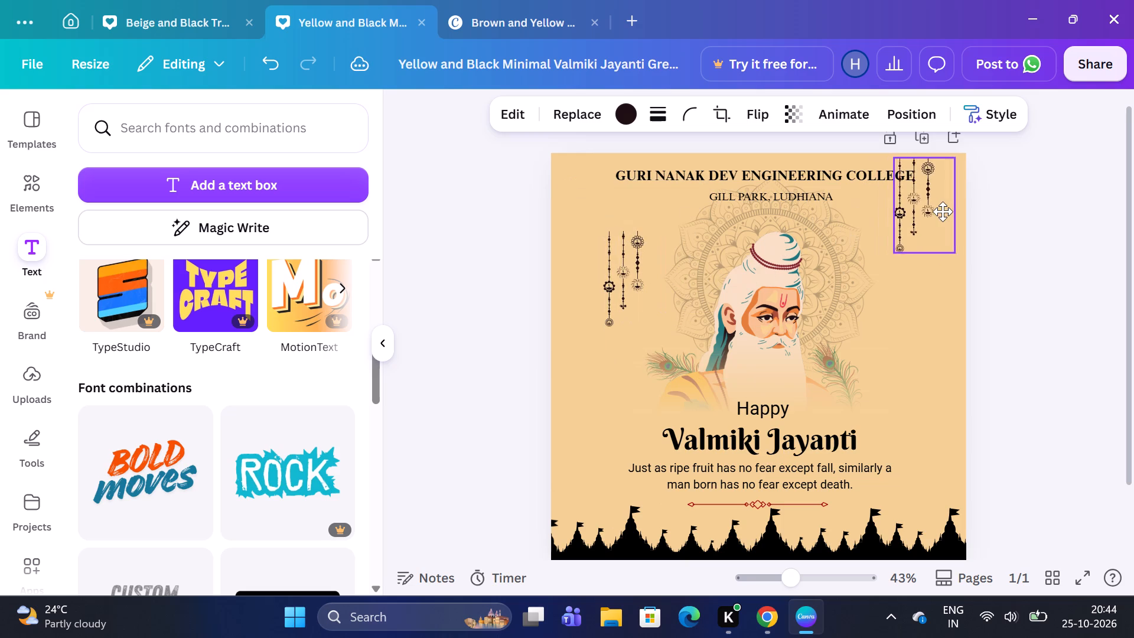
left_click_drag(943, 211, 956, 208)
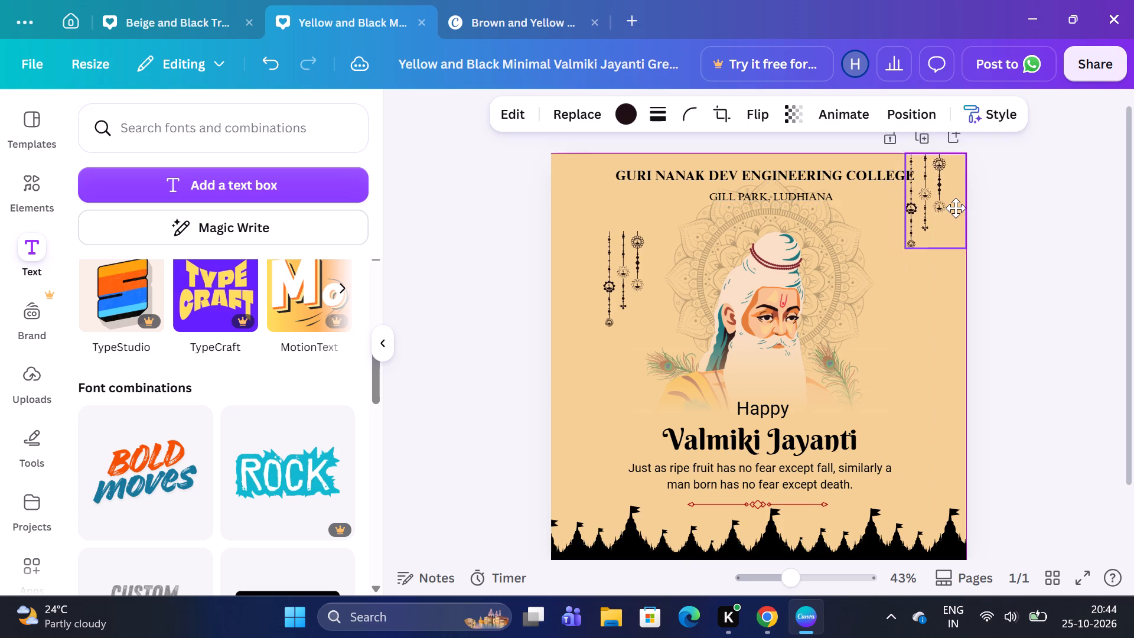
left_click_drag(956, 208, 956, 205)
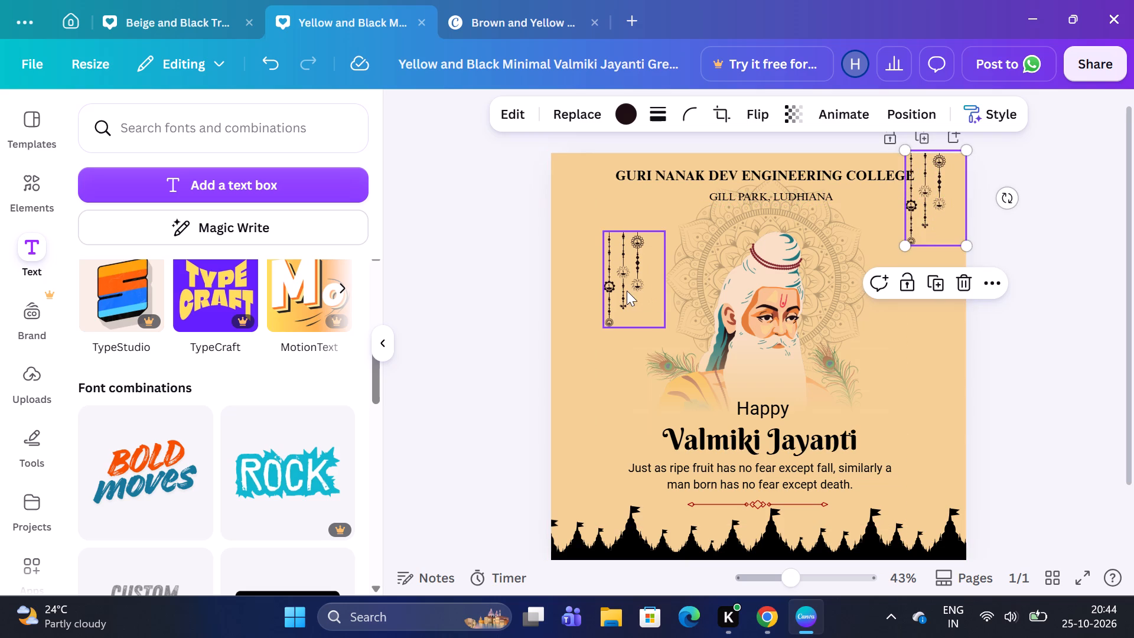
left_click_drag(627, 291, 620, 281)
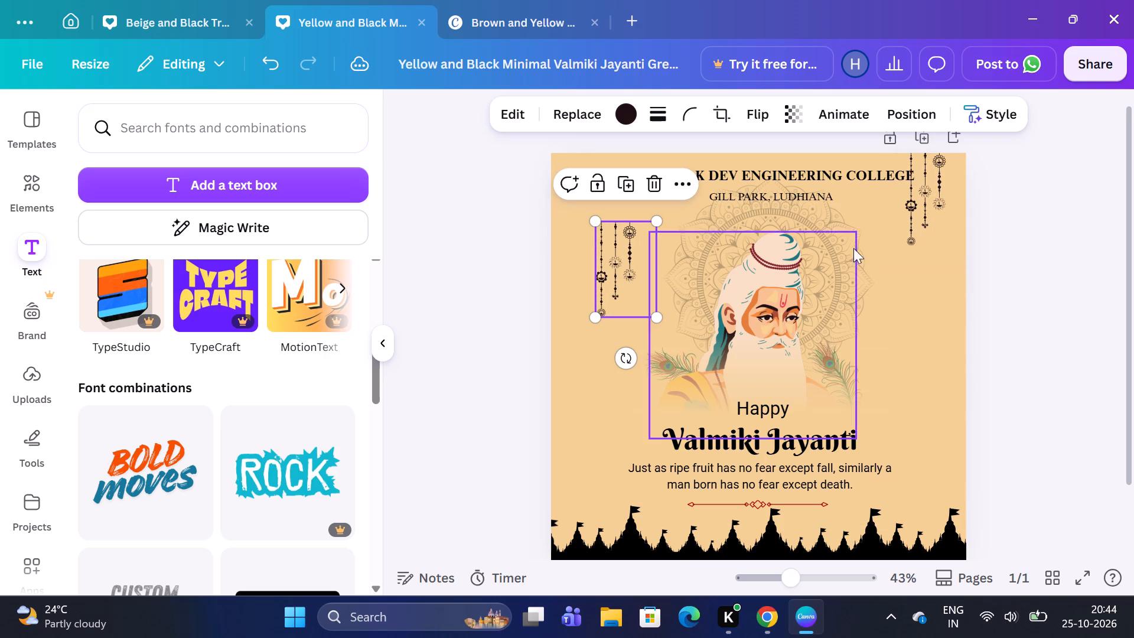
Check the ornament layout in the Brown and Yellow poster, then place the matched ornaments in the Yellow and Black poster's two upper corners.
left_click(506, 8)
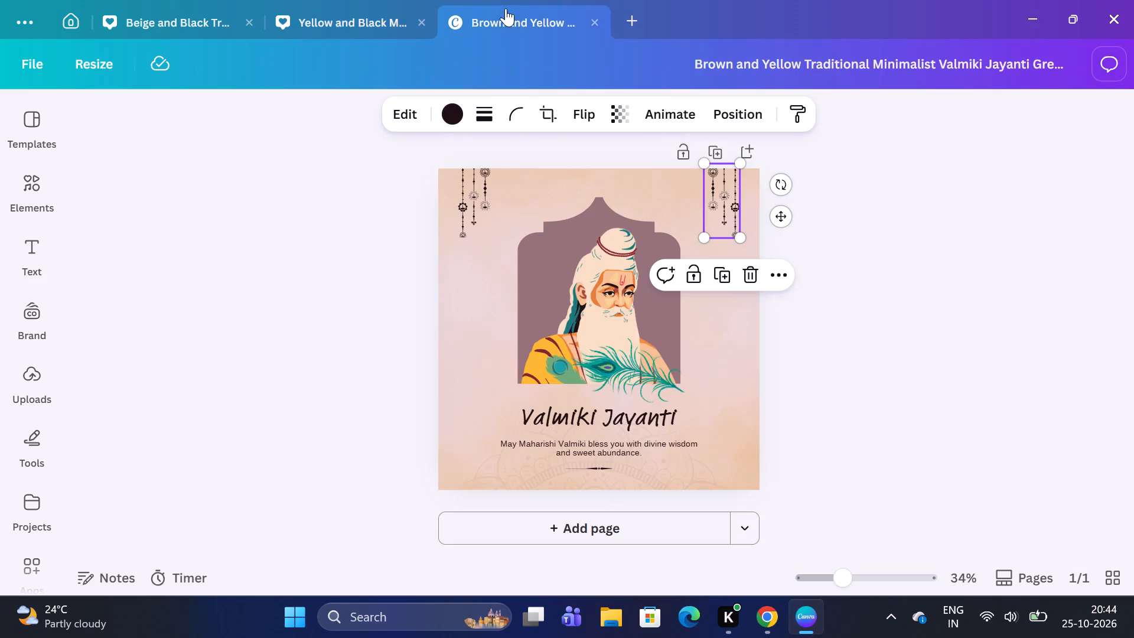
left_click(384, 16)
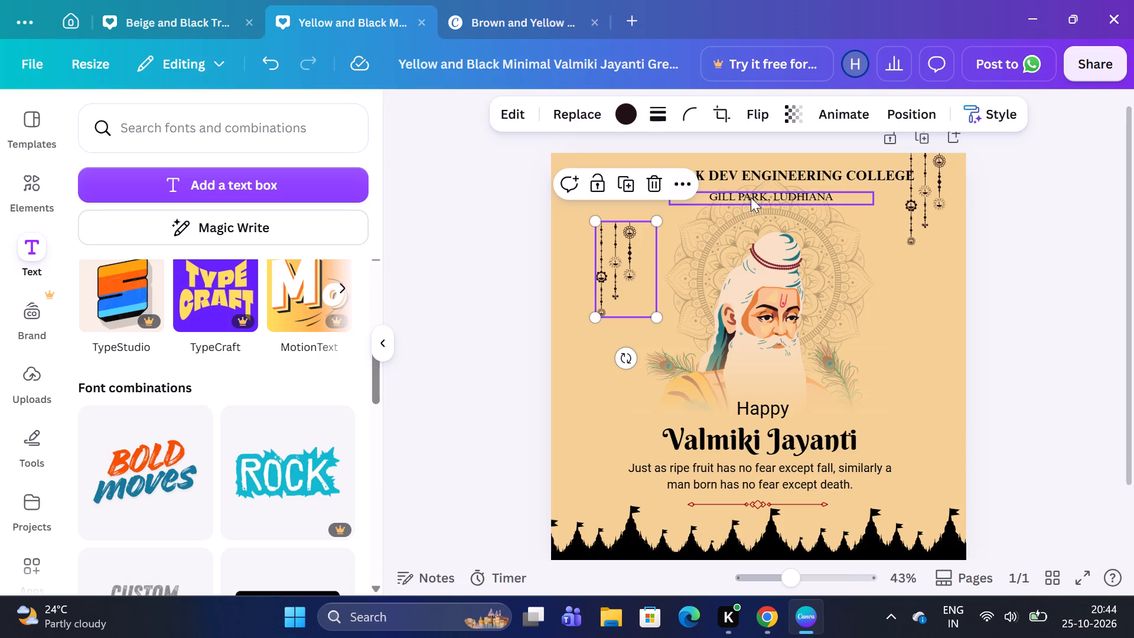
left_click_drag(939, 194, 599, 188)
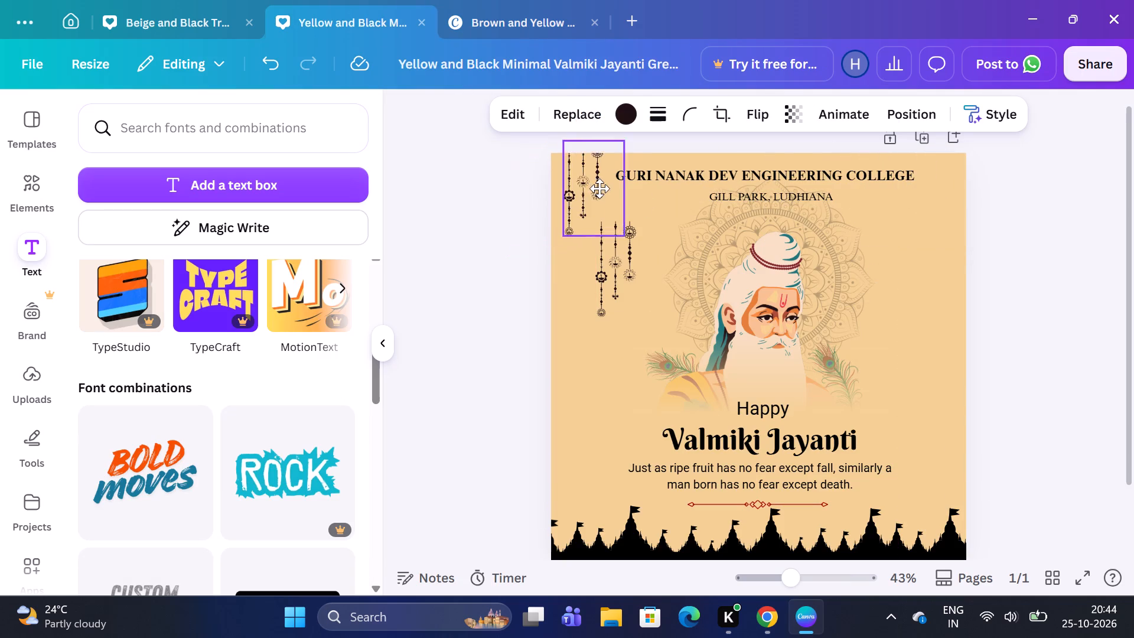
left_click_drag(599, 188, 594, 197)
left_click(627, 307)
left_click_drag(627, 307, 943, 233)
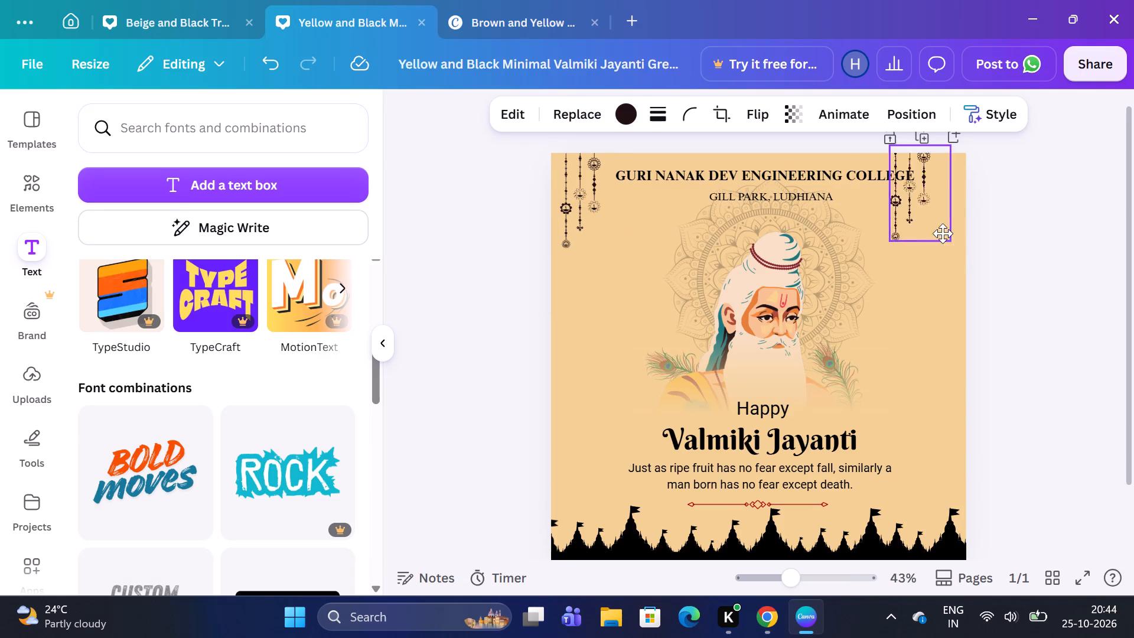
left_click_drag(943, 233, 946, 235)
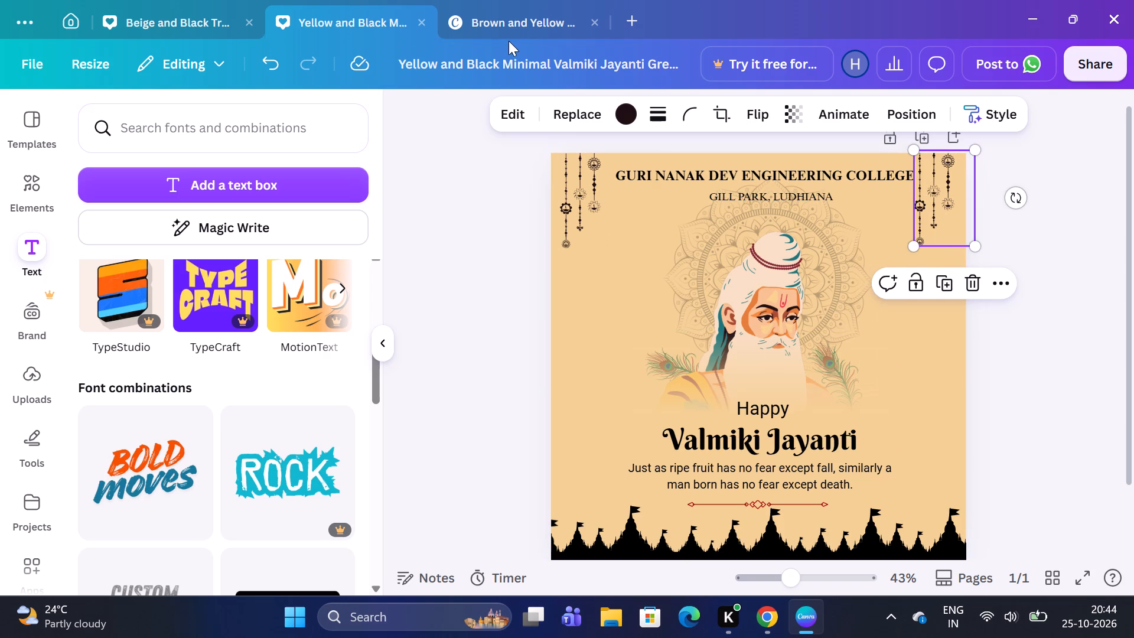
Copy the mirrored upper-right ornament from the Brown and Yellow poster and paste it into the Yellow and Black poster.
left_click(528, 25)
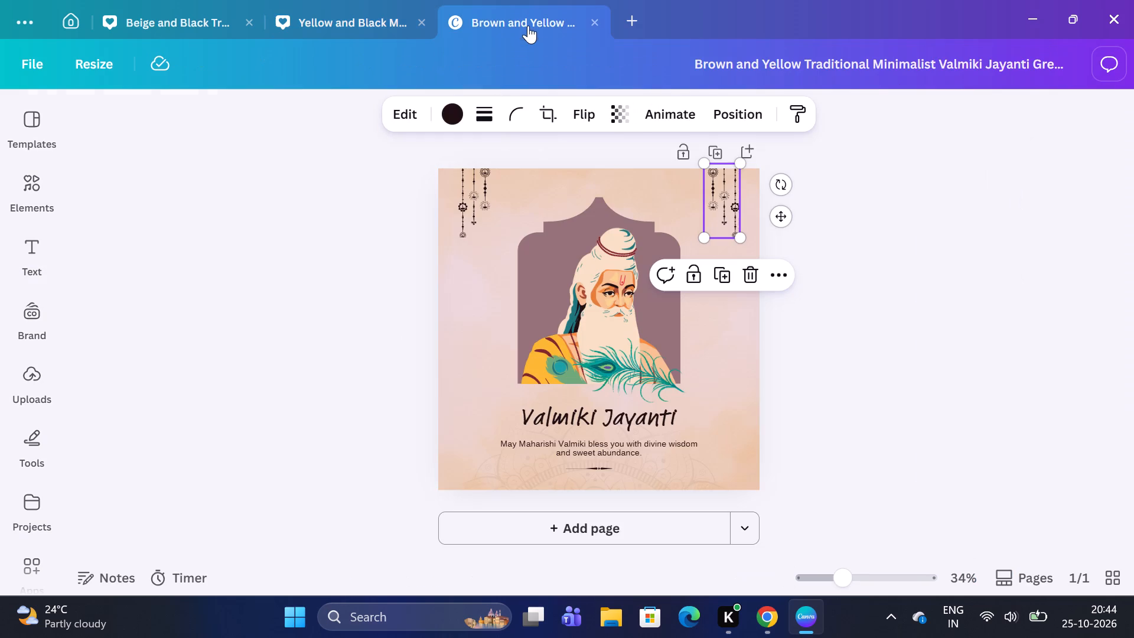
left_click(737, 190)
left_click_drag(721, 213, 721, 242)
key("ctrl+c")
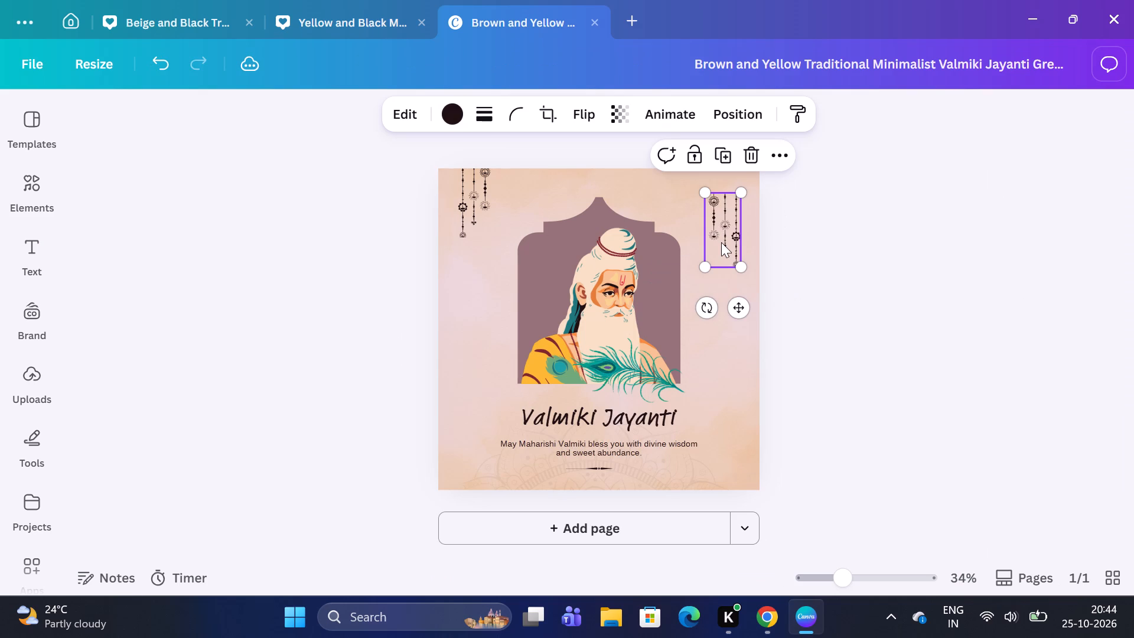
left_click(318, 20)
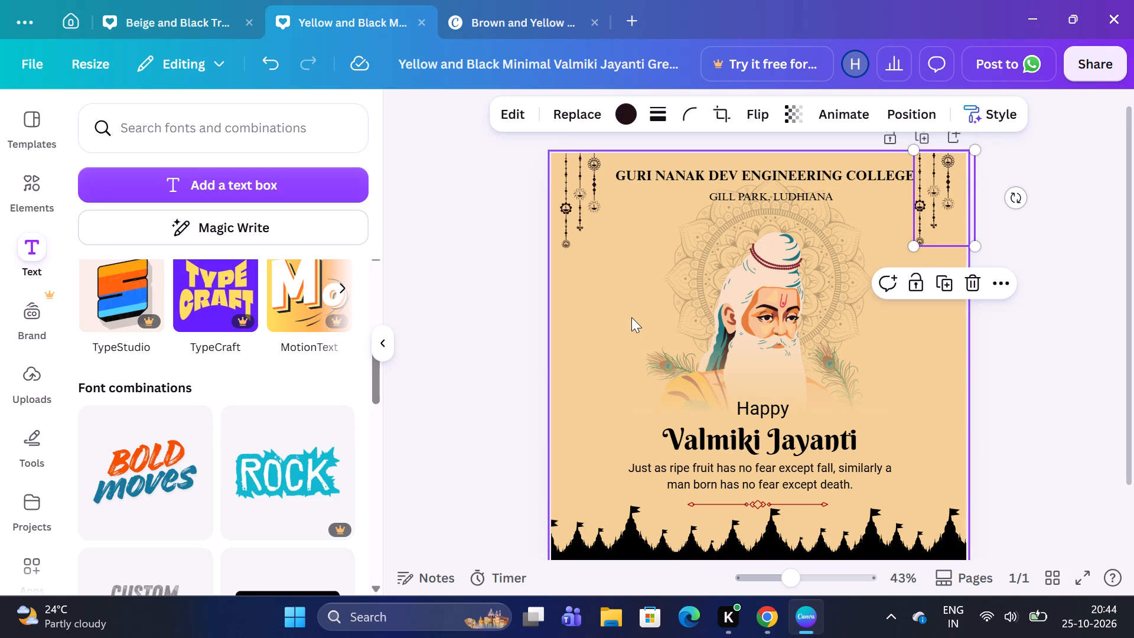
left_click(615, 316)
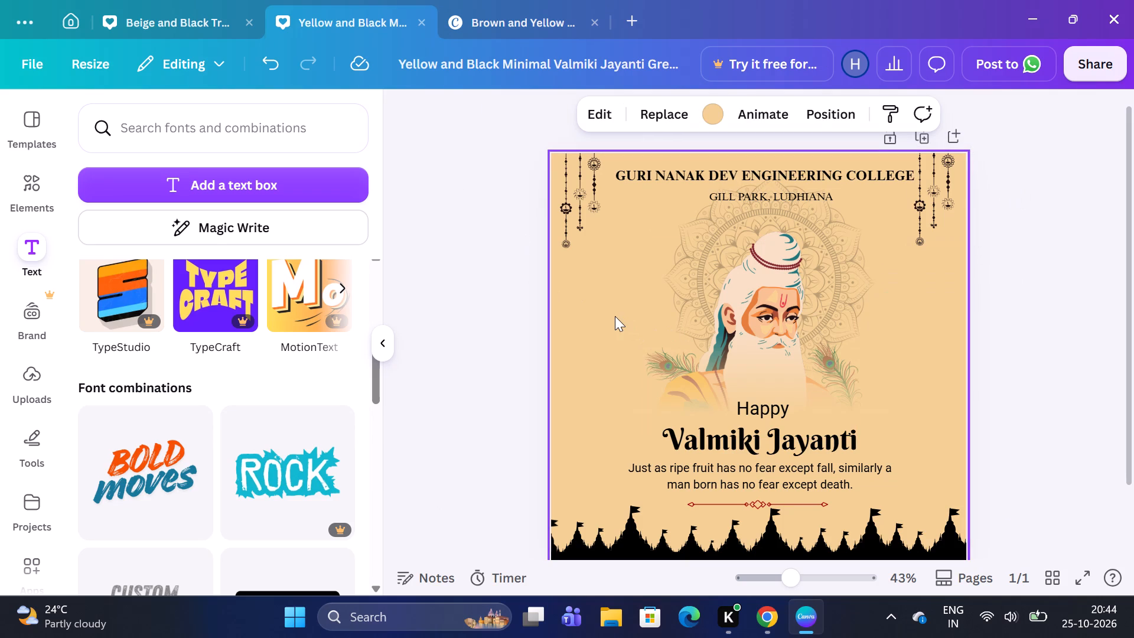
key("ctrl+v")
Move the unmirrored ornament out of the upper-right corner and set it over the right side of the portrait's mandala.
left_click_drag(914, 246, 916, 310)
left_click_drag(932, 180, 931, 249)
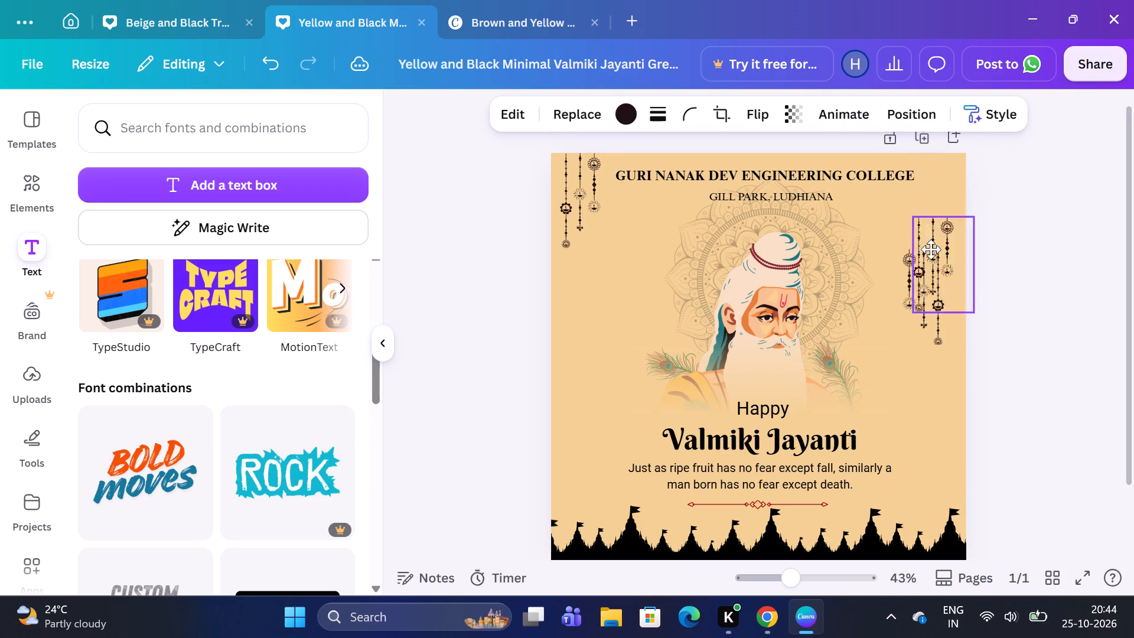
left_click_drag(931, 249, 923, 282)
left_click(936, 276)
left_click(936, 276)
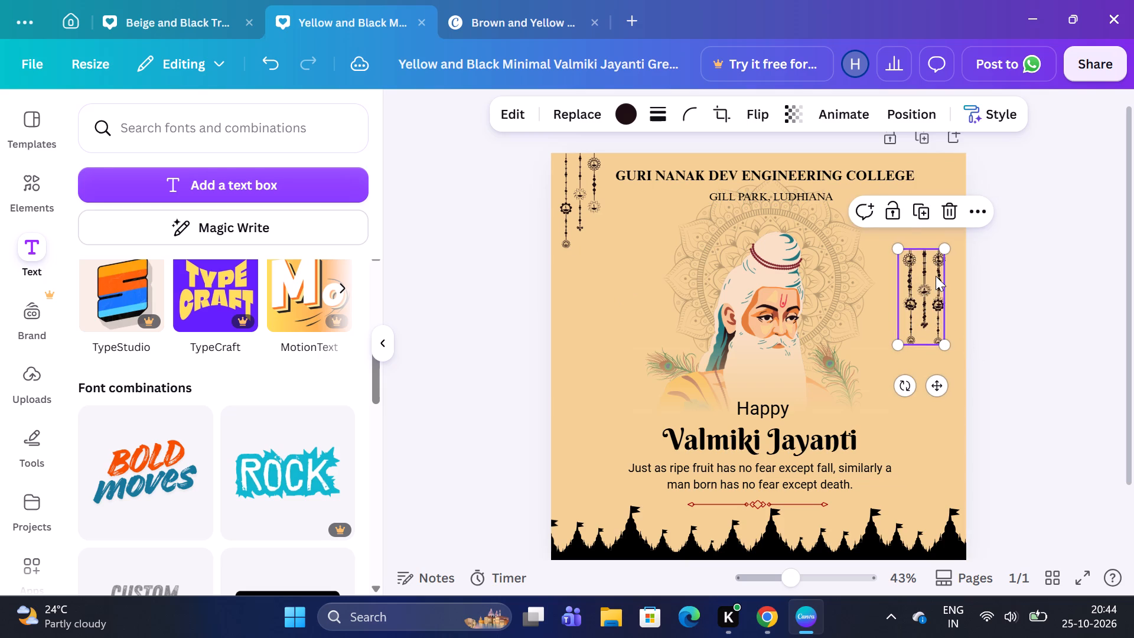
left_click(934, 326)
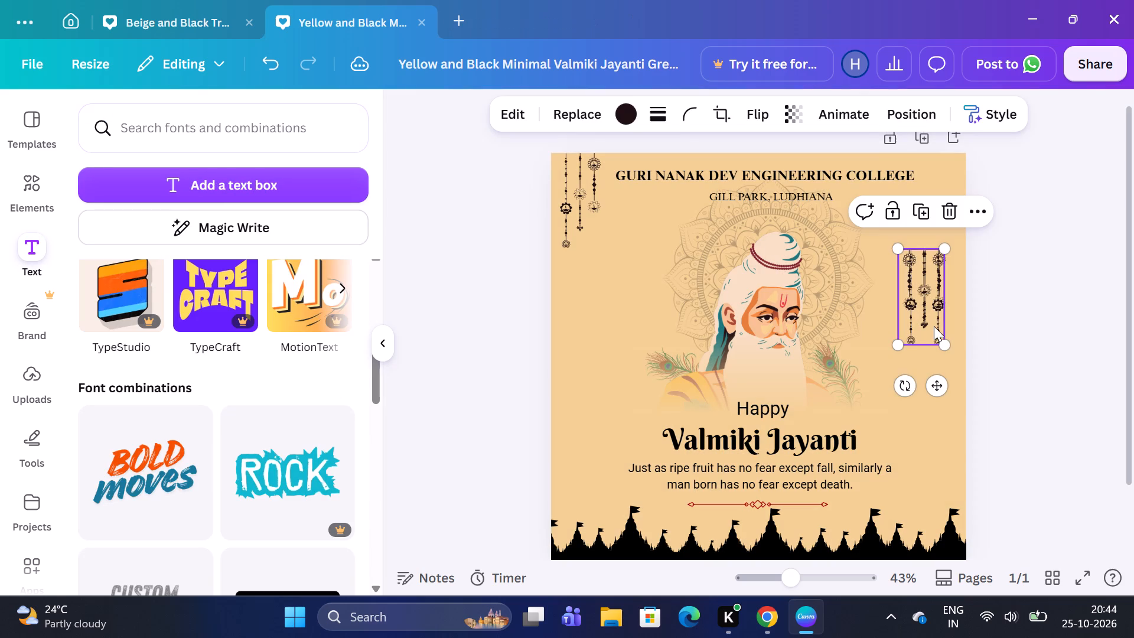
left_click(962, 304)
left_click_drag(939, 301, 941, 301)
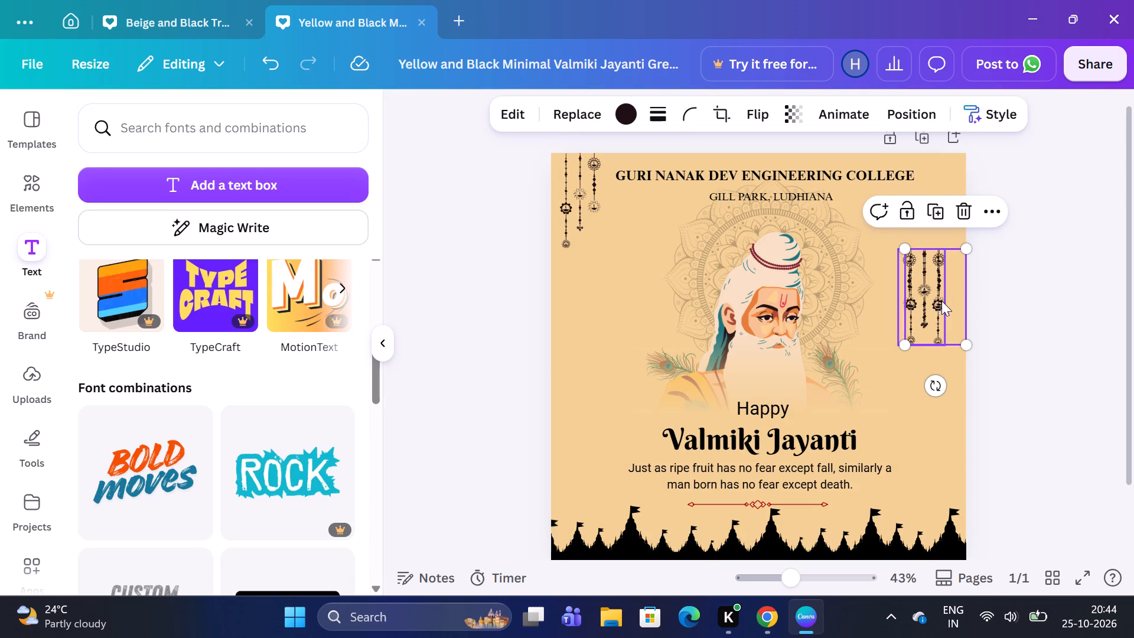
left_click_drag(941, 301, 856, 307)
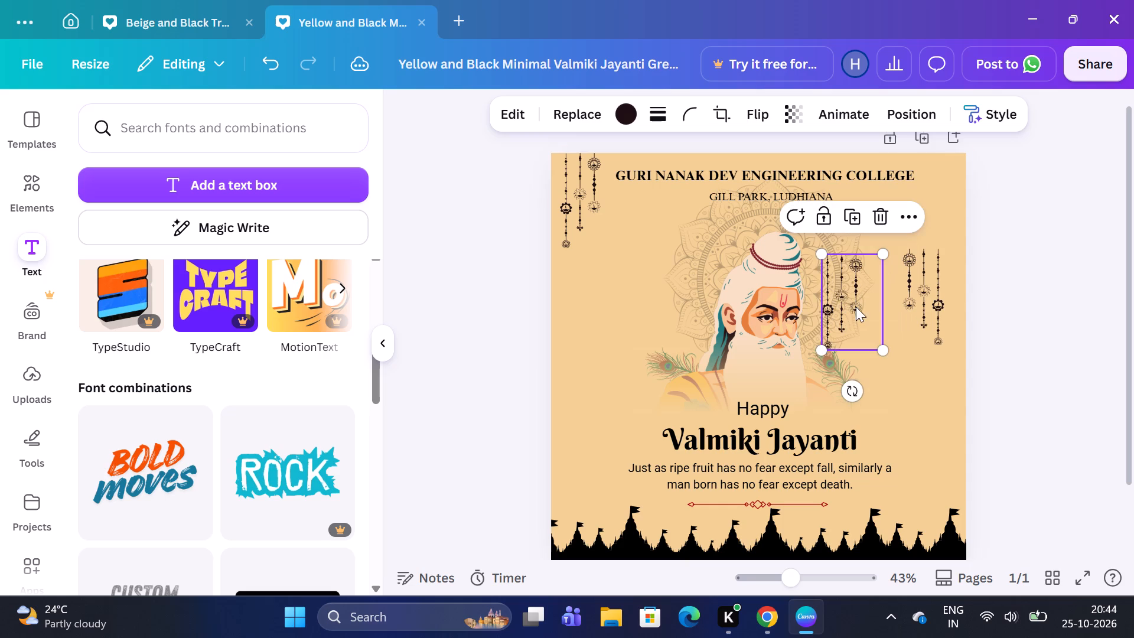
Place the mirrored ornament in the poster's upper-right corner, level with the upper-left one and beside the college name.
left_click_drag(929, 313, 945, 218)
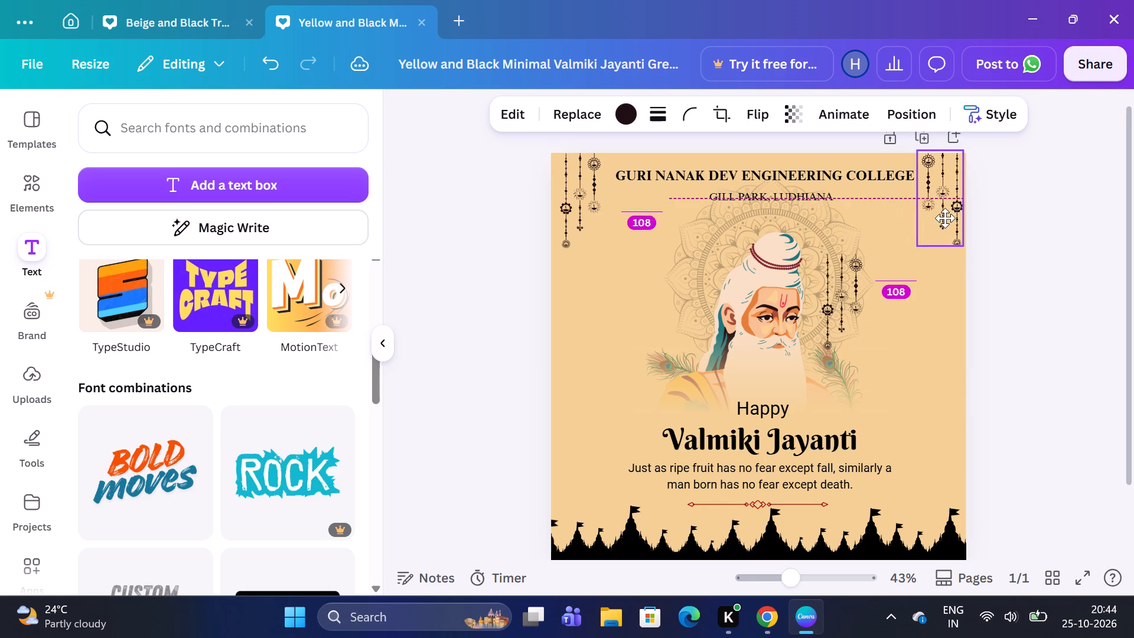
left_click_drag(945, 218, 945, 219)
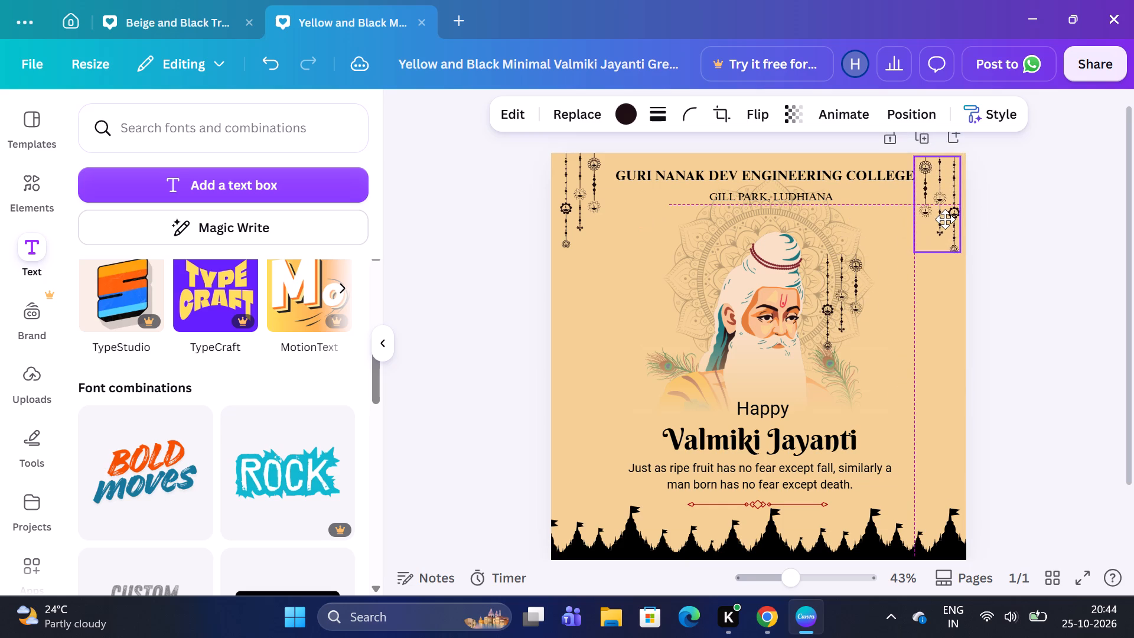
left_click_drag(945, 219, 943, 218)
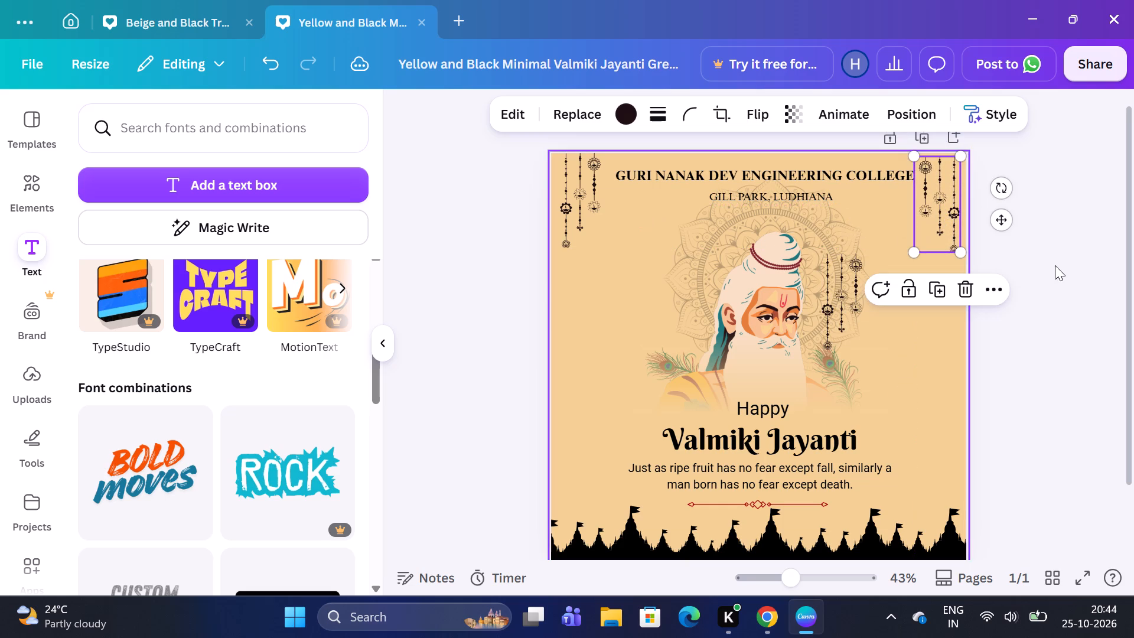
left_click(1055, 265)
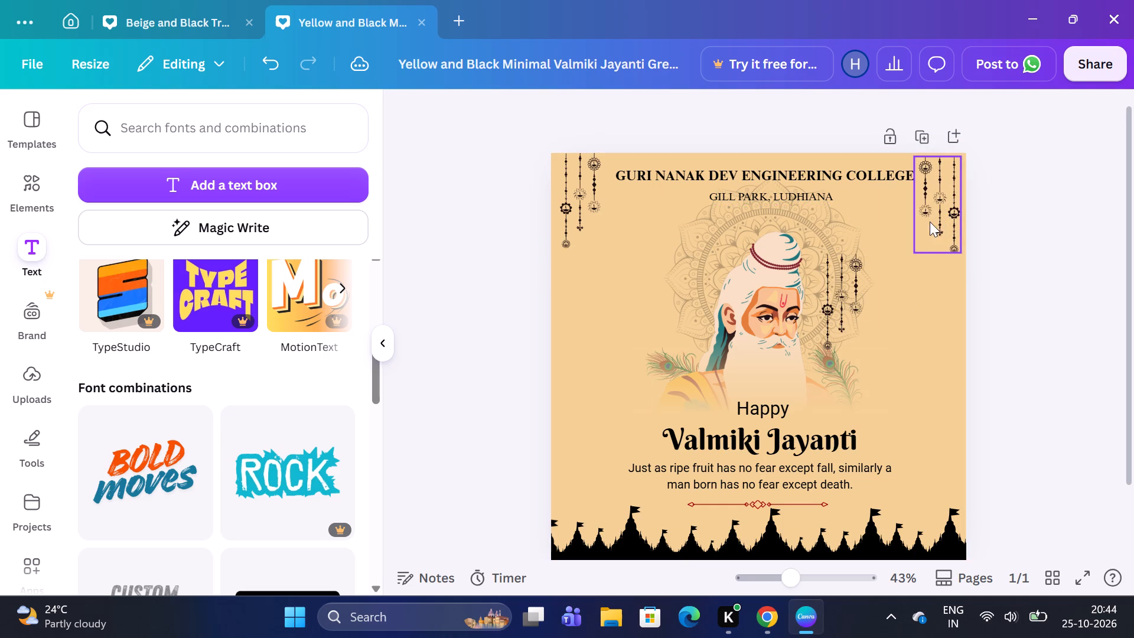
double_click(939, 214)
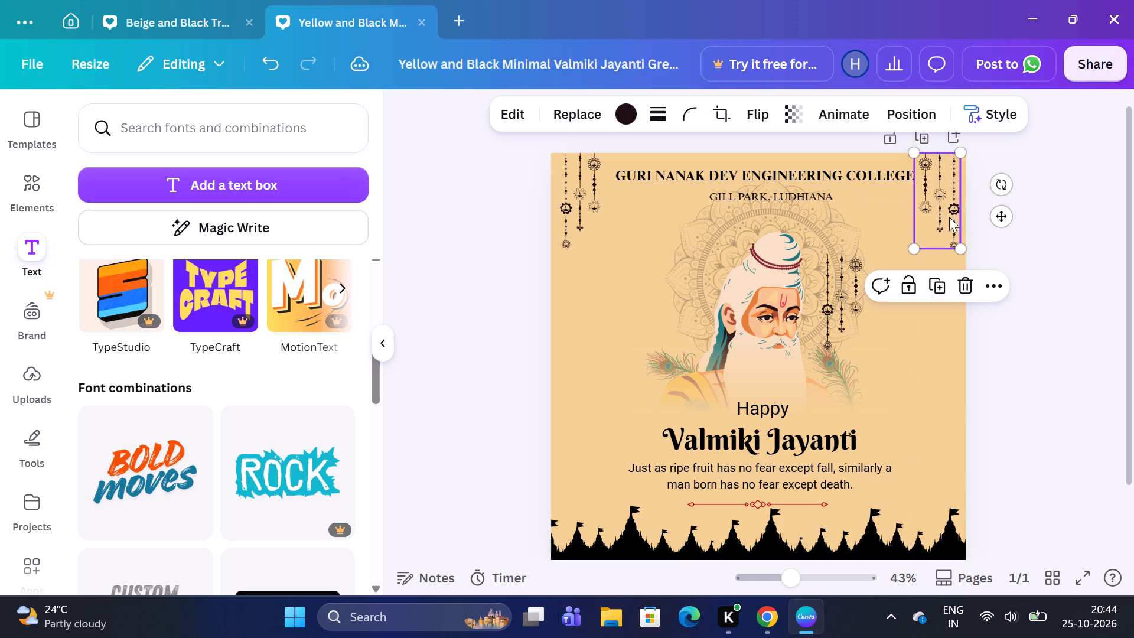
left_click(1030, 246)
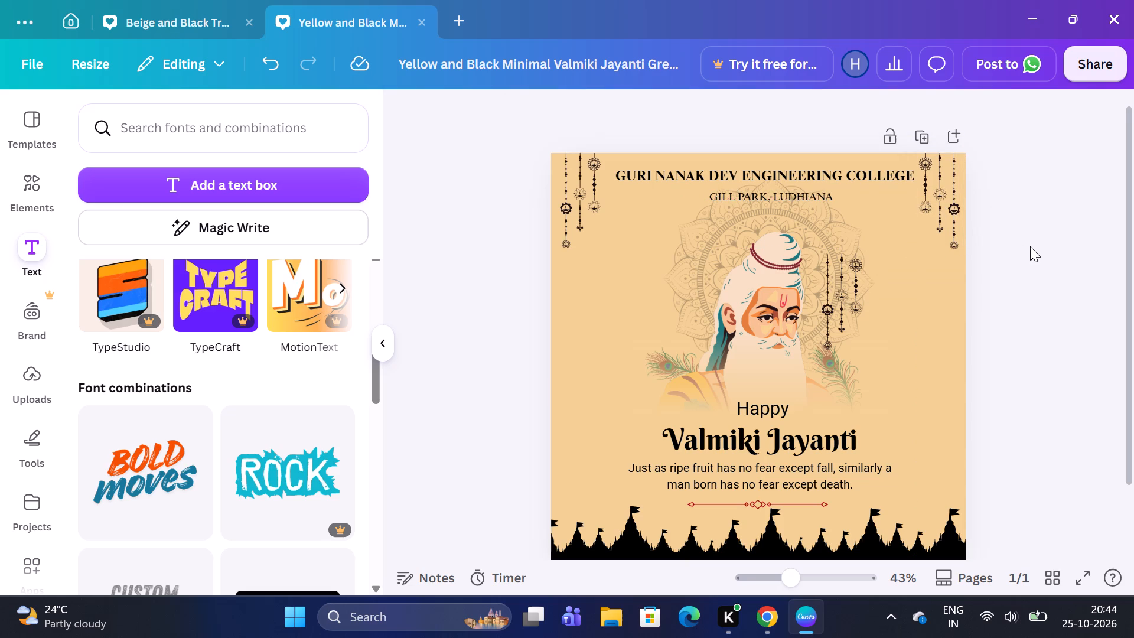
Centre the college name between the two corner ornaments and move the GILL PARK, LUDHIANA line up closer beneath it.
left_click(602, 180)
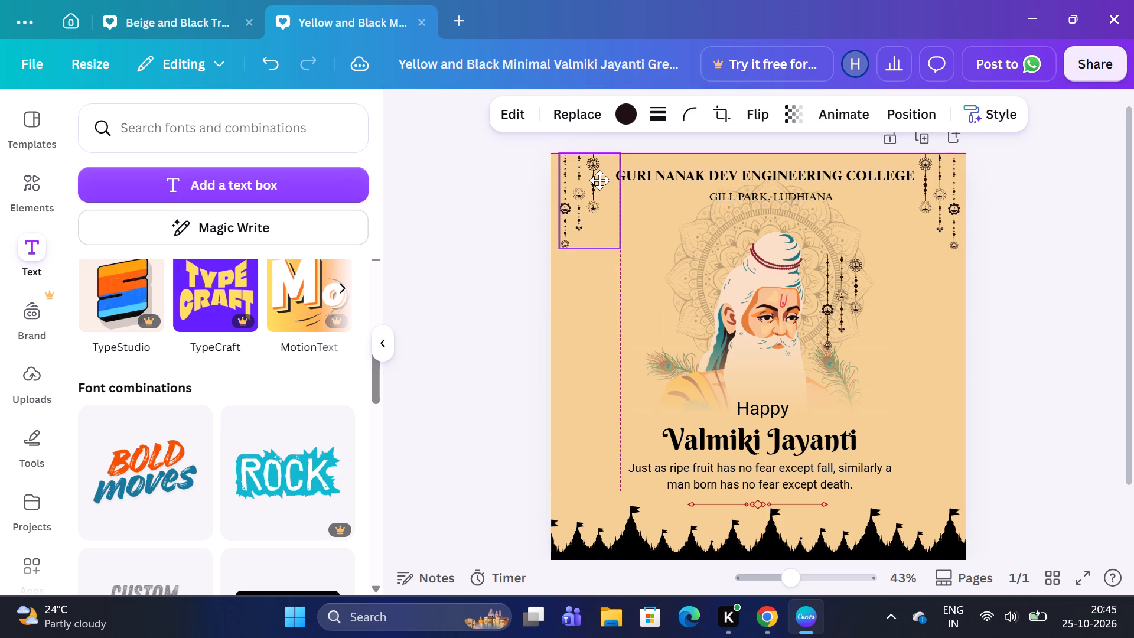
left_click(852, 223)
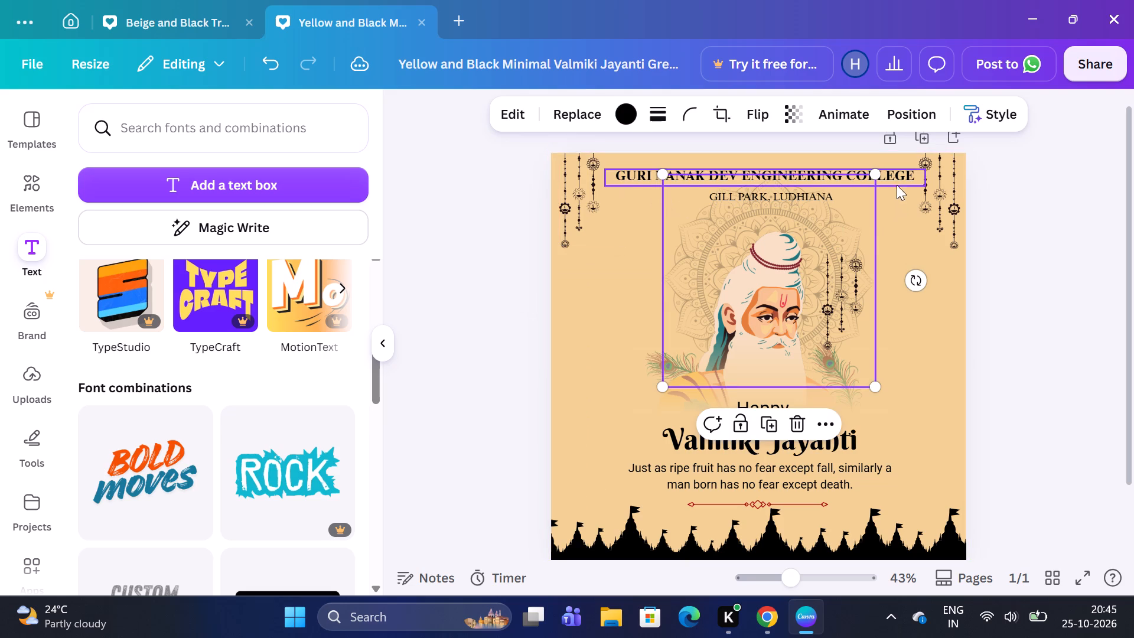
left_click(900, 172)
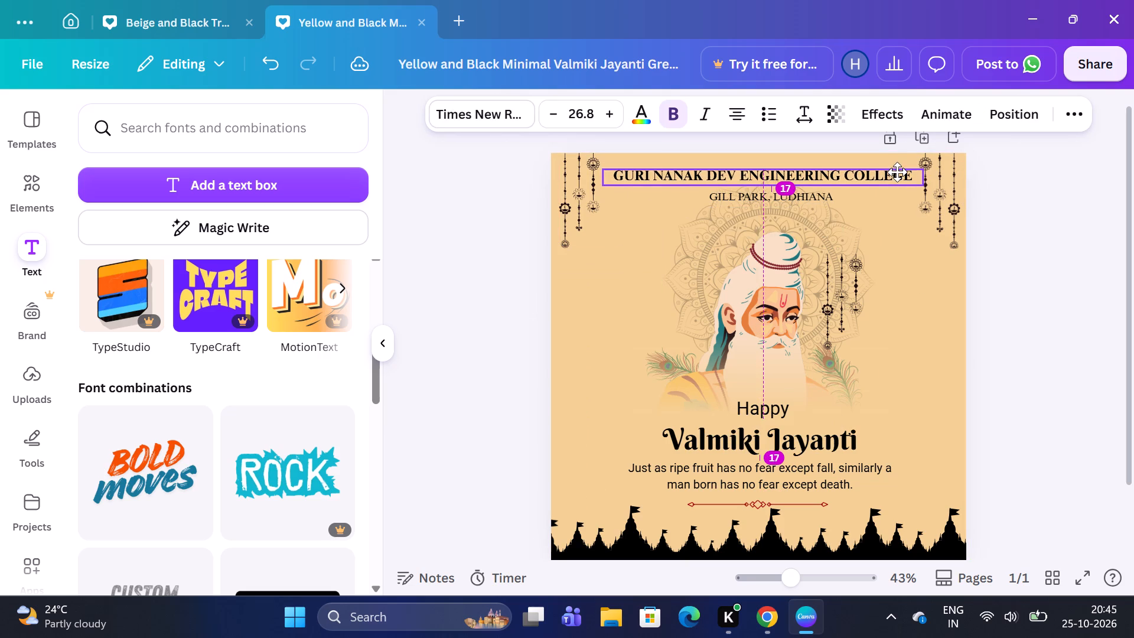
left_click(928, 239)
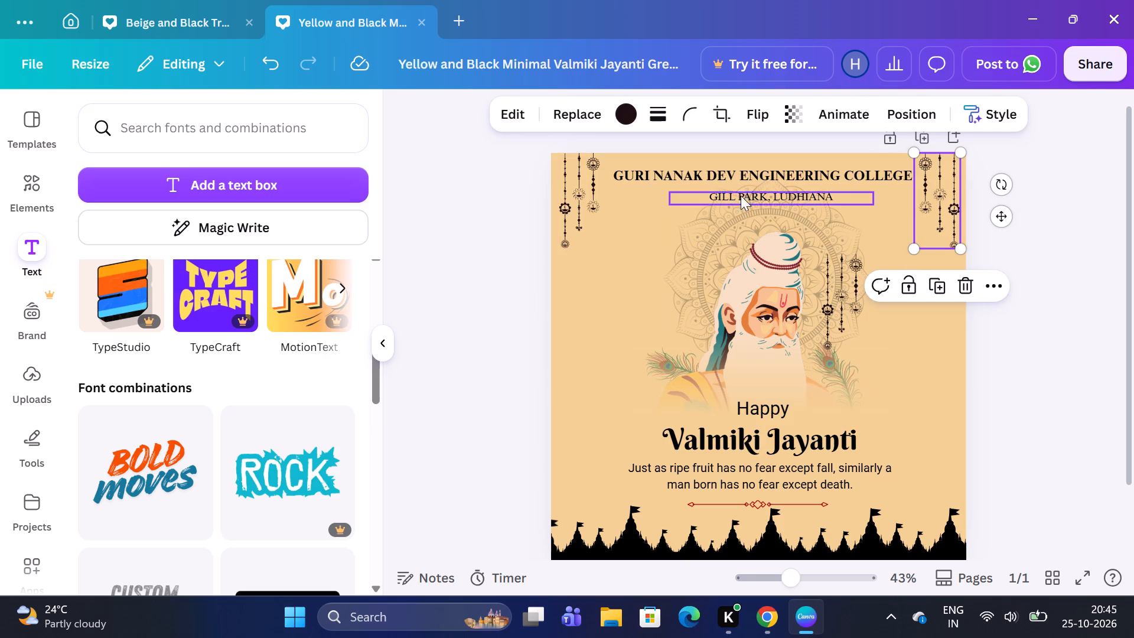
left_click(752, 203)
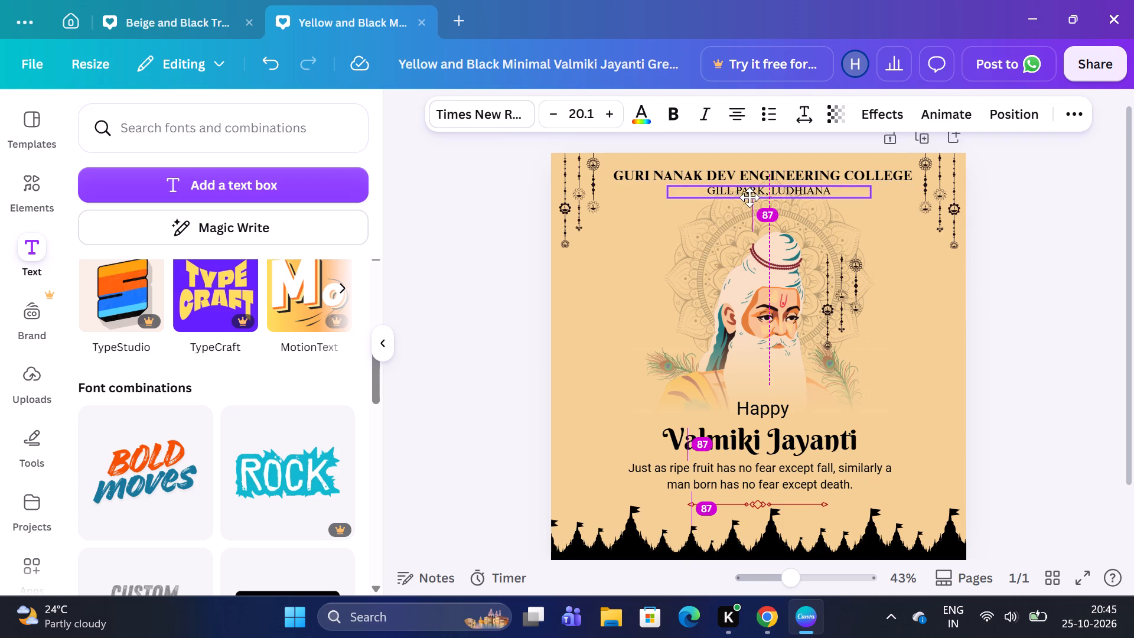
left_click(941, 345)
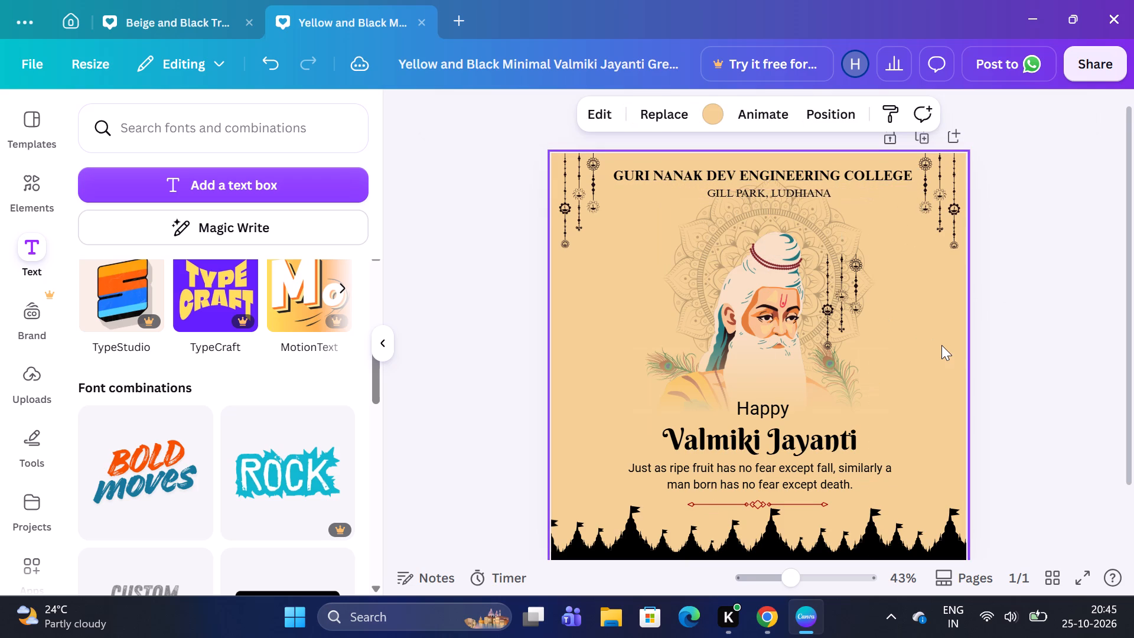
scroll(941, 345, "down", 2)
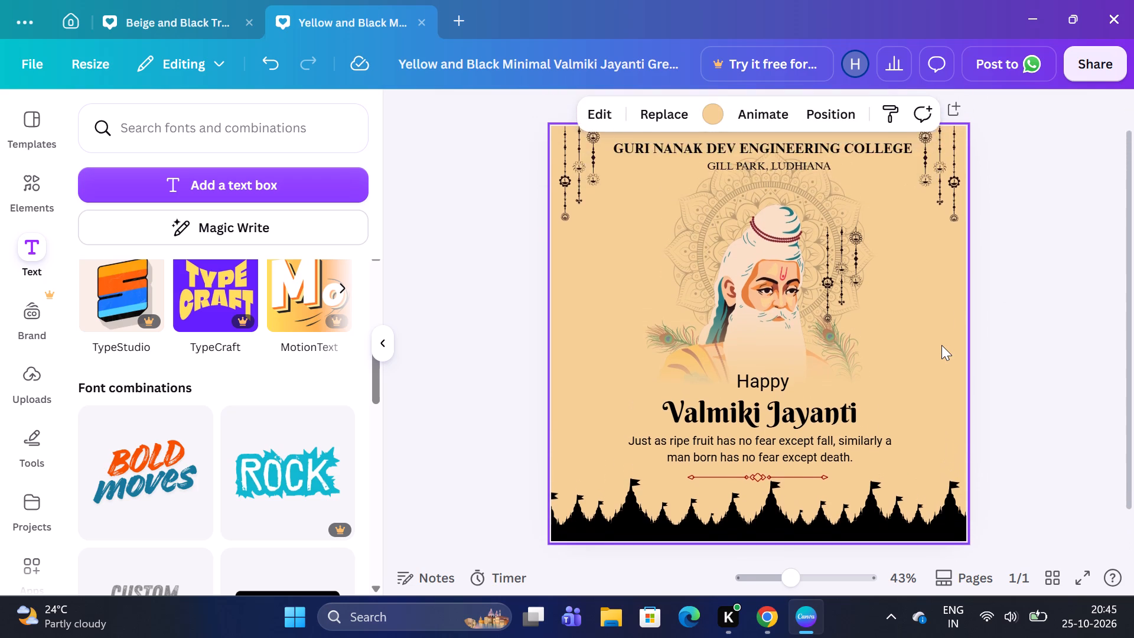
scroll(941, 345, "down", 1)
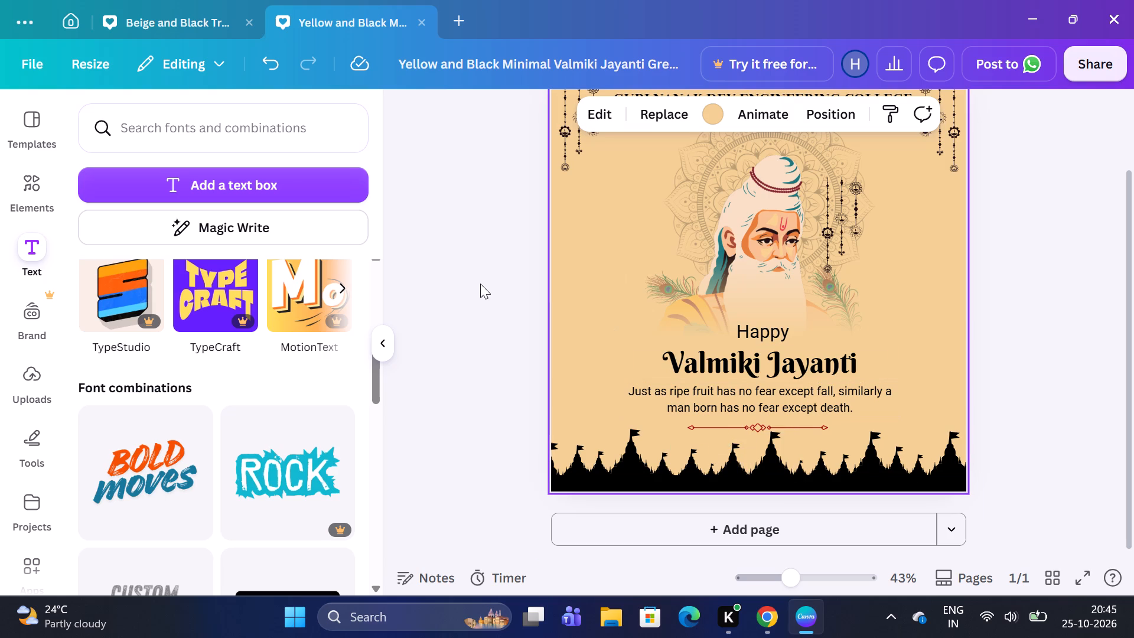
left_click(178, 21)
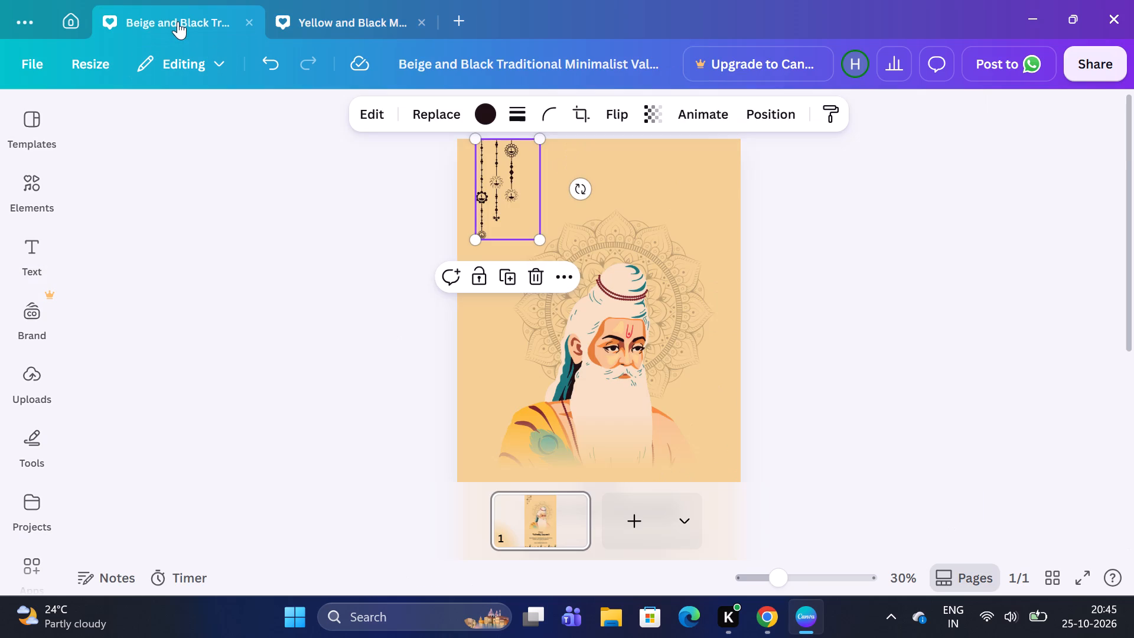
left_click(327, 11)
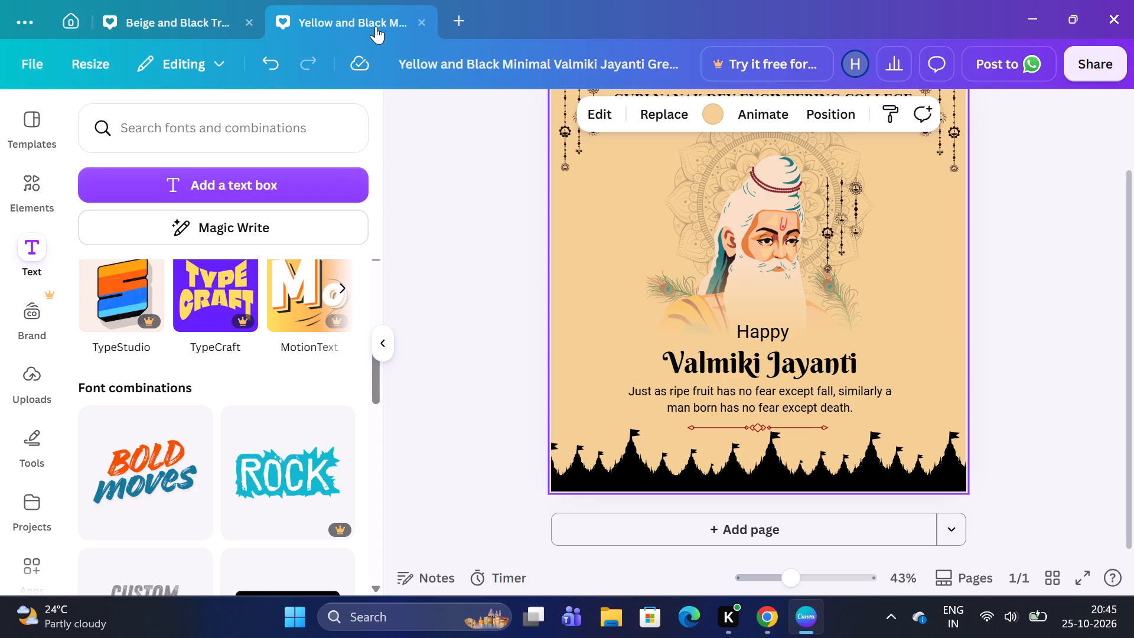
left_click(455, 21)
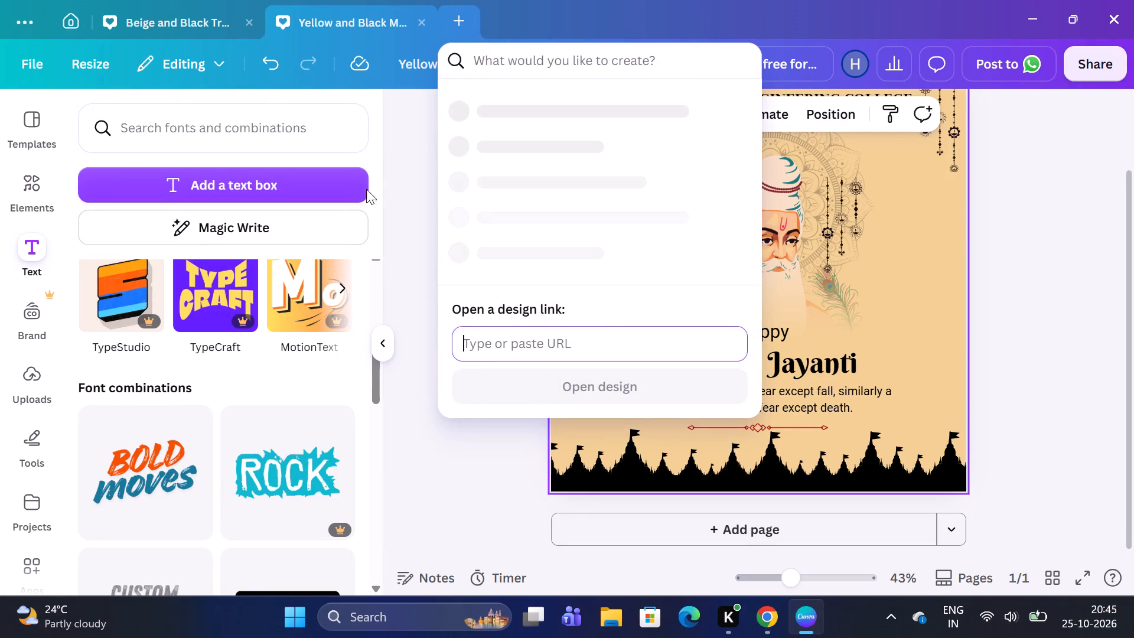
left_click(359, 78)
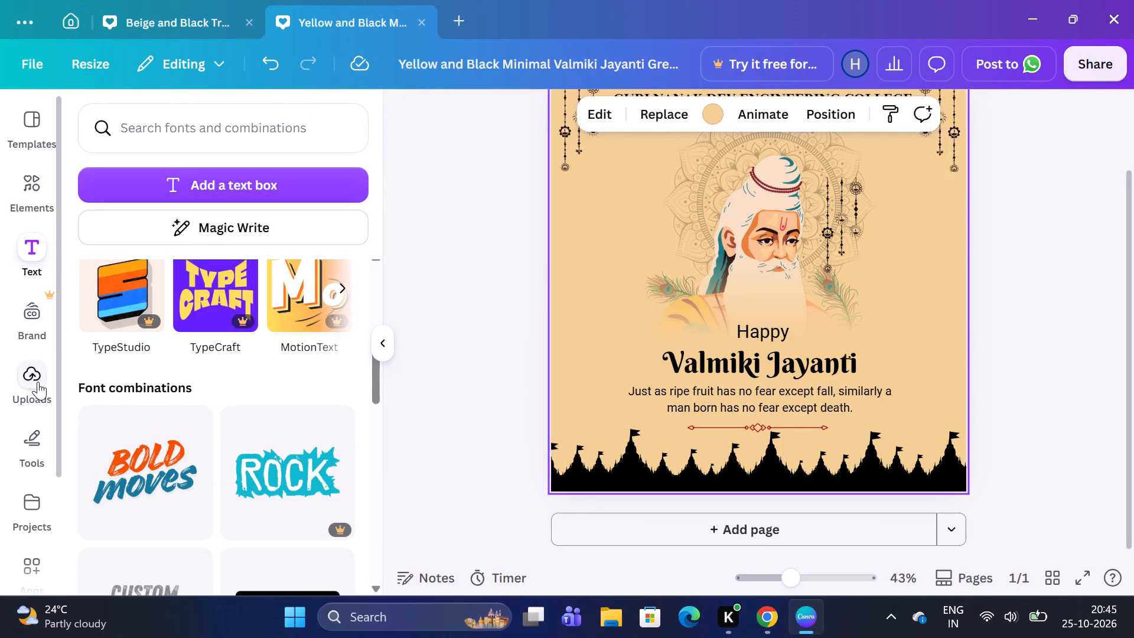
Open the template library for the Yellow and Black poster.
left_click(33, 136)
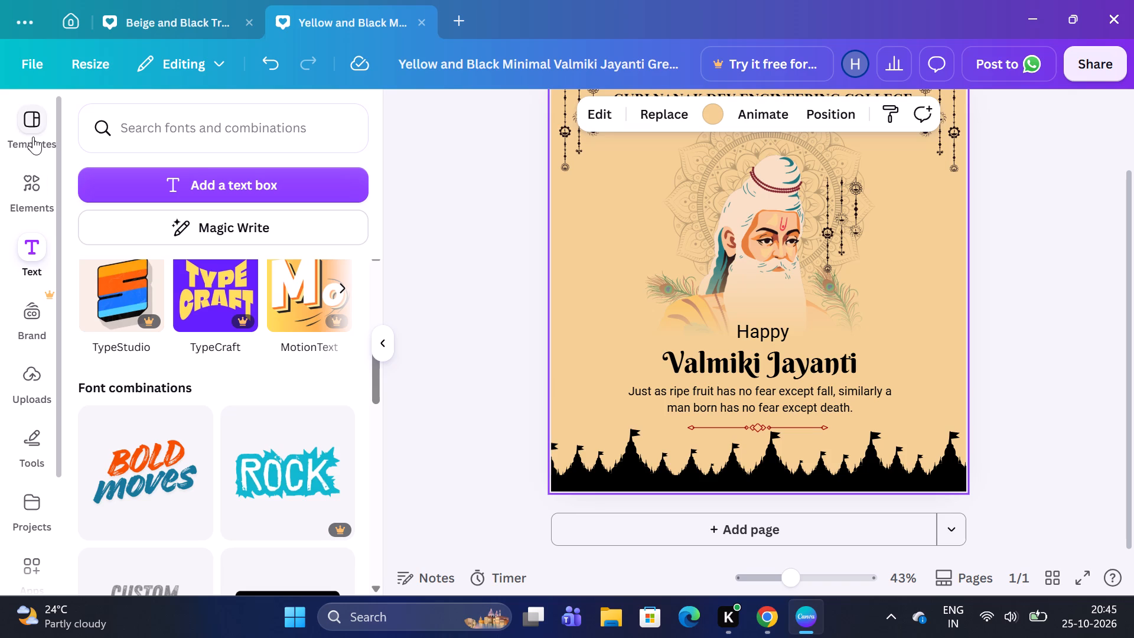
Search the design elements for "instagram logo".
left_click(25, 196)
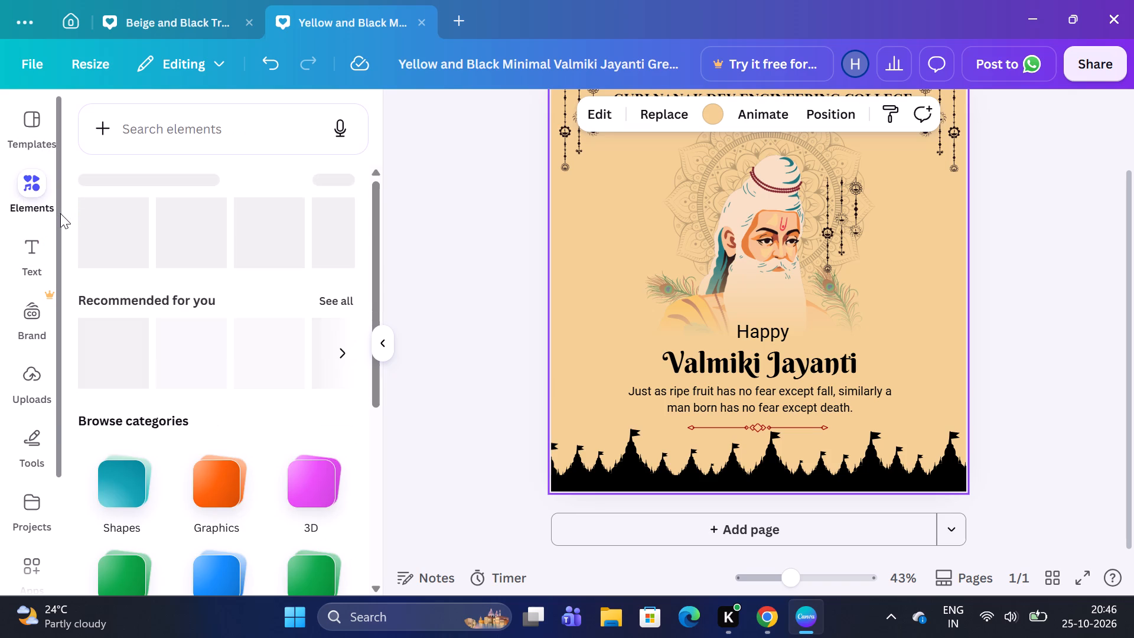
left_click(202, 140)
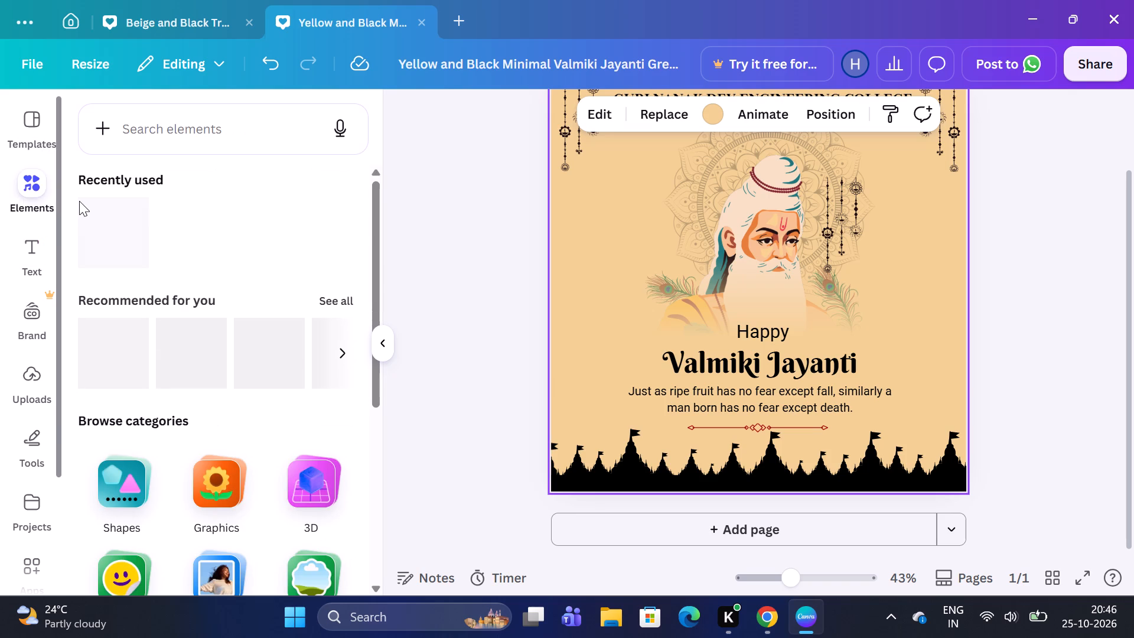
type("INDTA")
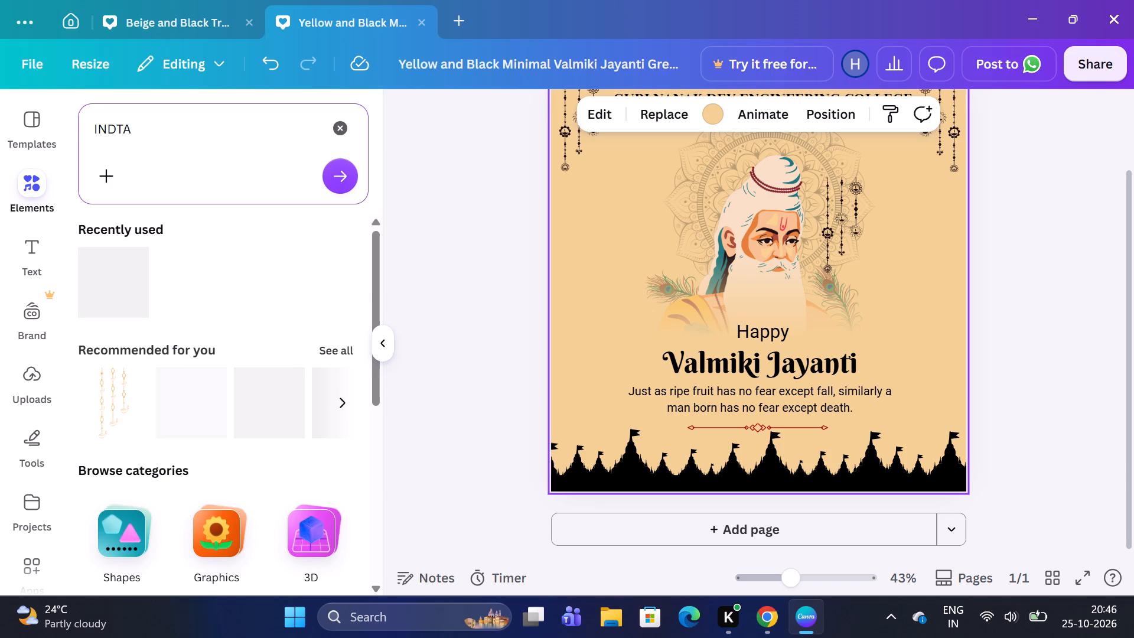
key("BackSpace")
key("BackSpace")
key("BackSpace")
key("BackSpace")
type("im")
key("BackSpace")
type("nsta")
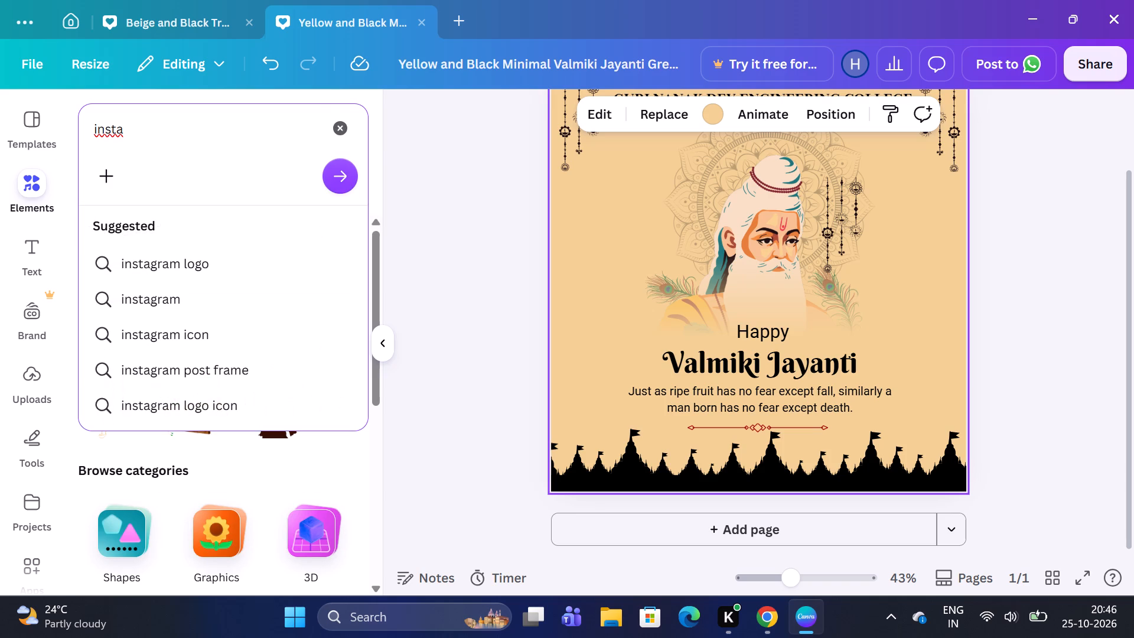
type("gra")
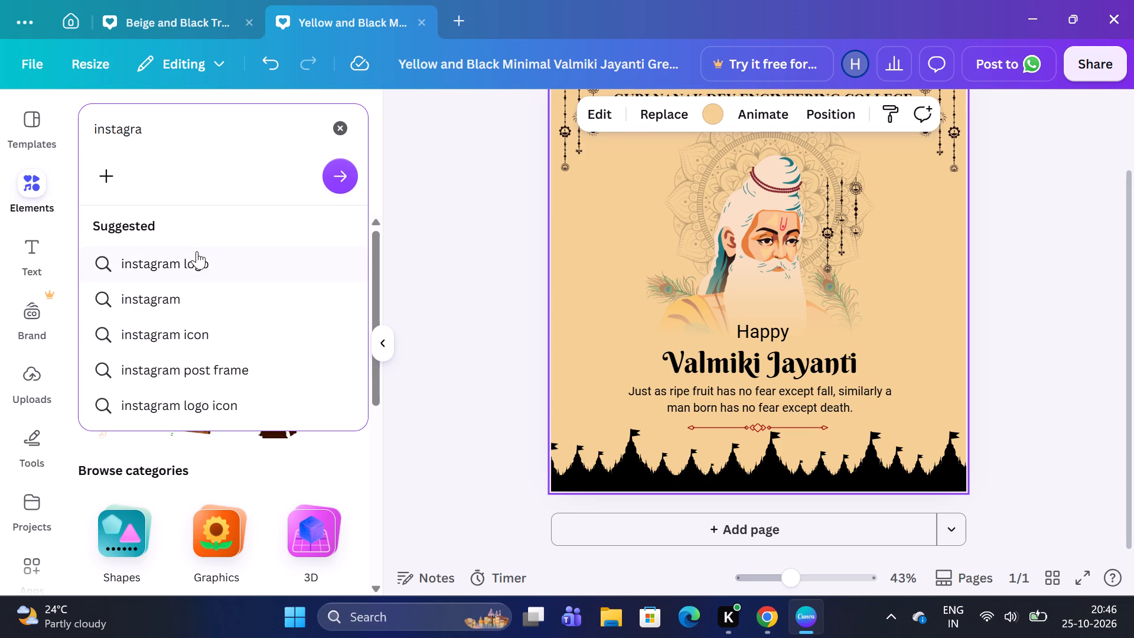
left_click(197, 251)
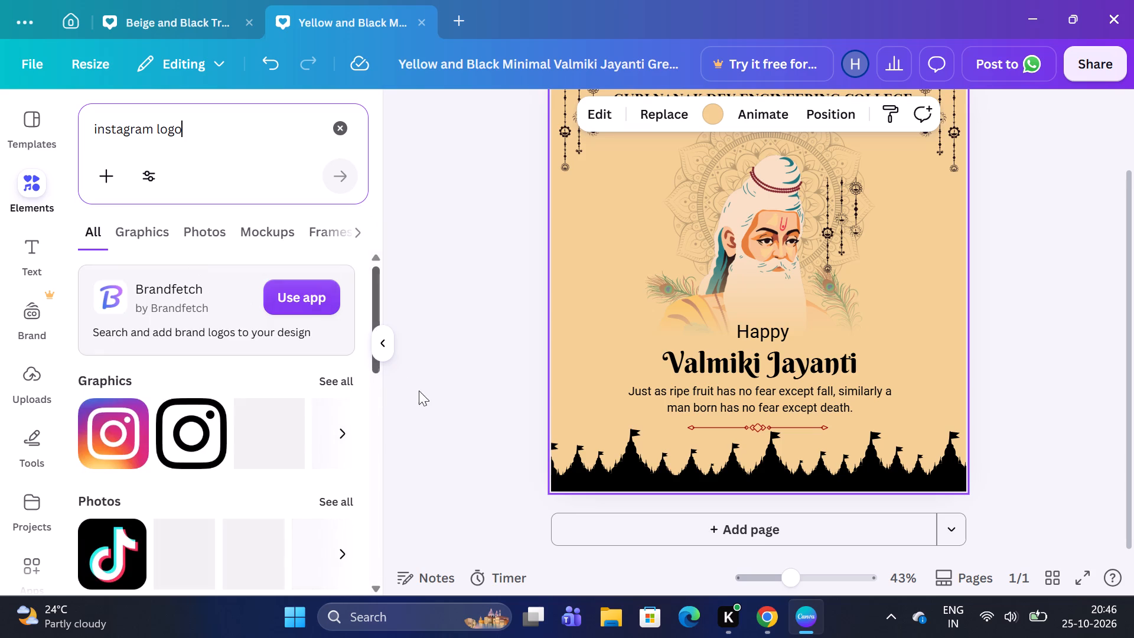
Select the temple skyline pieces along the poster's bottom edge and shift them slightly to the right.
left_click(564, 428)
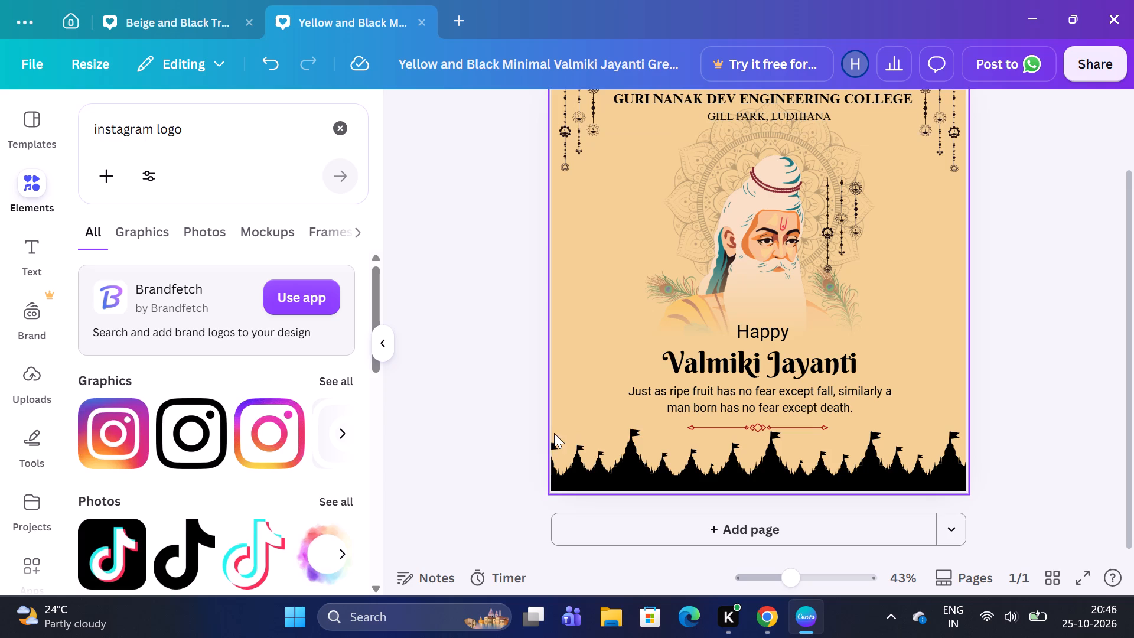
left_click_drag(553, 432, 967, 479)
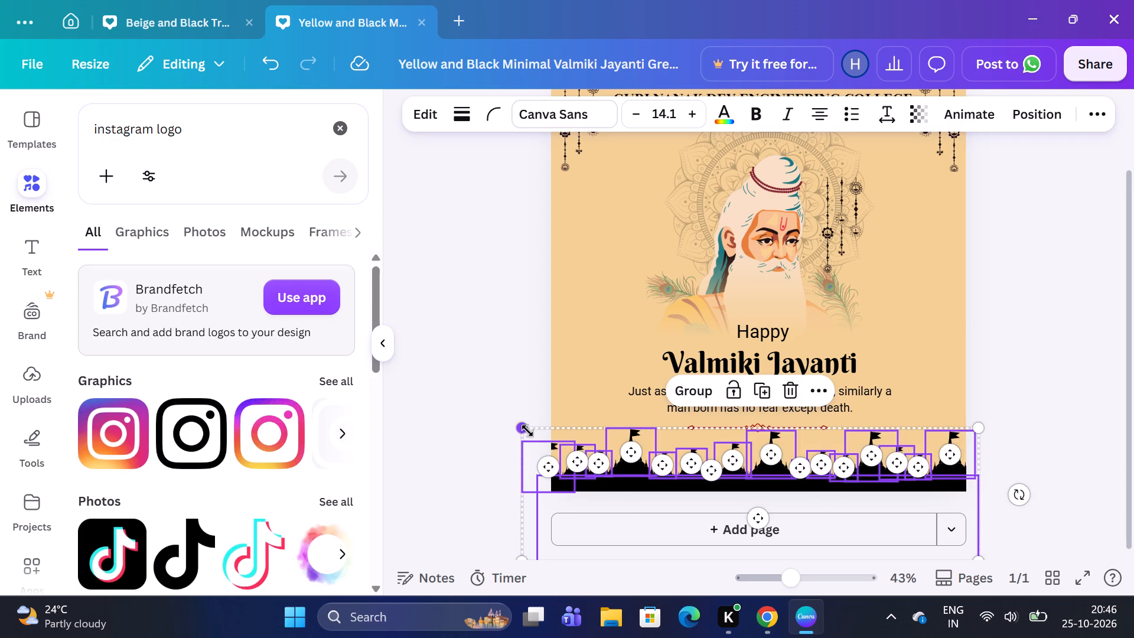
left_click(530, 431)
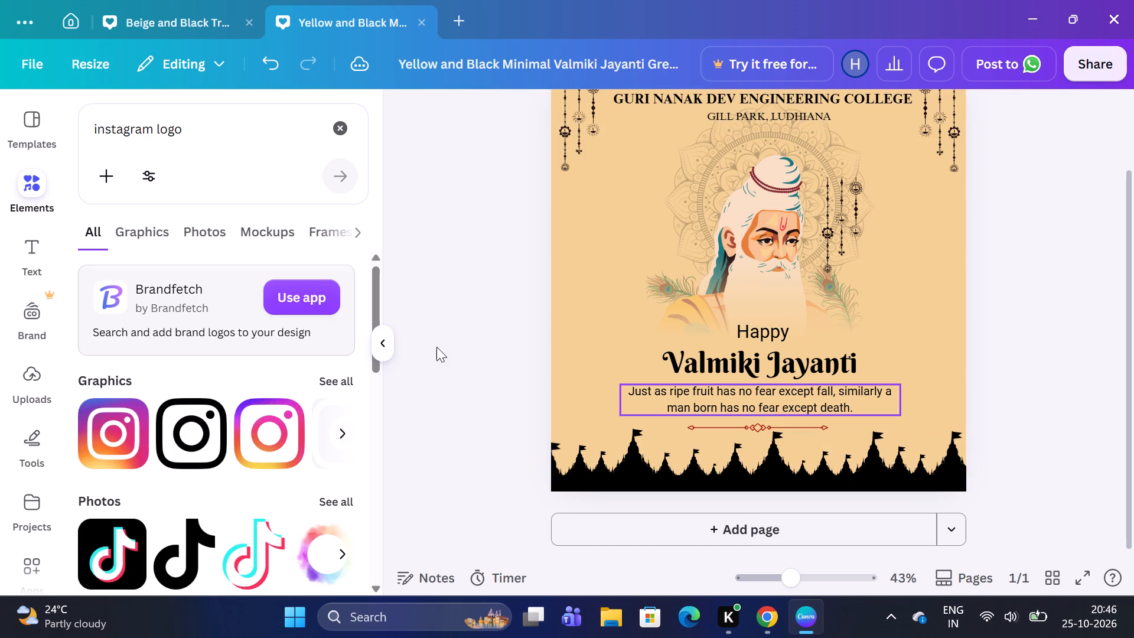
Add the white Instagram logo outline to the poster, shrink it to a small icon and move it to the skyline's lower-left area.
scroll(220, 380, "down", 1)
scroll(296, 317, "up", 1)
left_click(337, 325)
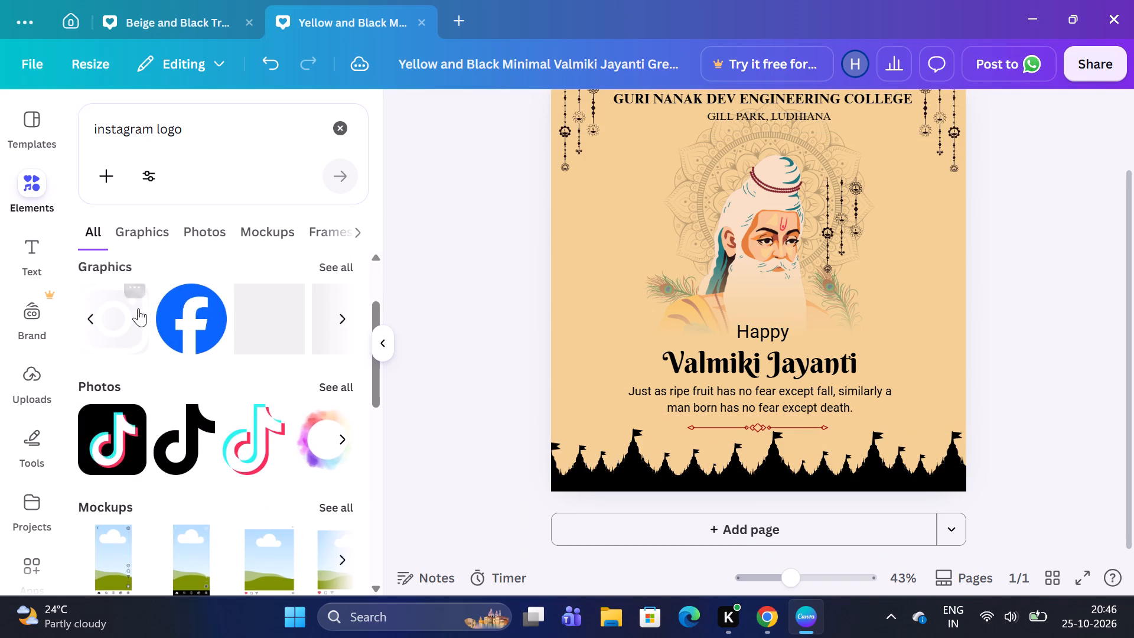
left_click(131, 315)
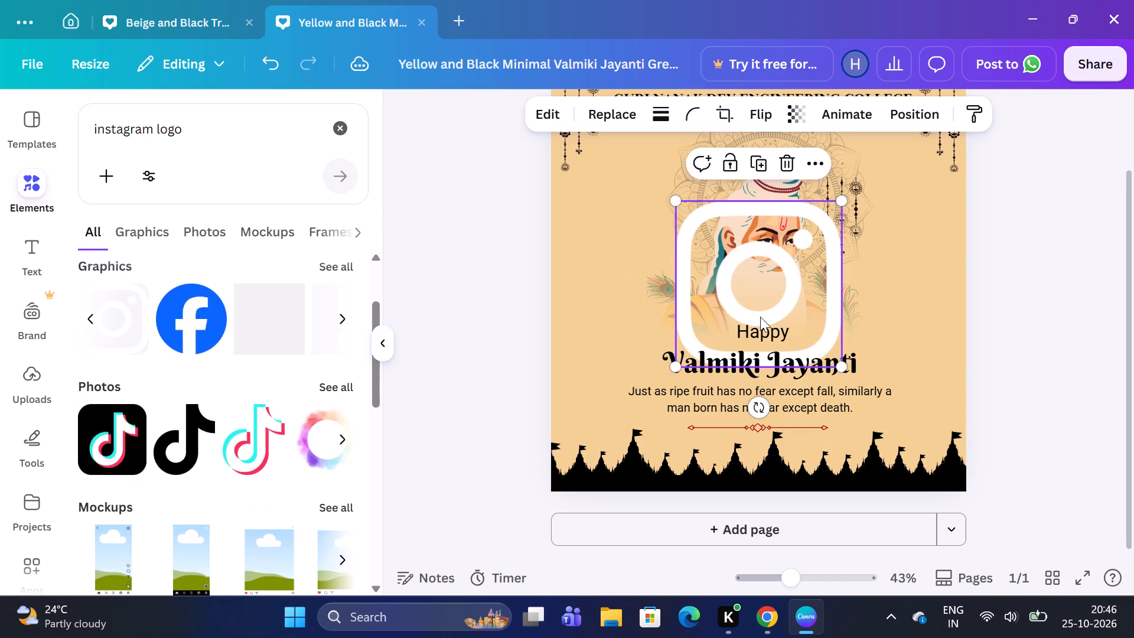
left_click_drag(842, 366, 703, 260)
left_click_drag(699, 232, 610, 428)
scroll(610, 428, "left", 1)
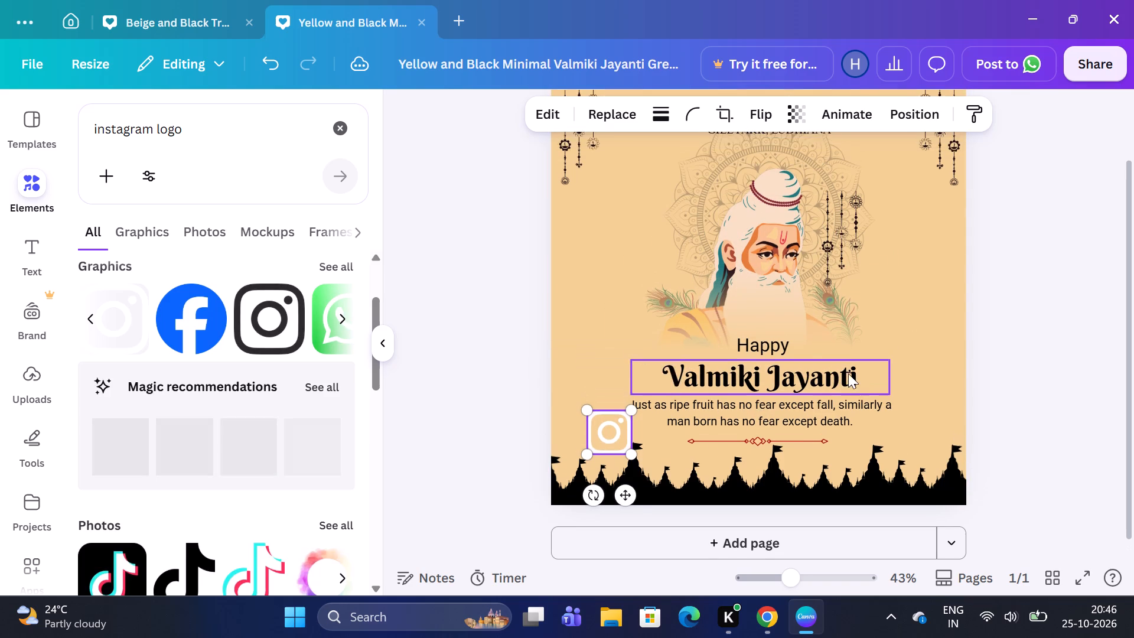
scroll(846, 375, "down", 1)
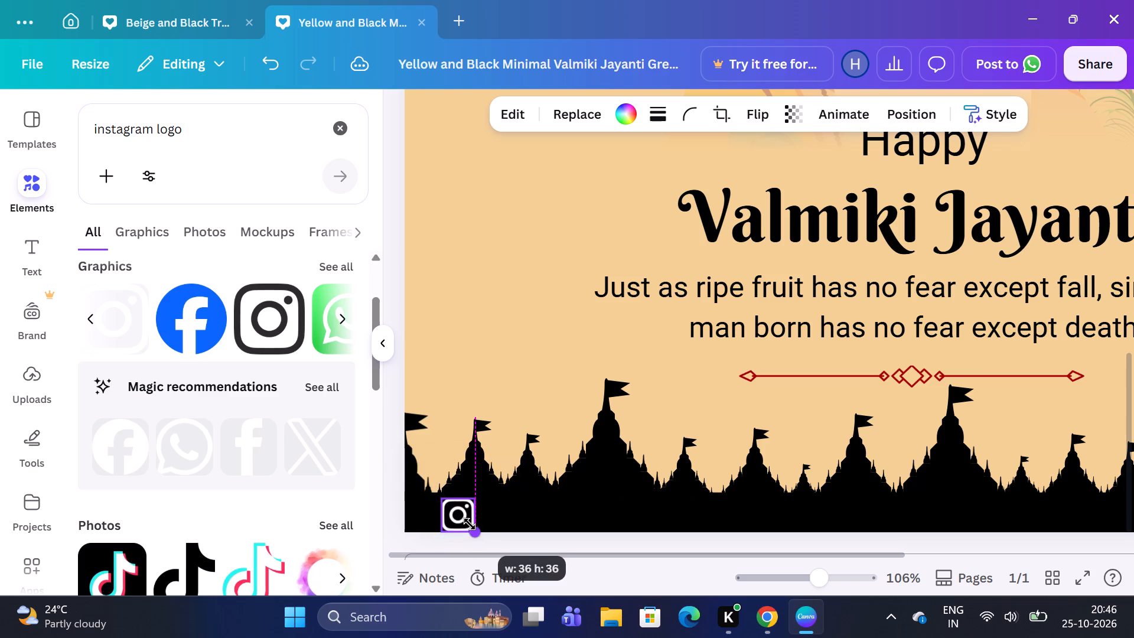
Shrink the Instagram icon slightly and position it in the poster's lower-left corner, within the black base of the skyline.
left_click_drag(470, 524, 465, 523)
left_click_drag(454, 513, 447, 517)
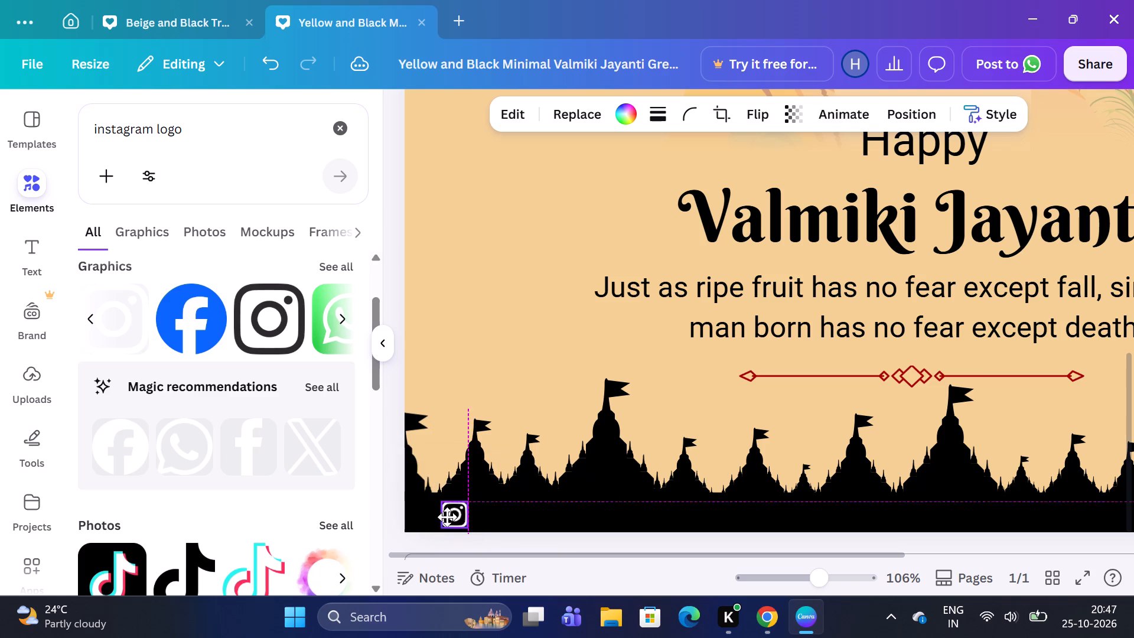
left_click_drag(447, 517, 431, 517)
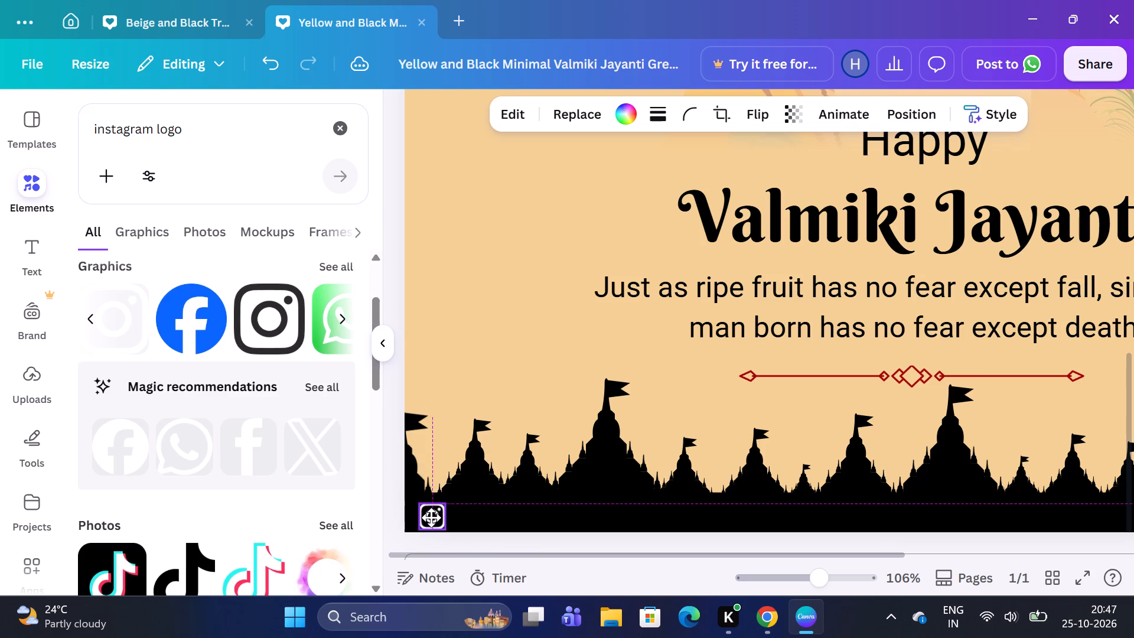
left_click_drag(431, 517, 431, 519)
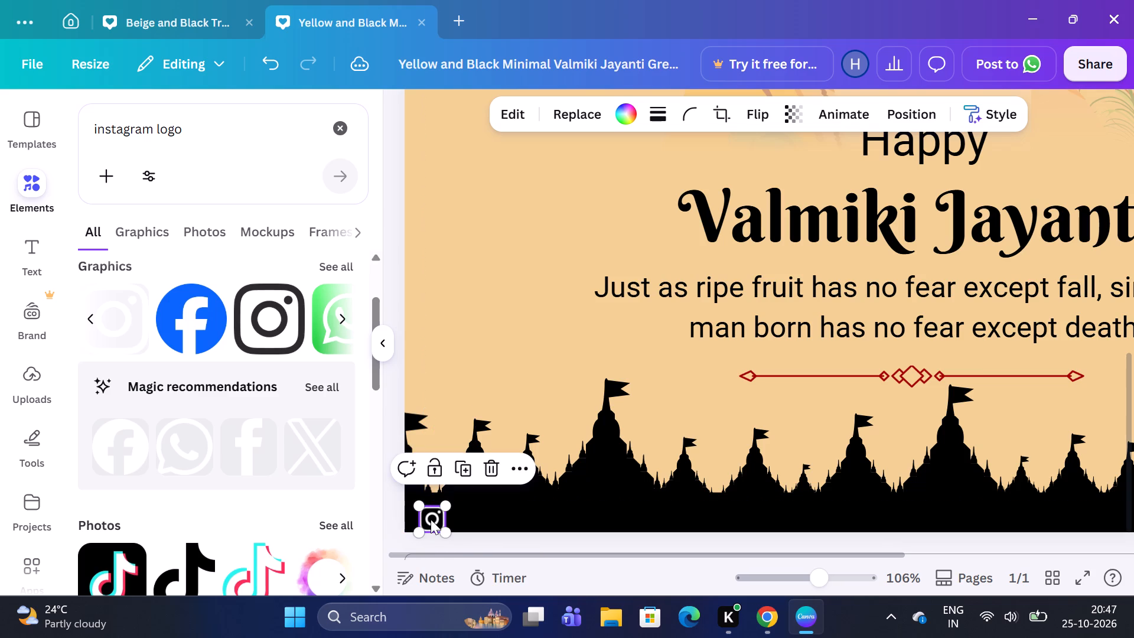
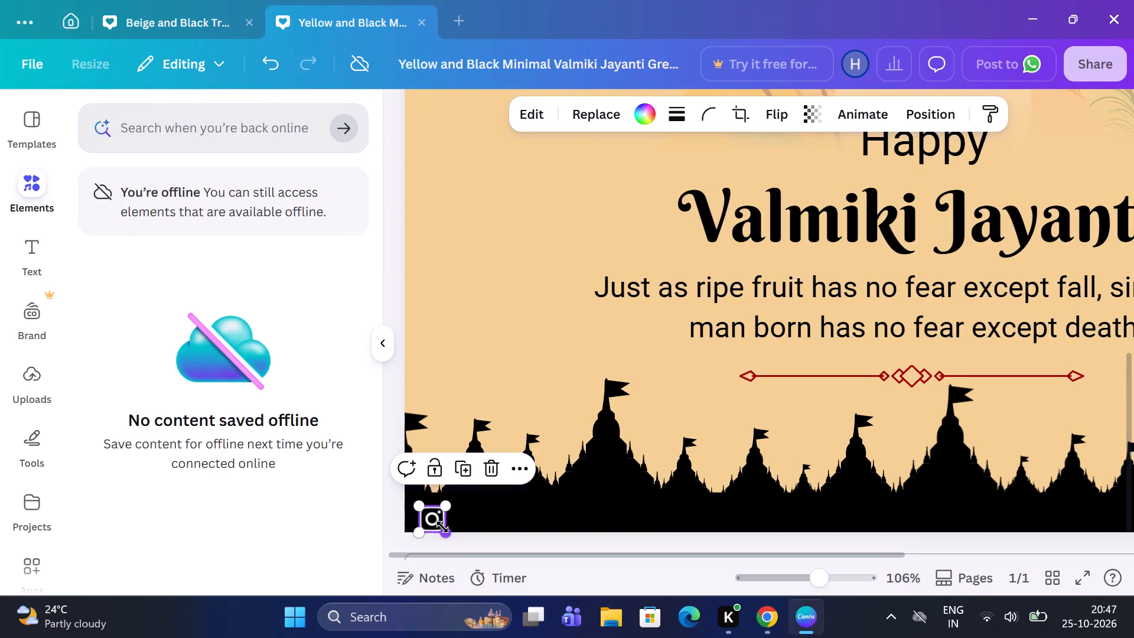
Shrink the Instagram icon slightly and set it close to the poster's bottom-left corner, within the black base of the skyline.
left_click_drag(445, 529, 435, 528)
left_click_drag(430, 515, 423, 522)
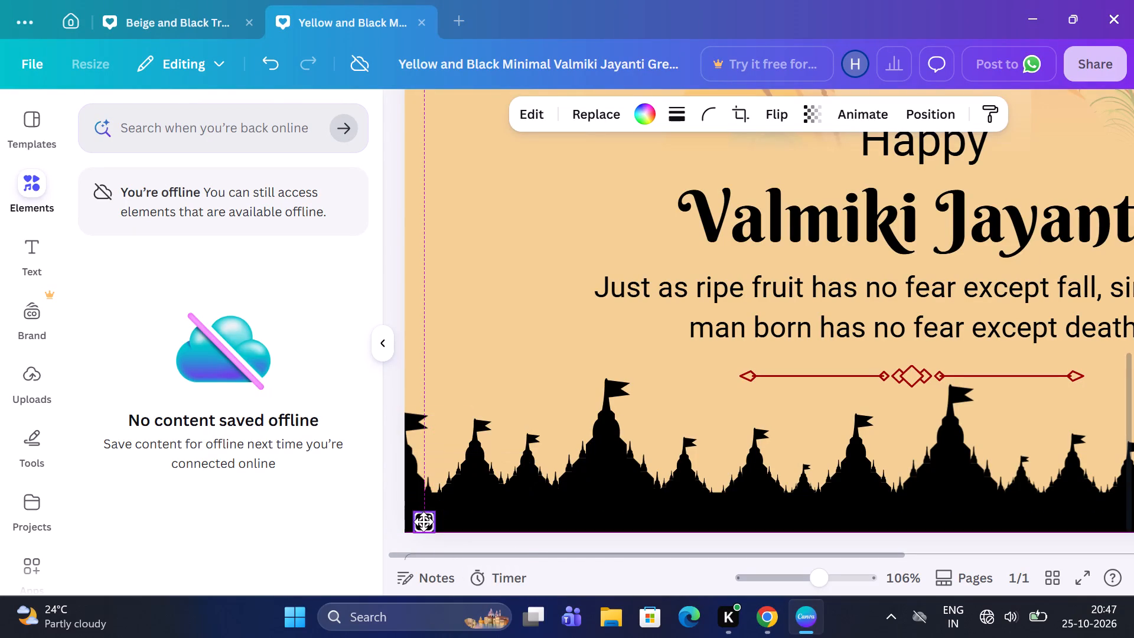
left_click_drag(423, 522, 424, 516)
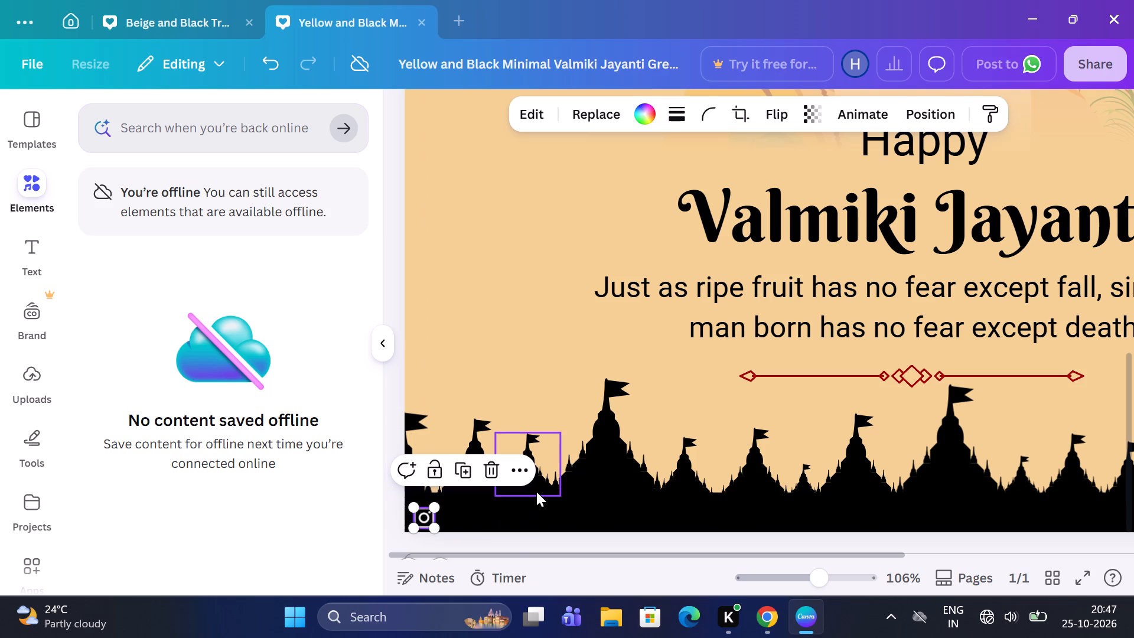
left_click(536, 491)
Bring up the text tools for the poster and reconnect the computer to the S21 Wi-Fi network.
left_click(6, 243)
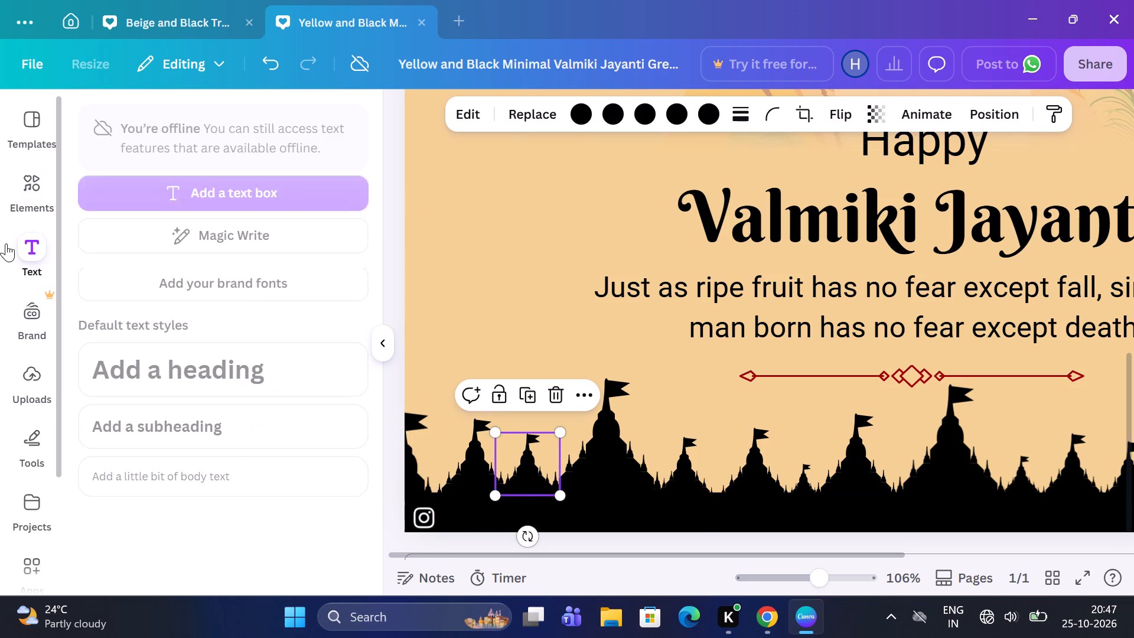
left_click(989, 603)
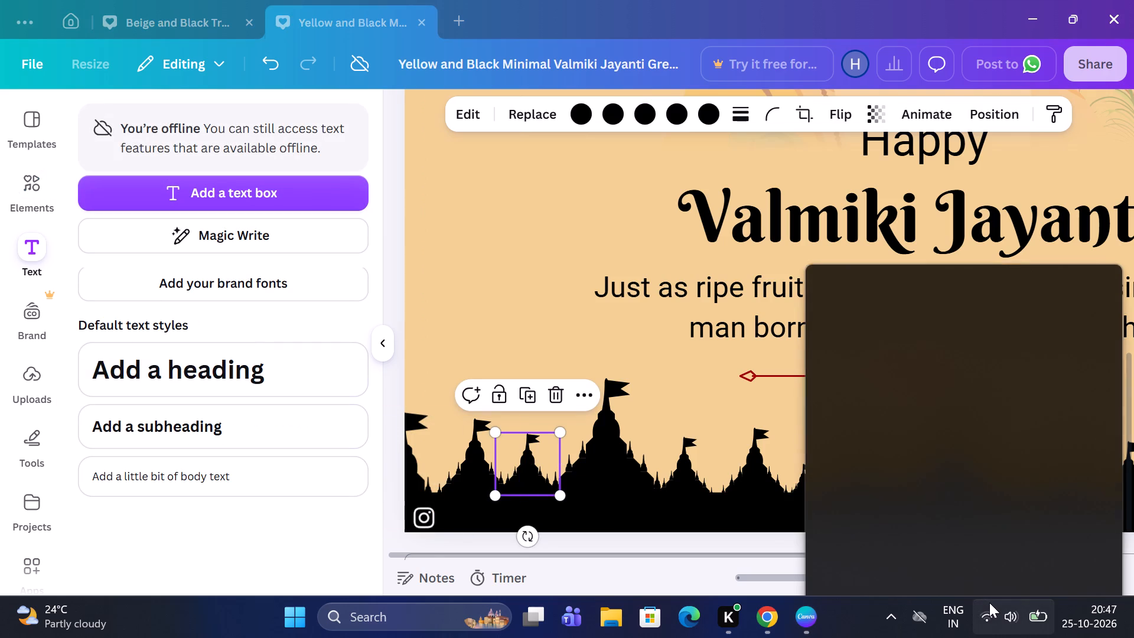
left_click(887, 294)
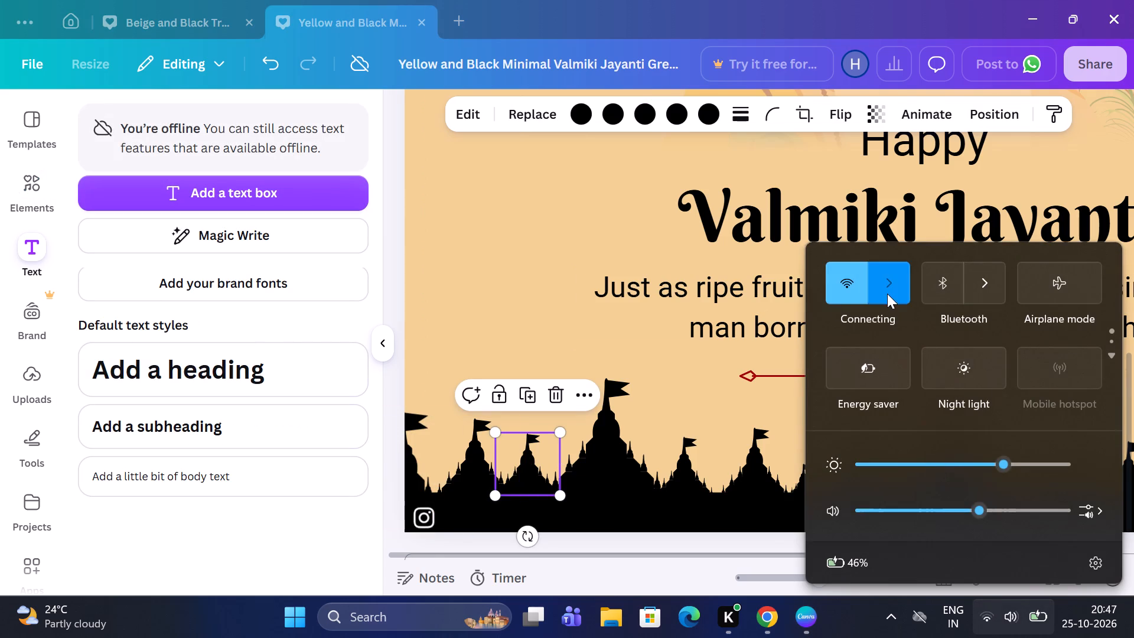
left_click(882, 305)
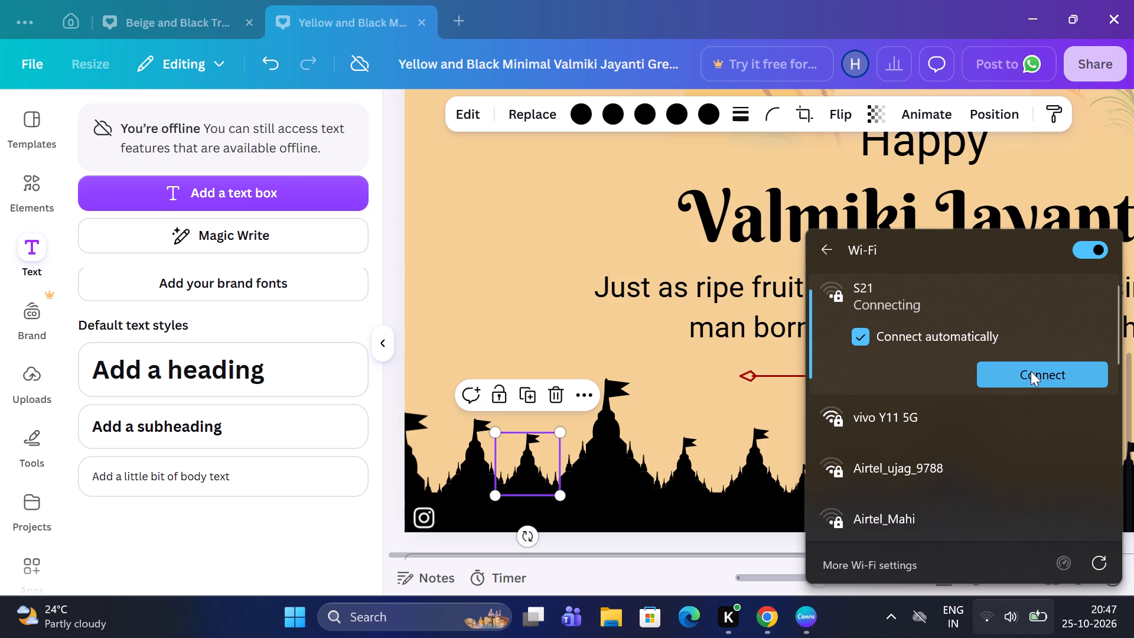
left_click(1035, 371)
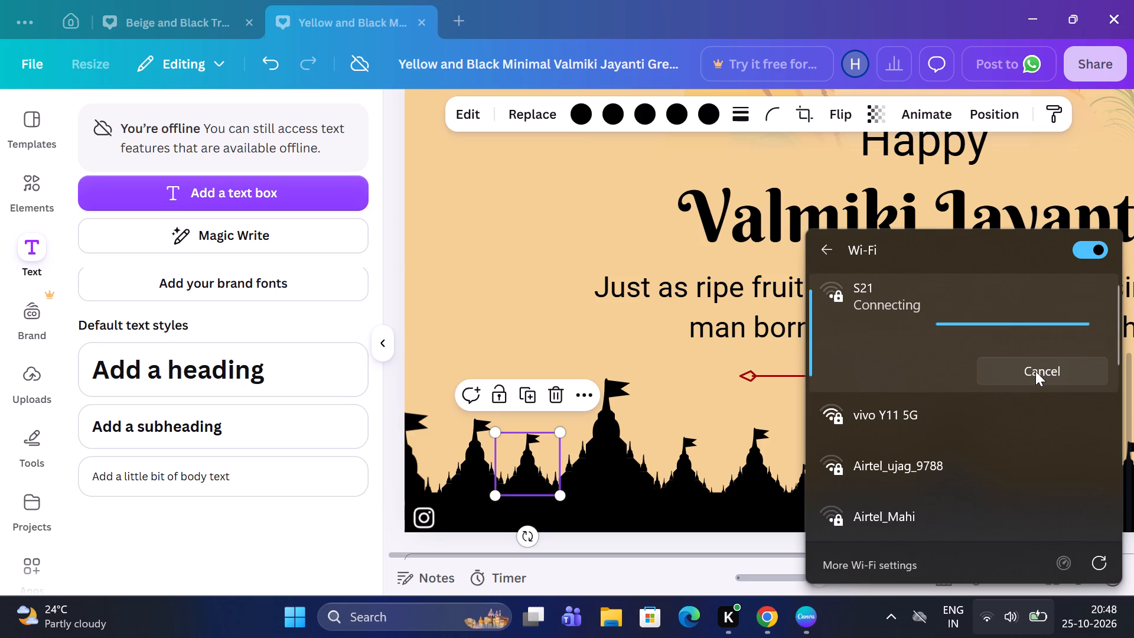
Add a text box to the poster reading "ccgndec".
left_click(238, 206)
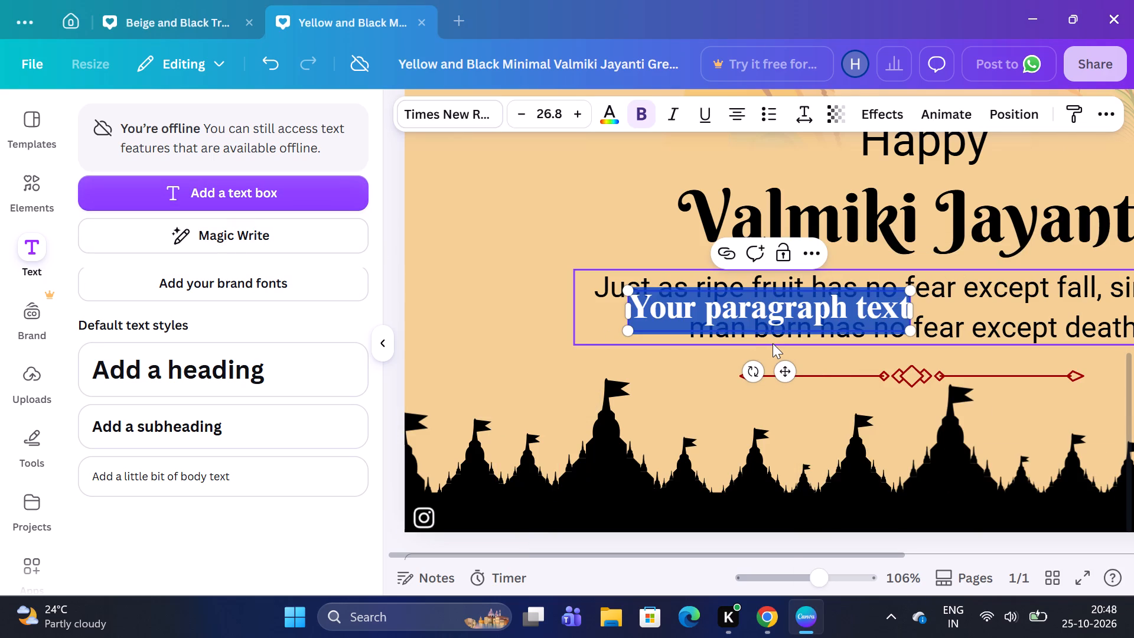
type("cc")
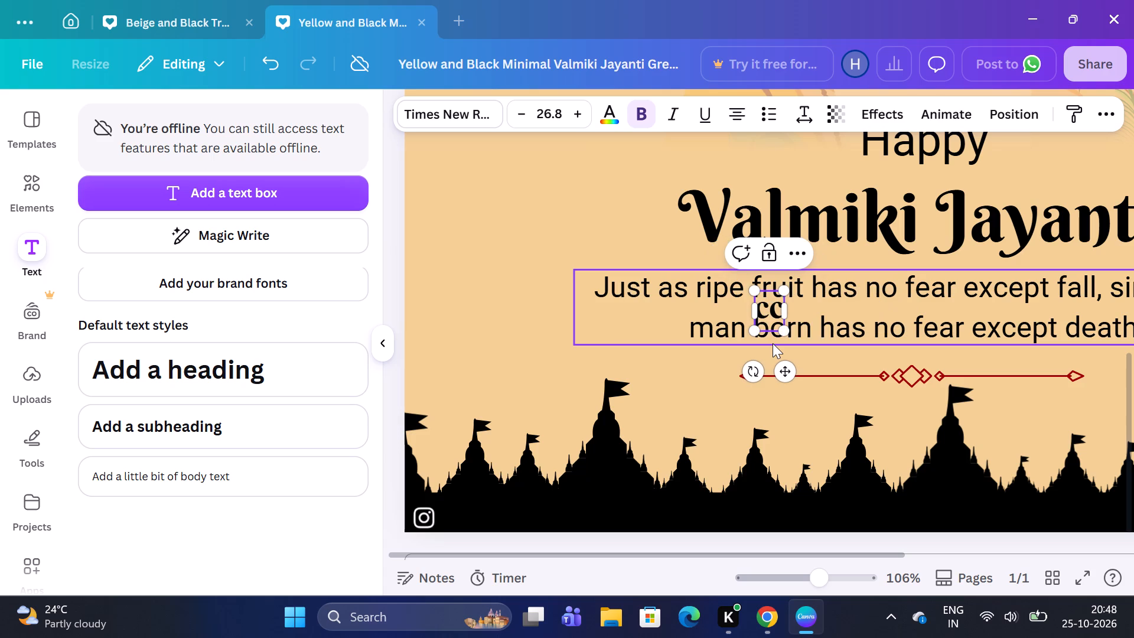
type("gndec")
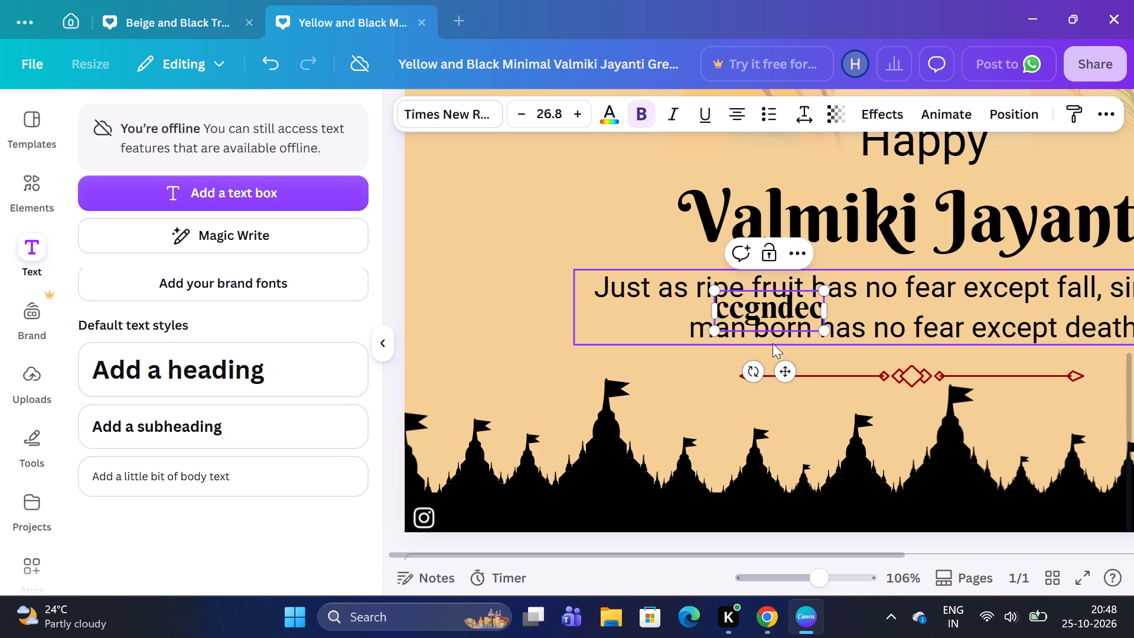
Select the whole "ccgndec" text inside its text box.
left_click_drag(819, 311, 758, 312)
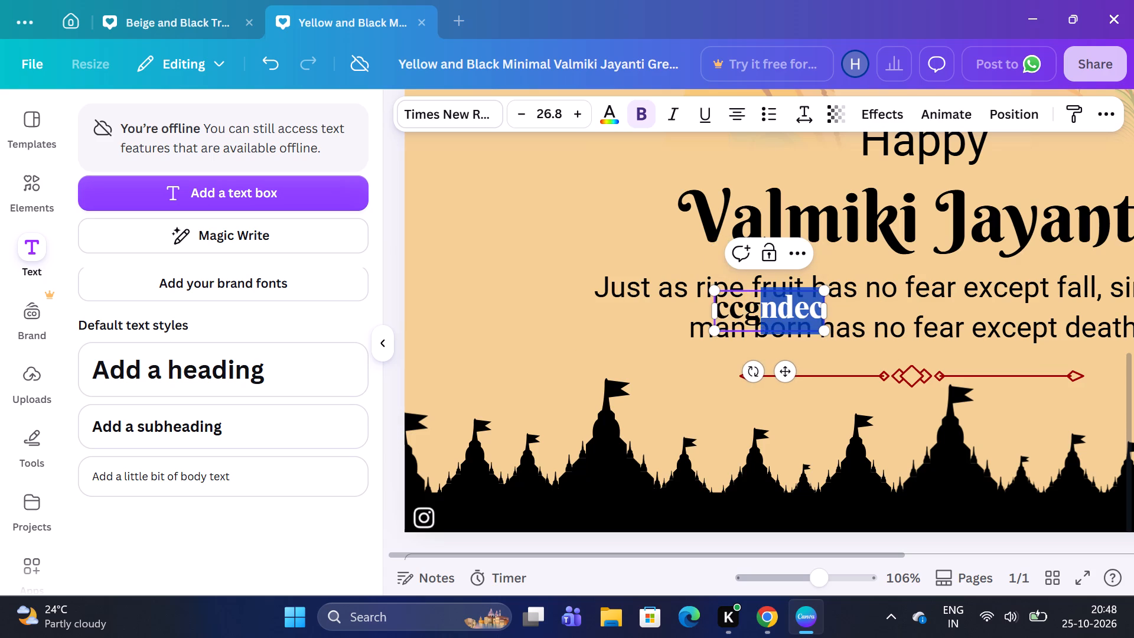
left_click_drag(758, 312, 721, 310)
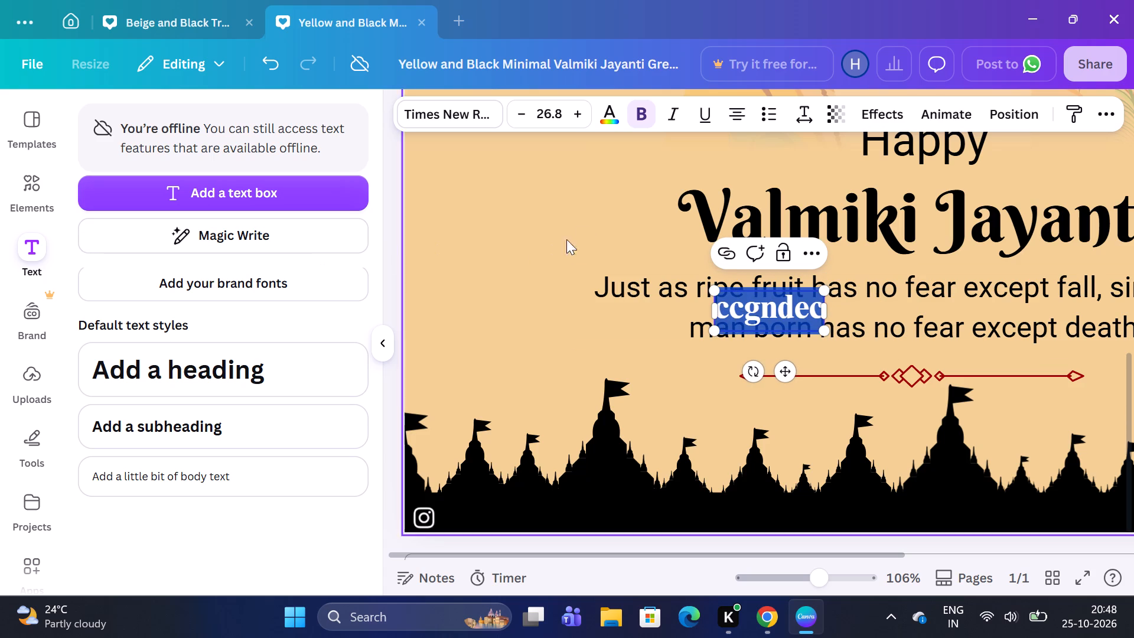
Set the text colour of the ccgndec handle to white.
left_click(603, 118)
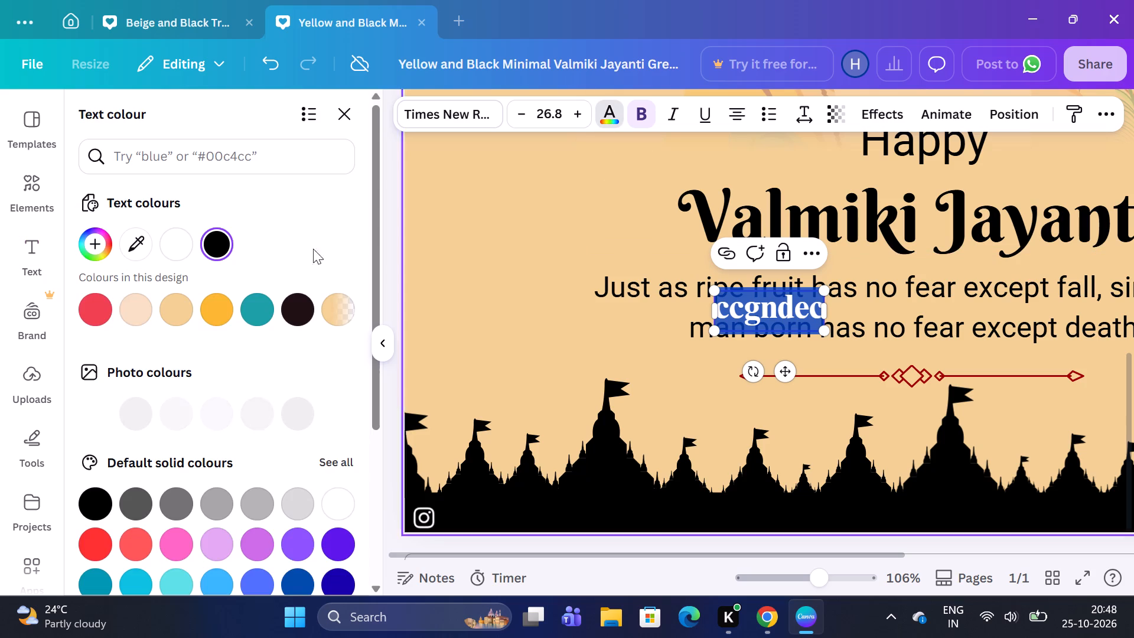
left_click(93, 411)
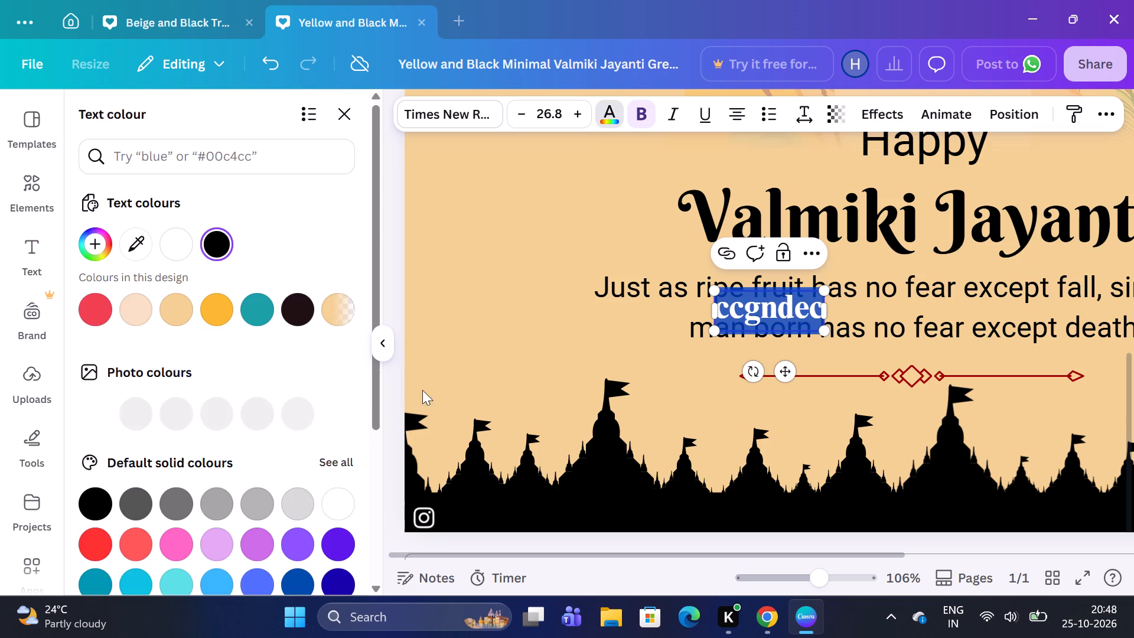
left_click(87, 415)
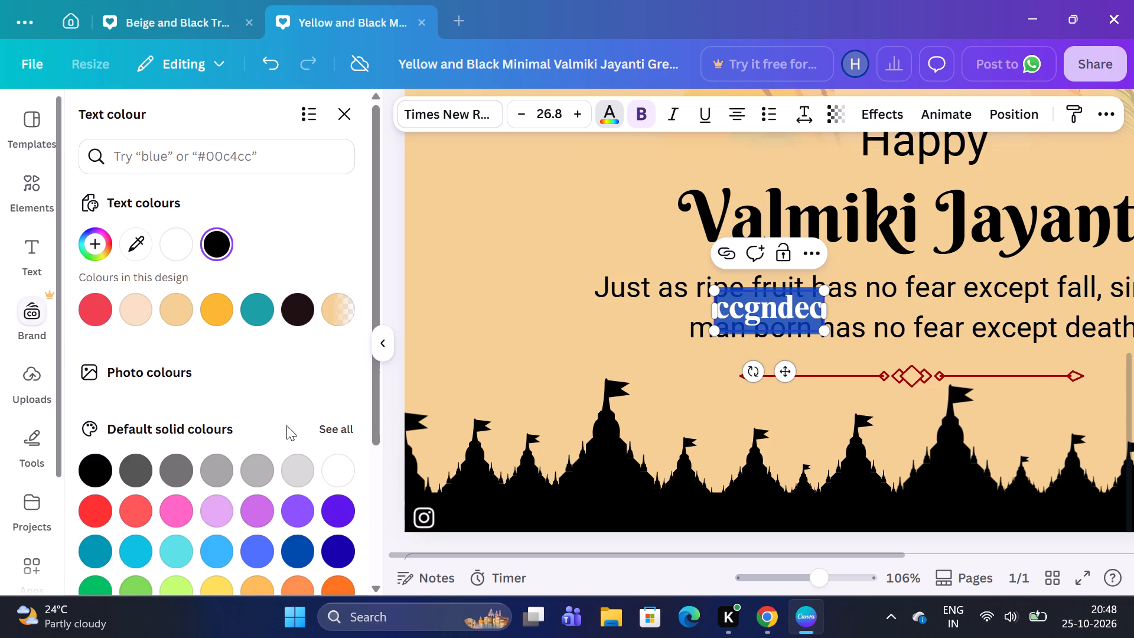
Set the text colour of the ccgndec handle to white.
scroll(193, 364, "up", 1)
left_click(177, 247)
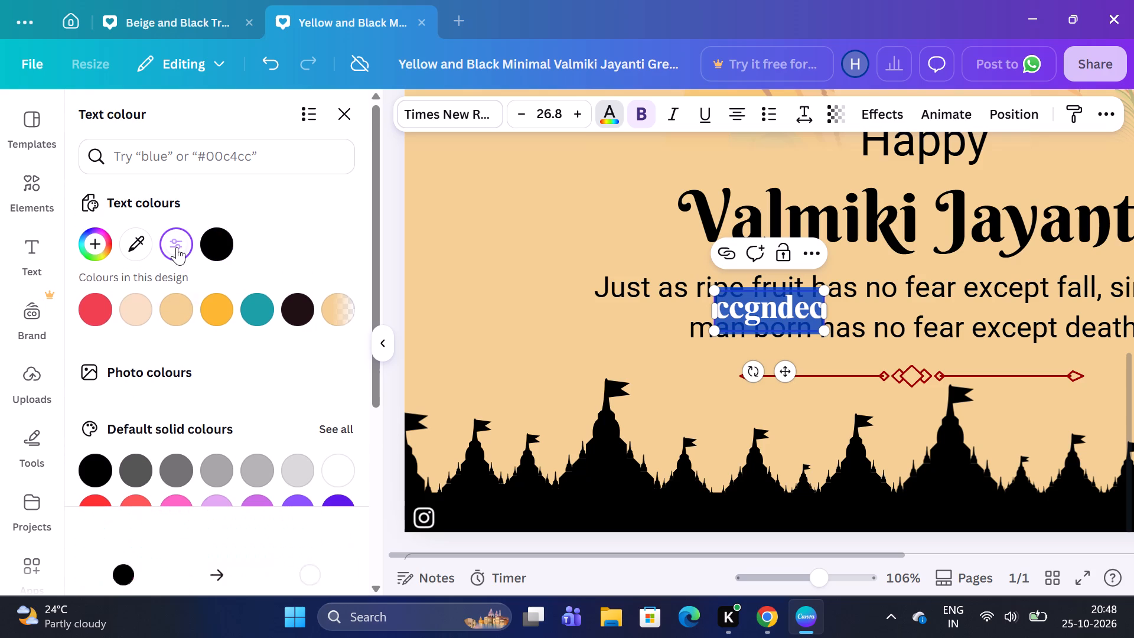
double_click(757, 317)
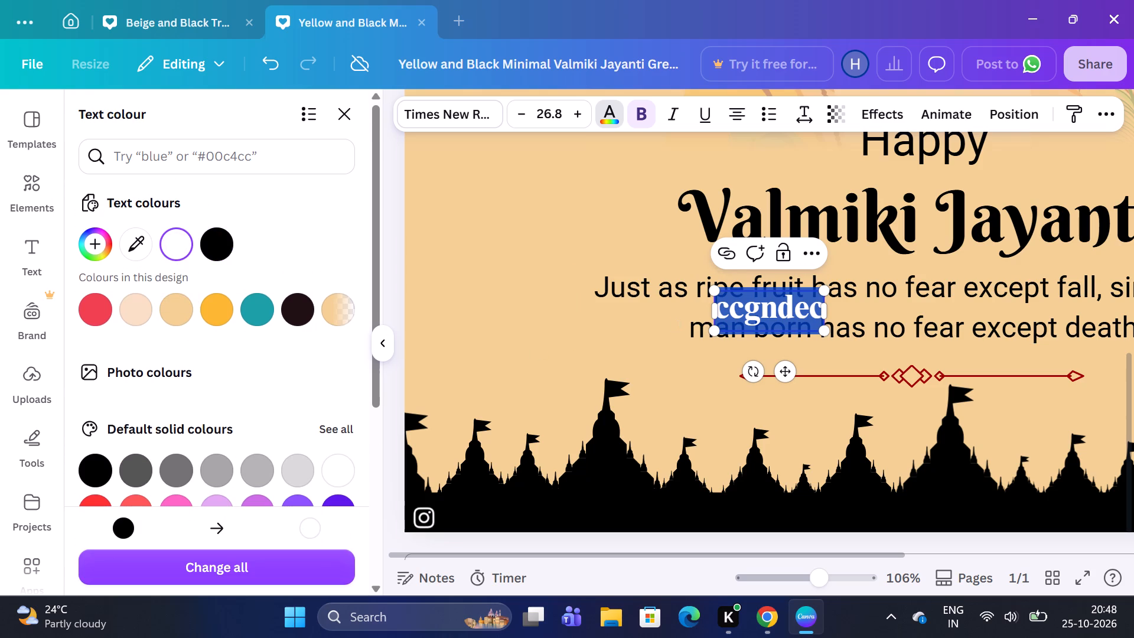
left_click(896, 317)
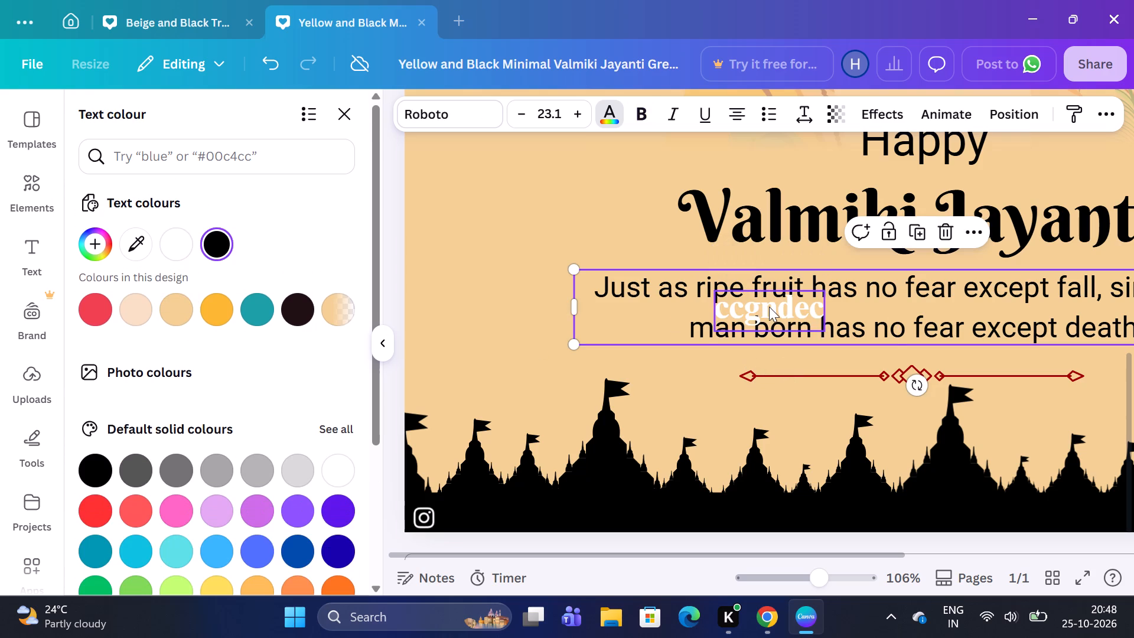
Move the ccgndec handle into the black band beside the Instagram icon and scale it down to font size 13.4.
left_click_drag(769, 307, 490, 517)
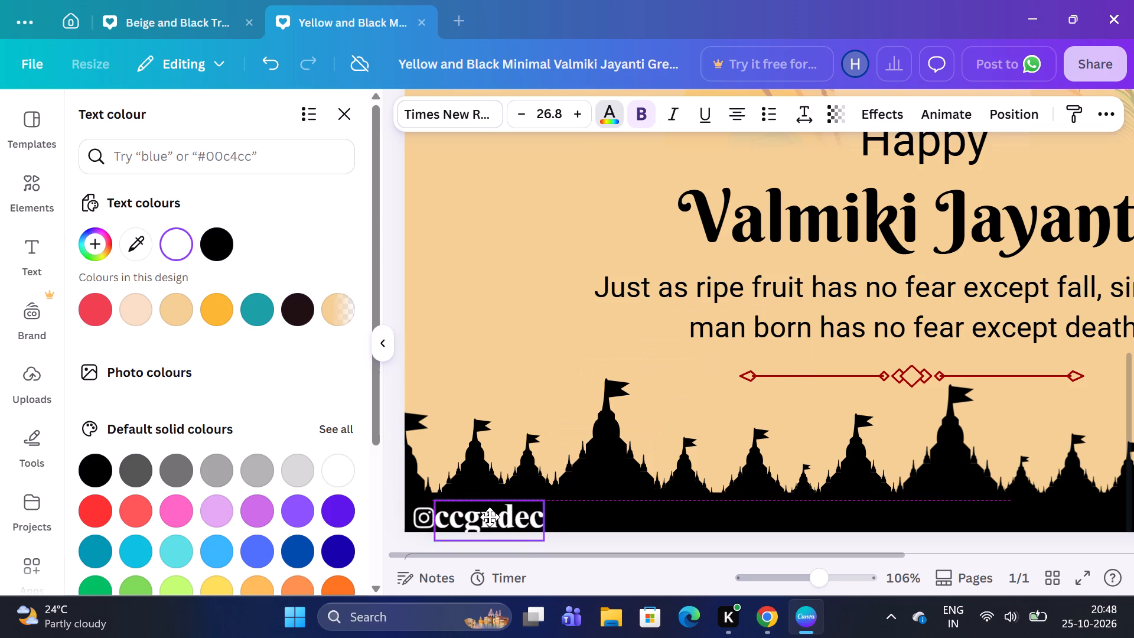
left_click_drag(490, 517, 493, 513)
left_click_drag(551, 539, 511, 522)
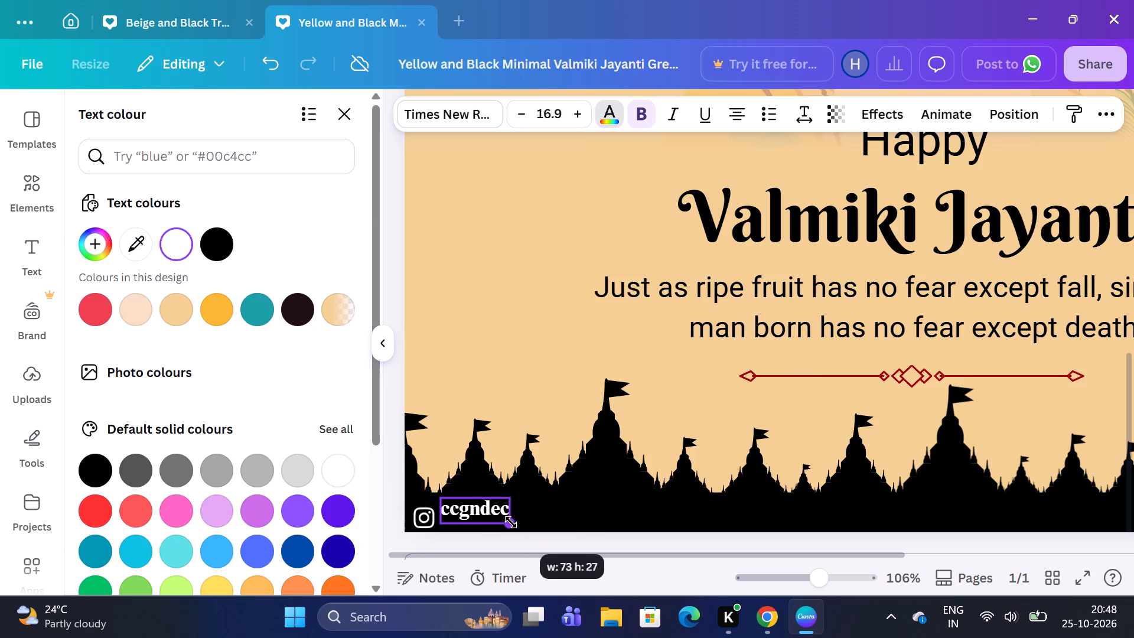
left_click_drag(511, 522, 496, 520)
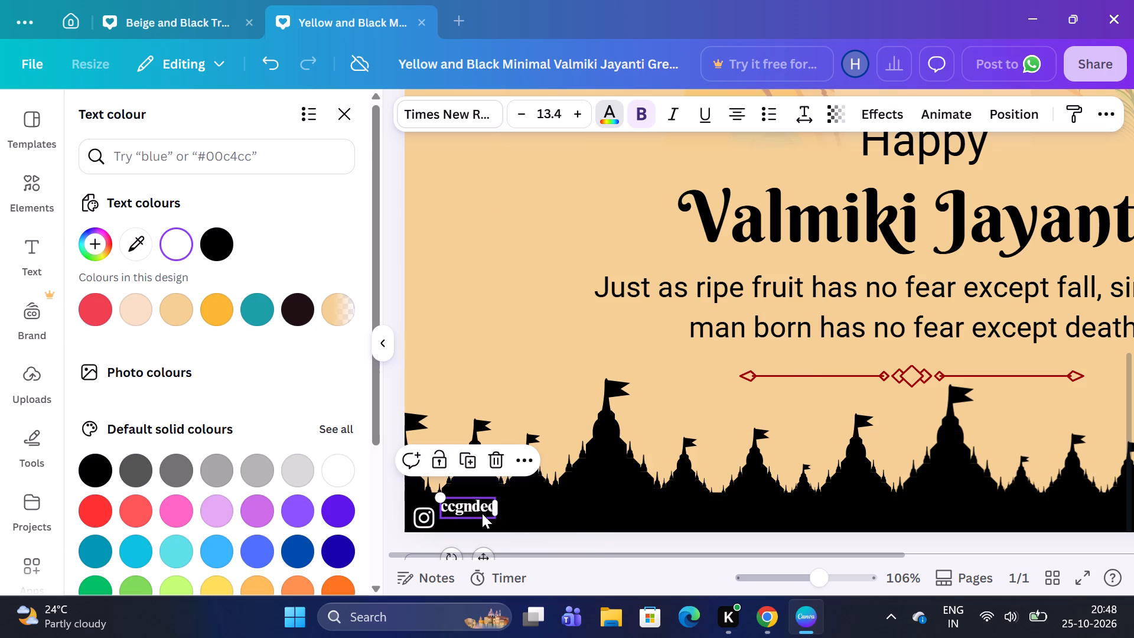
left_click_drag(474, 504, 472, 513)
left_click(605, 504)
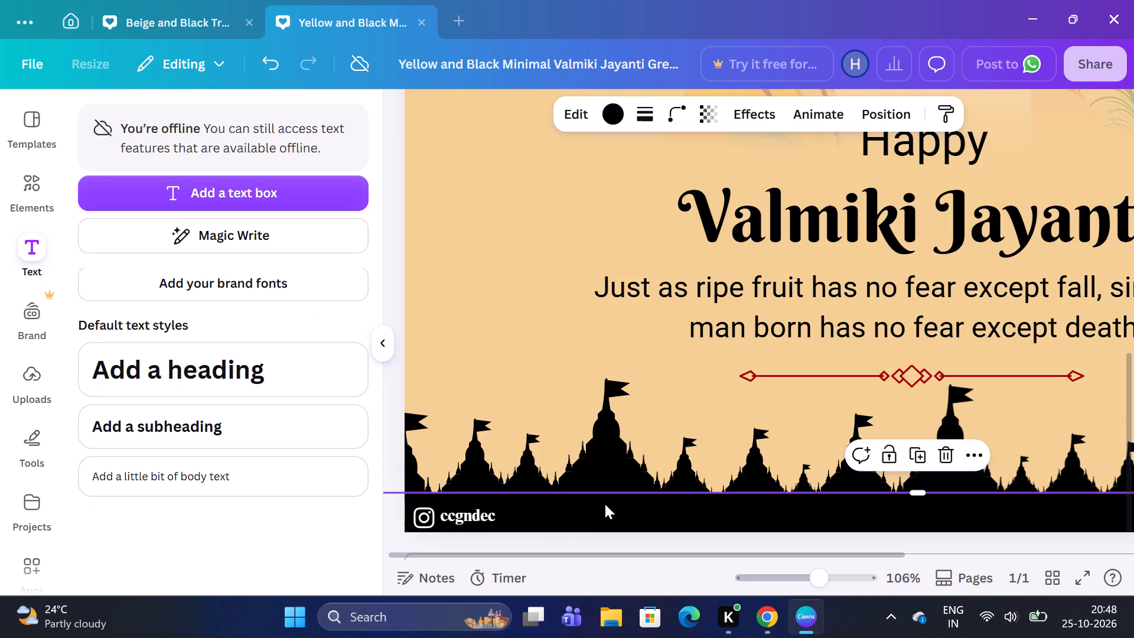
Resume editing the poster and fine-tune the ccgndec handle's position, leaving a small gap after the Instagram icon.
left_click(455, 520)
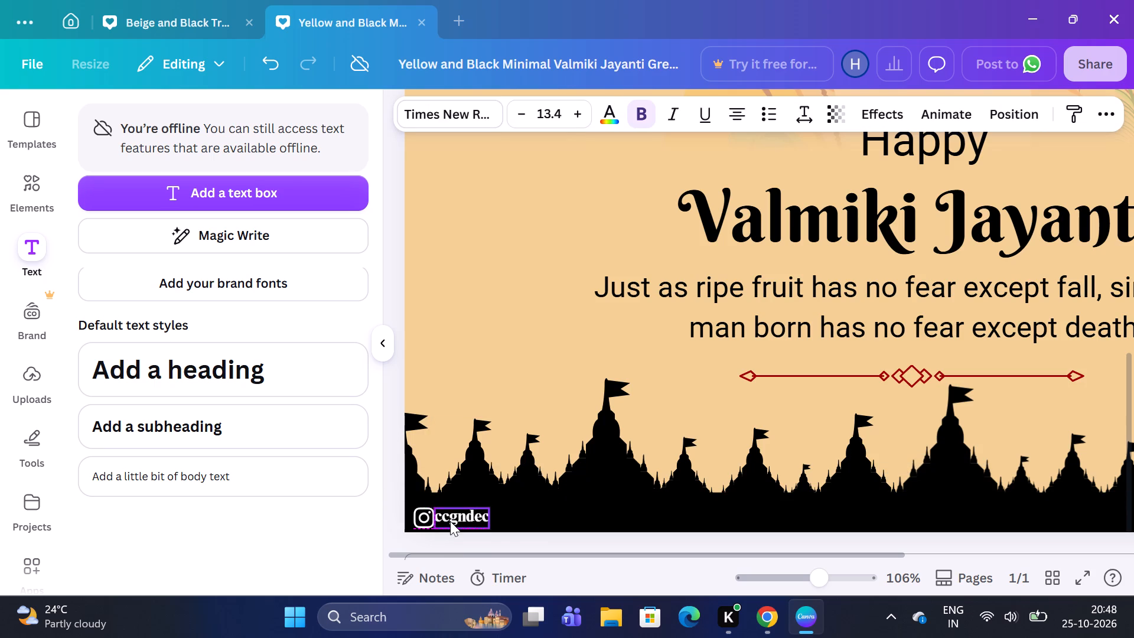
left_click(587, 405)
left_click(456, 523)
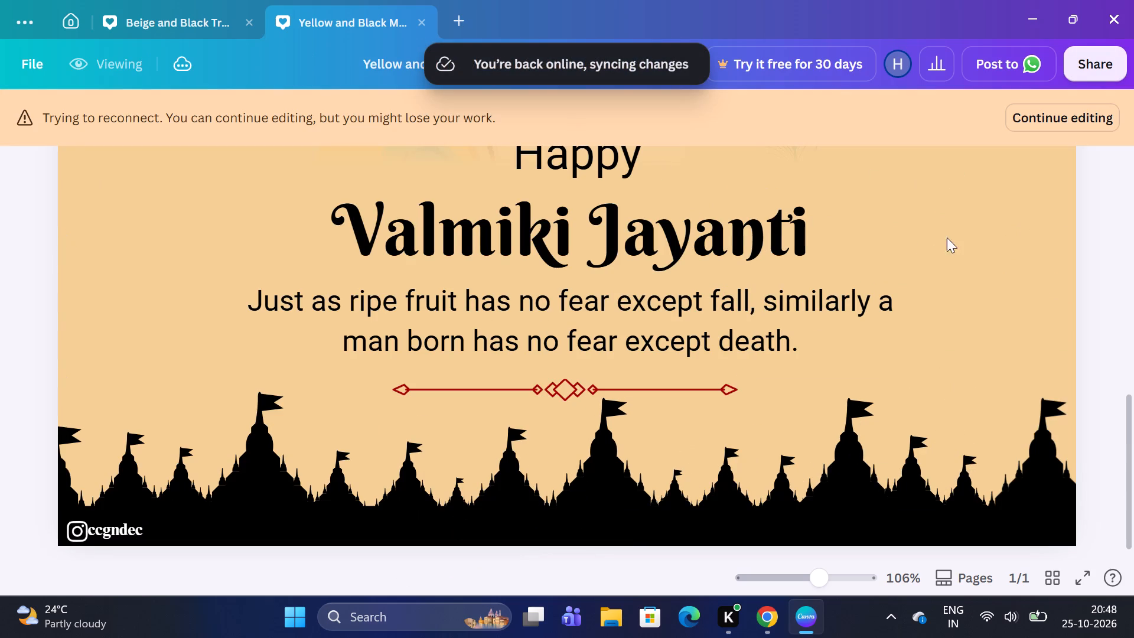
left_click(1055, 115)
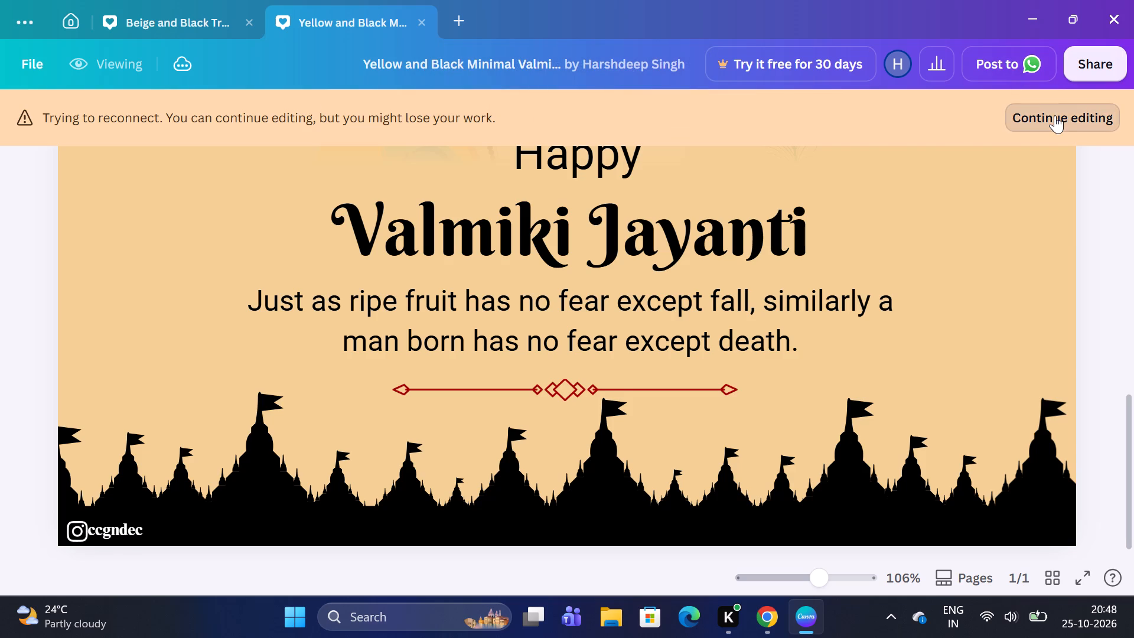
scroll(646, 427, "down", 2)
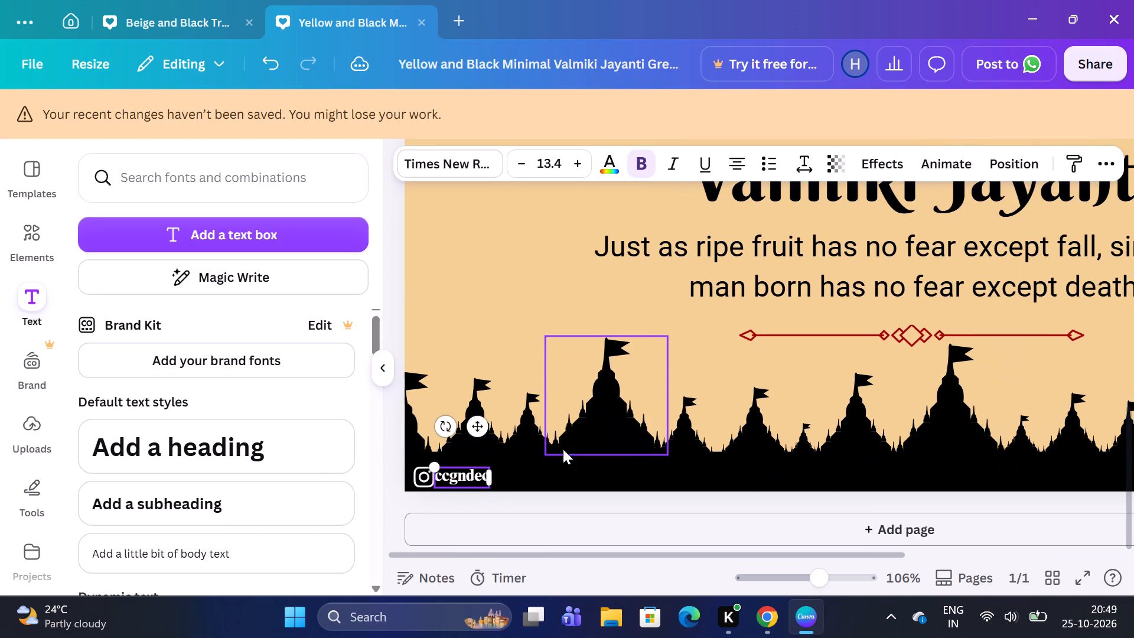
left_click_drag(465, 477, 471, 477)
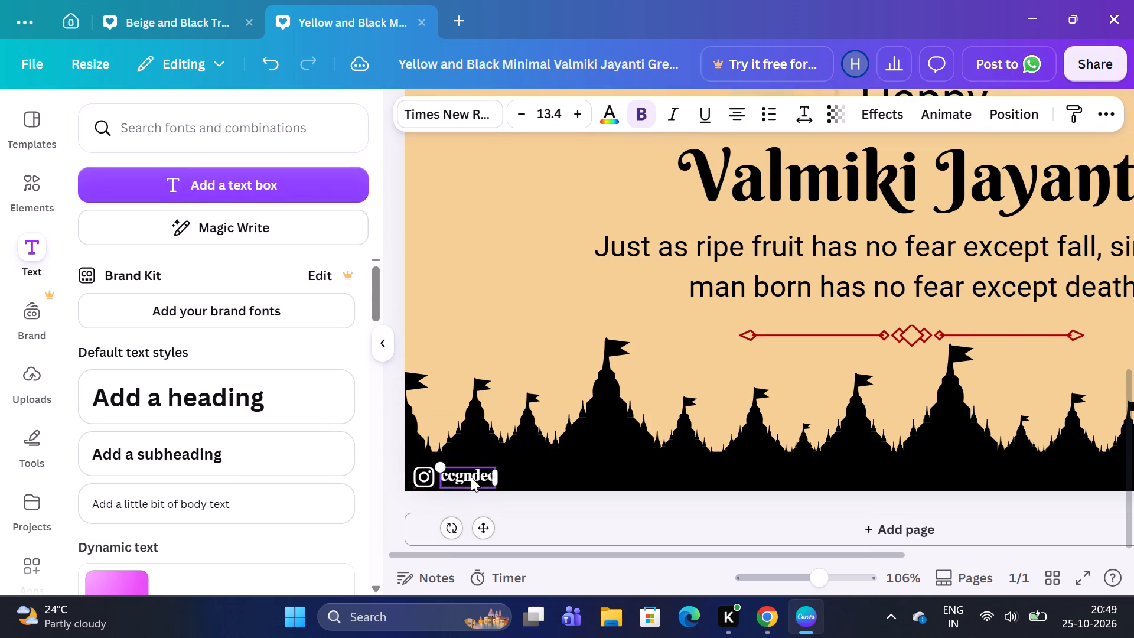
left_click(682, 328)
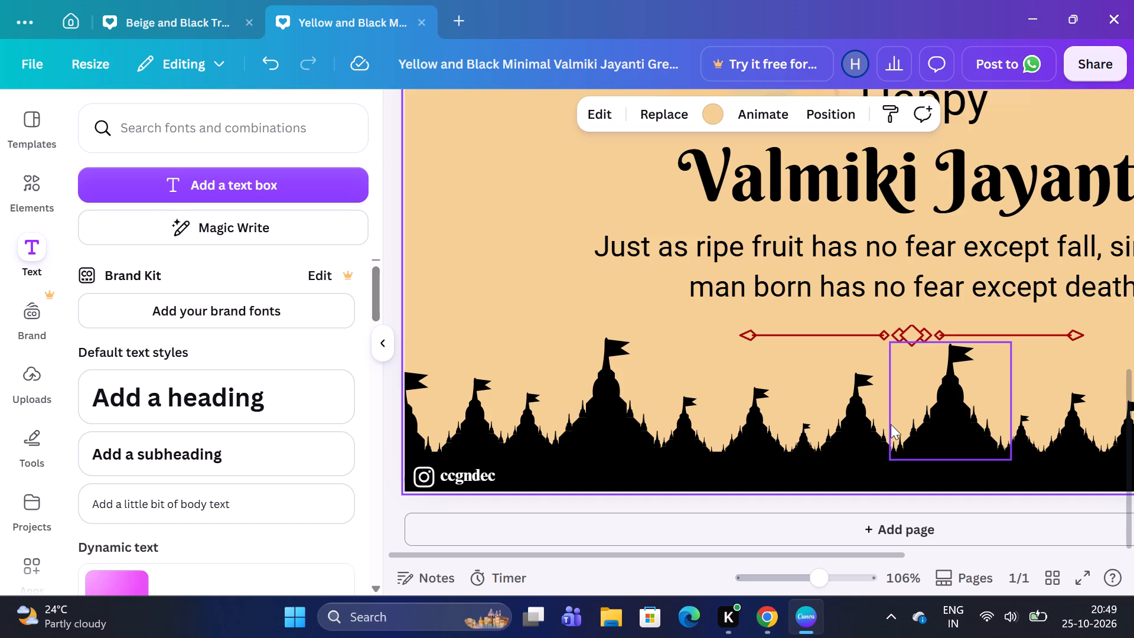
Look over the poster from the portrait and greeting text down to the Instagram handle in the black footer.
scroll(985, 388, "left", 2)
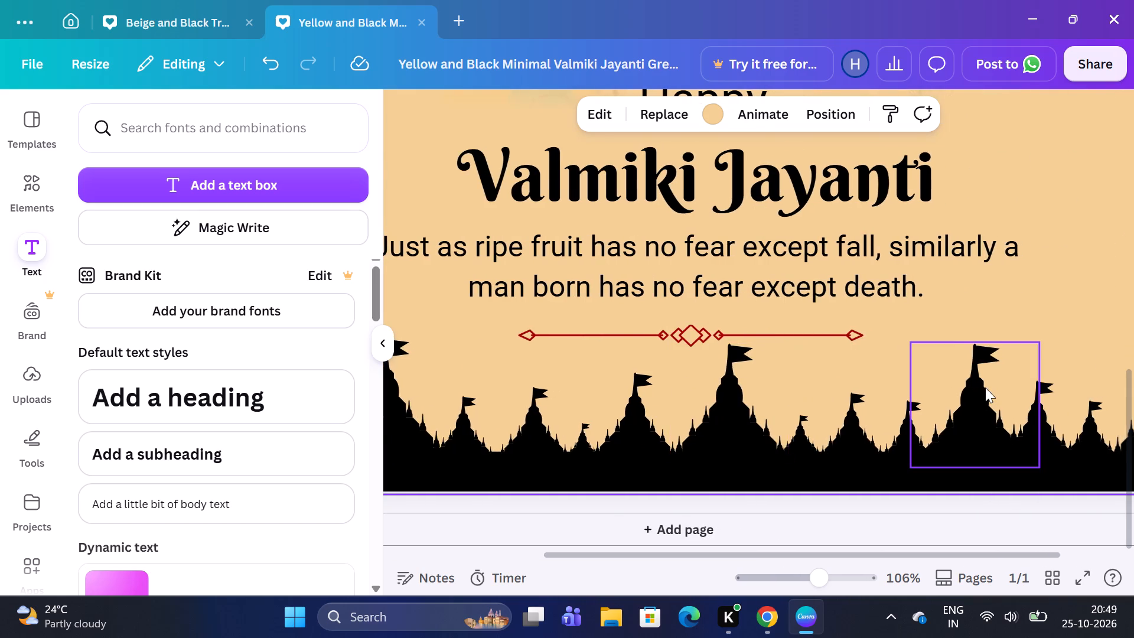
scroll(985, 388, "left", 1)
scroll(985, 388, "up", 1)
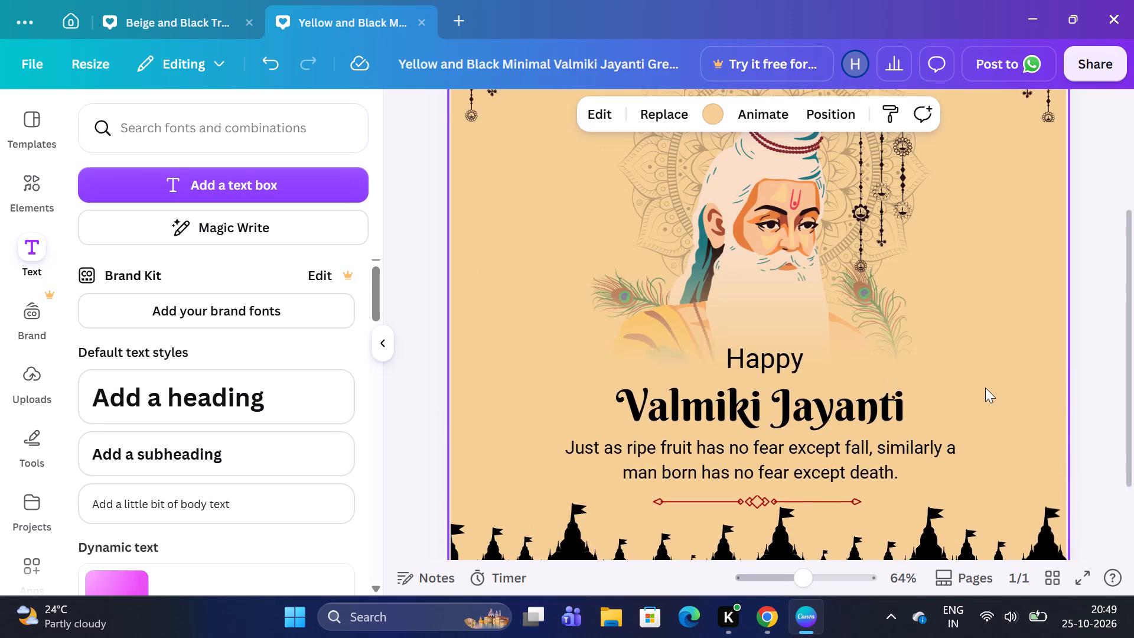
scroll(985, 388, "up", 1)
scroll(985, 388, "down", 1)
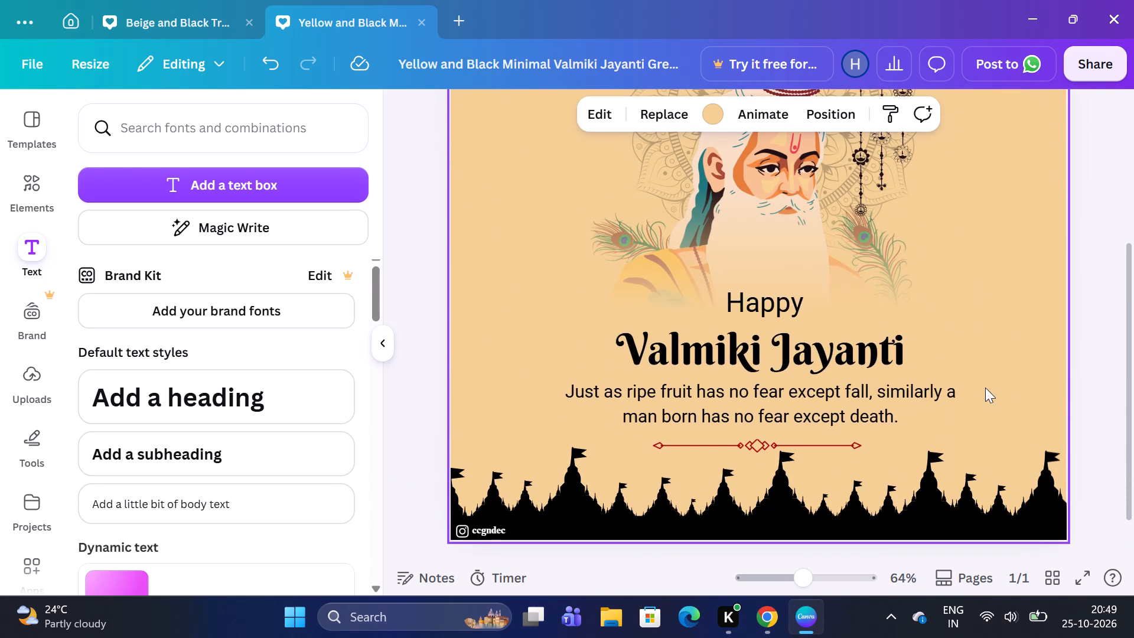
scroll(985, 388, "down", 2)
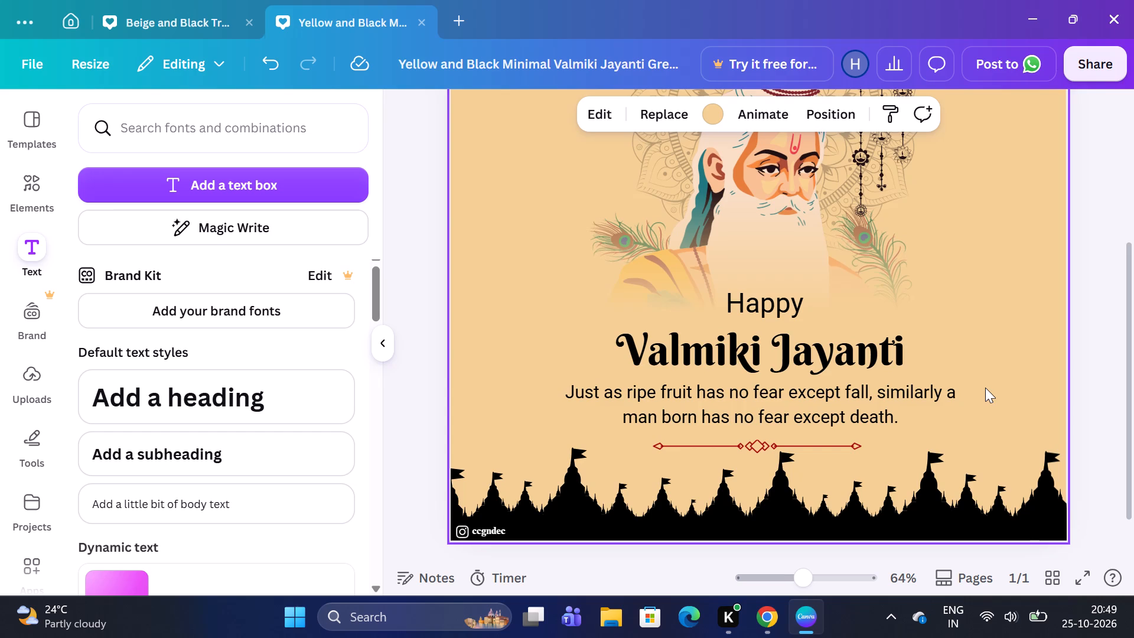
scroll(985, 388, "up", 3)
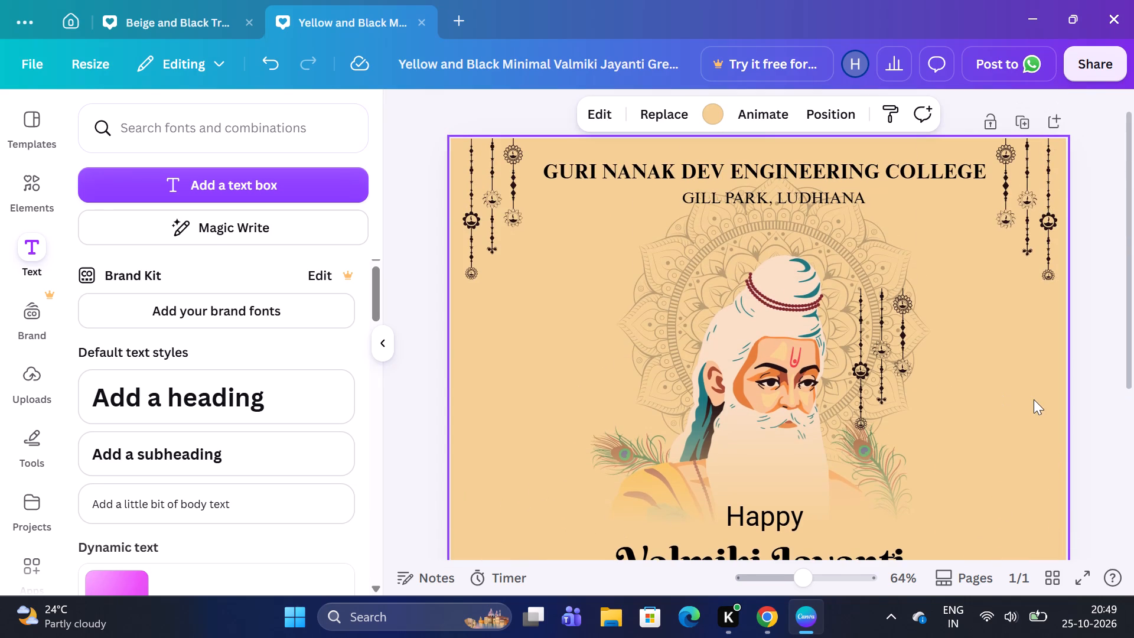
Look over the poster from the college name down to the Instagram handle in the black footer.
left_click(1034, 399)
scroll(1053, 334, "left", 1)
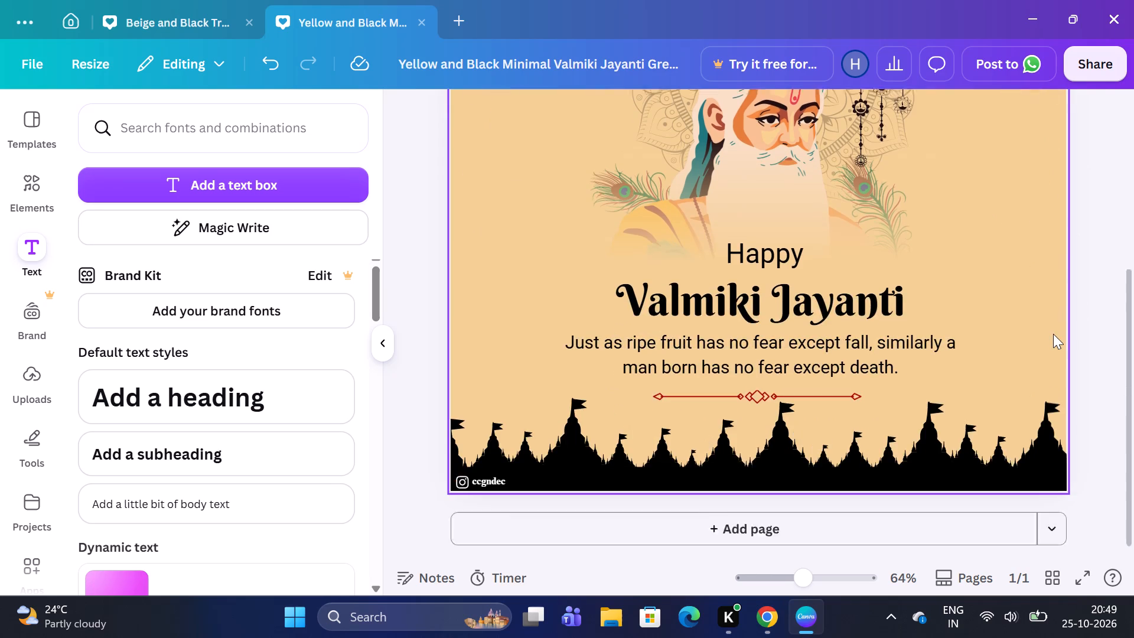
scroll(1053, 334, "left", 1)
scroll(1053, 334, "down", 4)
scroll(1053, 334, "up", 1)
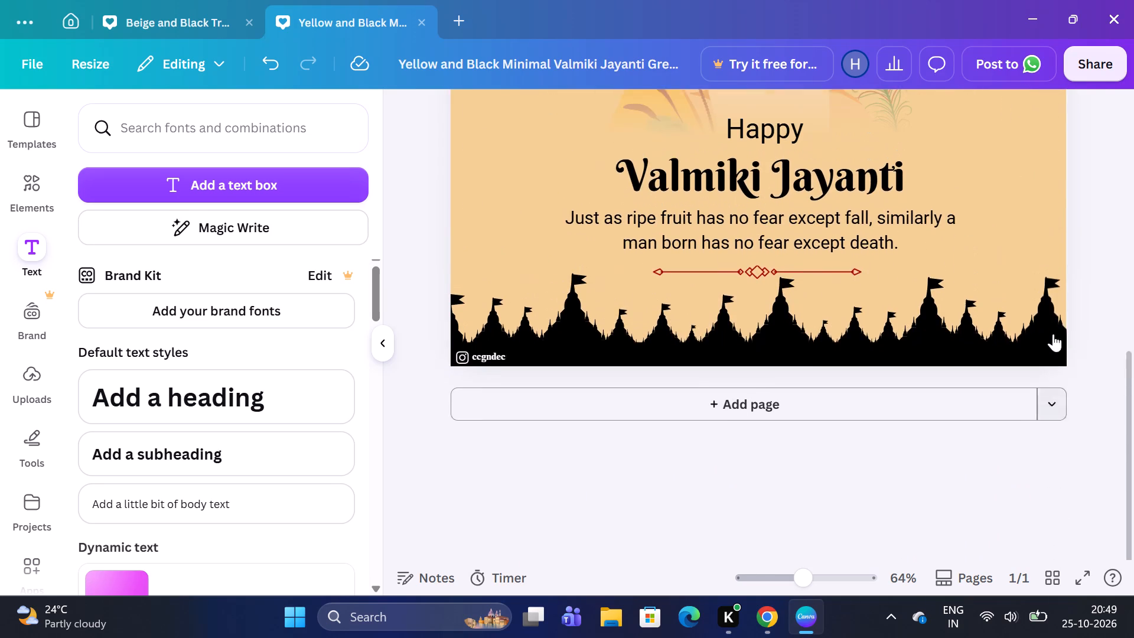
scroll(1053, 334, "up", 1)
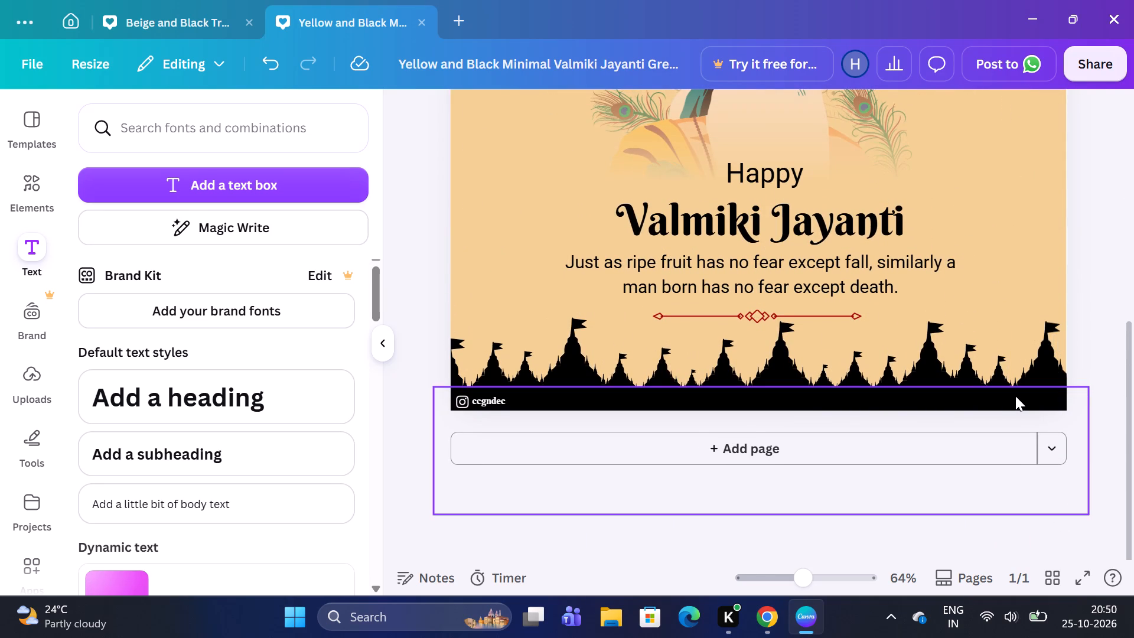
scroll(217, 272, "down", 1)
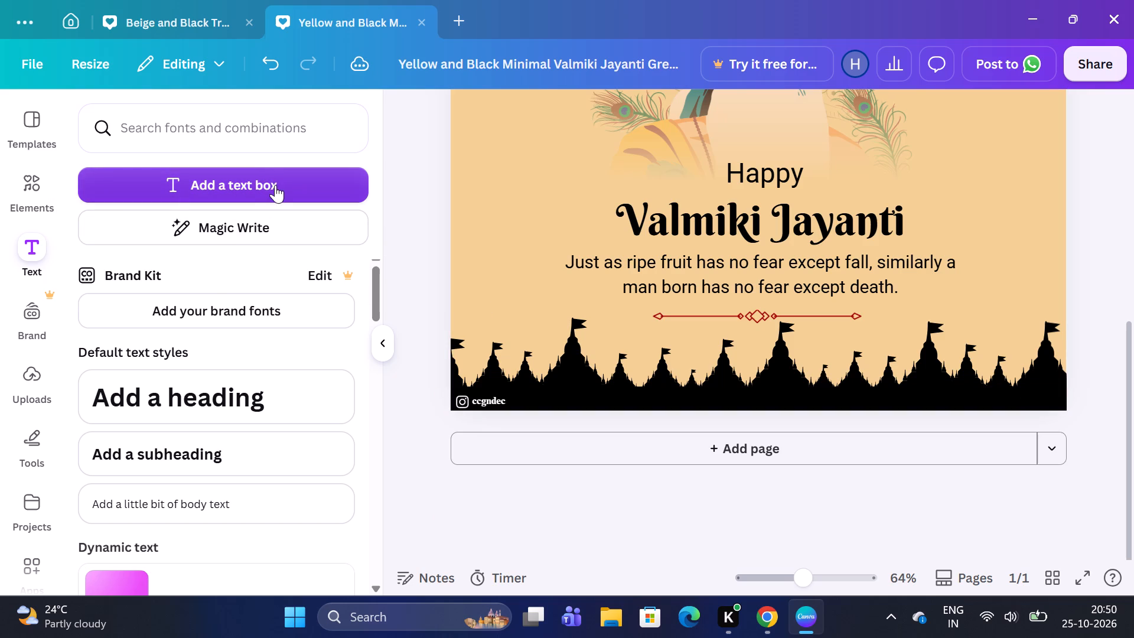
Look through the Magic recommendations for the instagram logo search in the elements library.
left_click(40, 134)
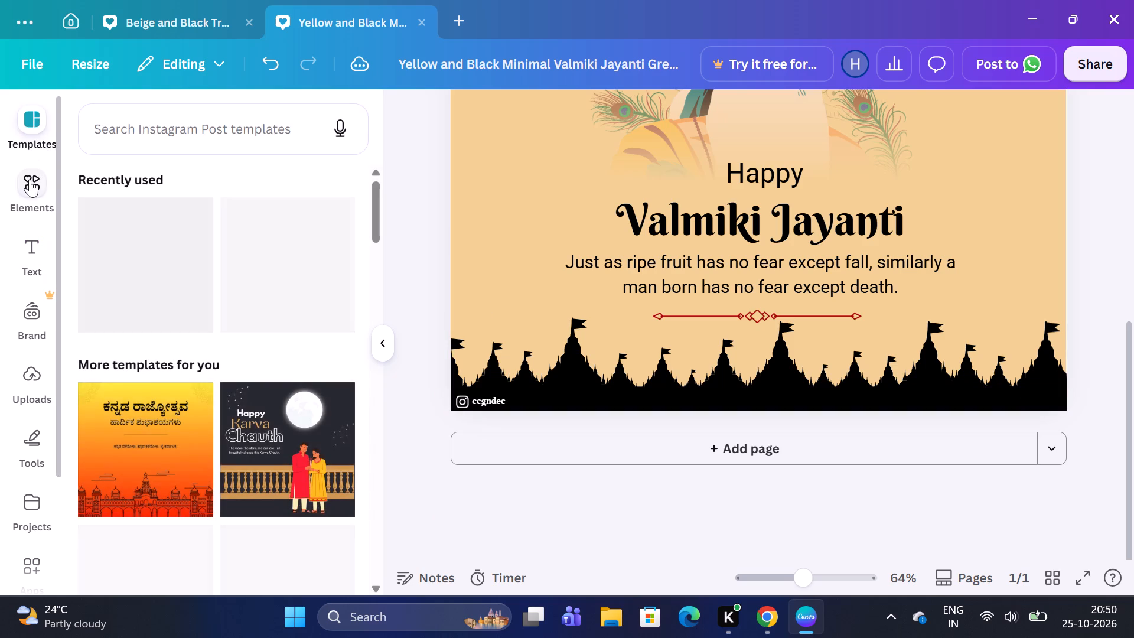
left_click(30, 182)
left_click(204, 129)
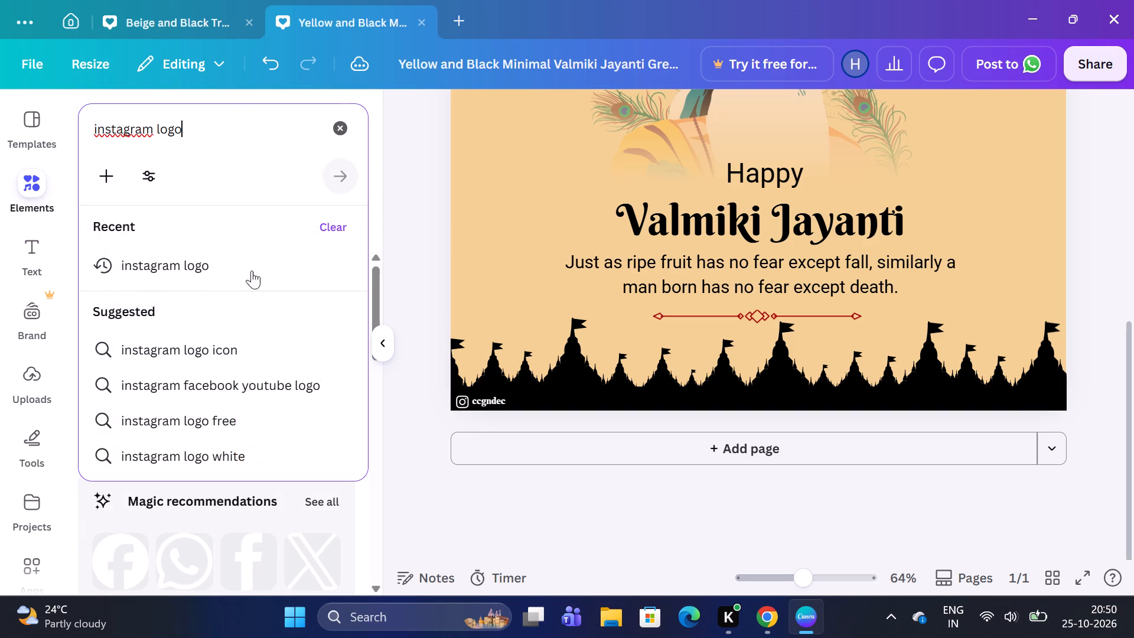
left_click(330, 502)
scroll(330, 502, "down", 1)
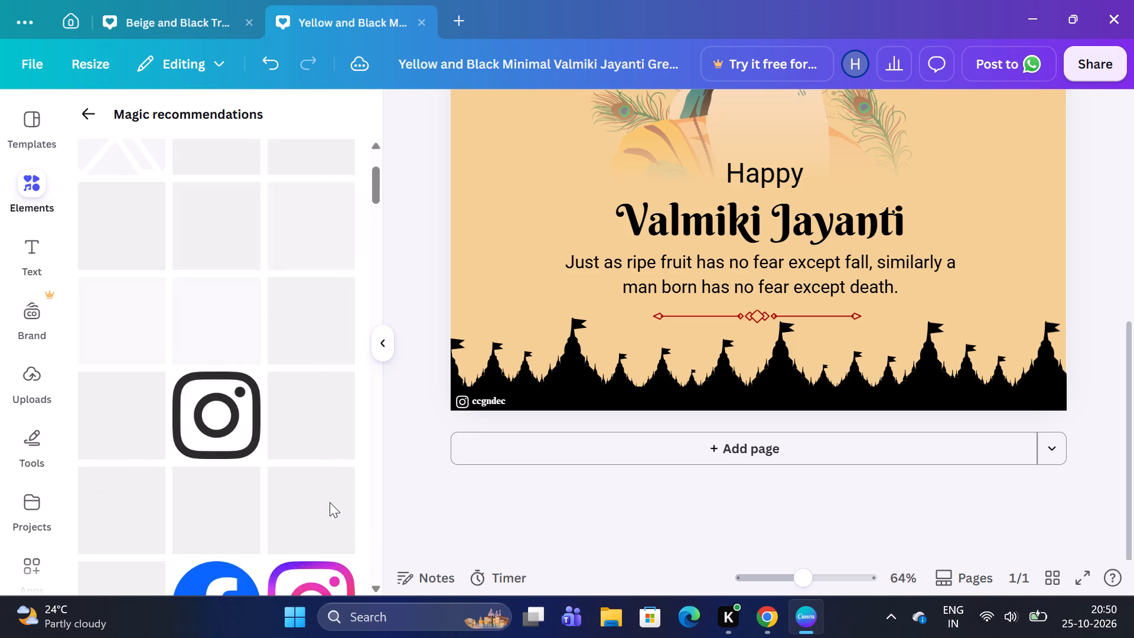
scroll(330, 502, "down", 1)
left_click(97, 113)
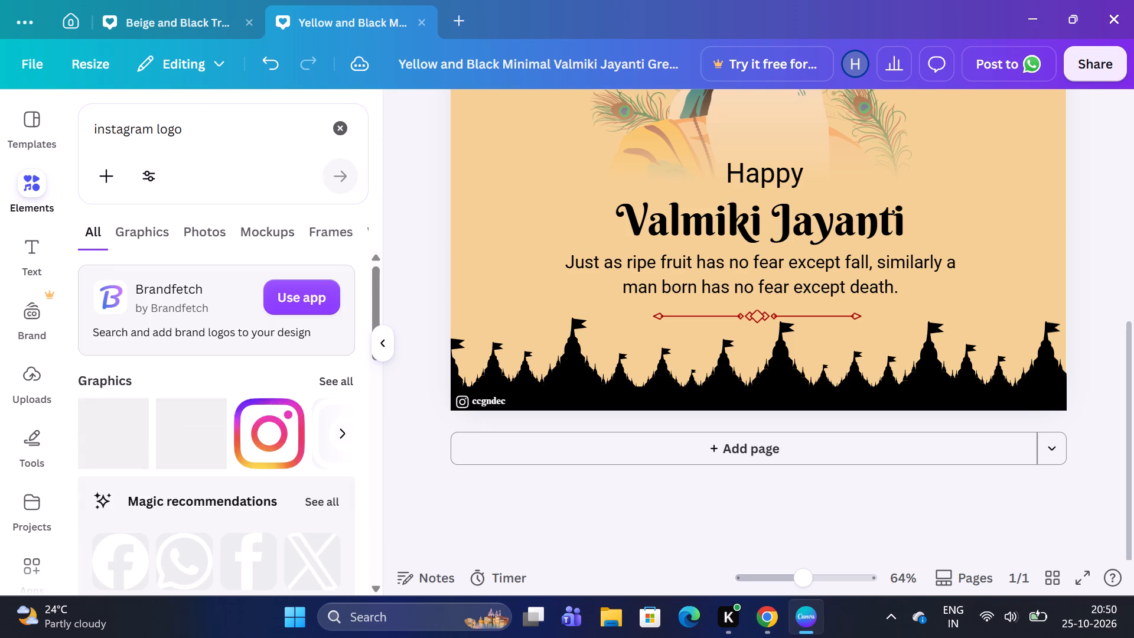
Search the elements library for "global logo" and browse the first graphics results.
left_click_drag(180, 132, 69, 125)
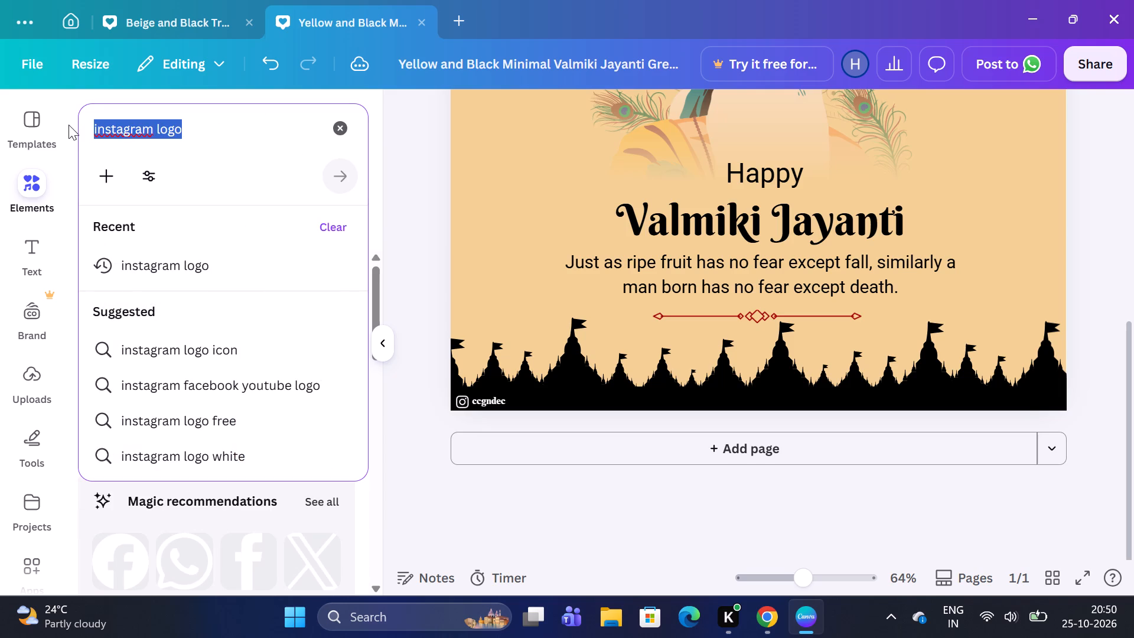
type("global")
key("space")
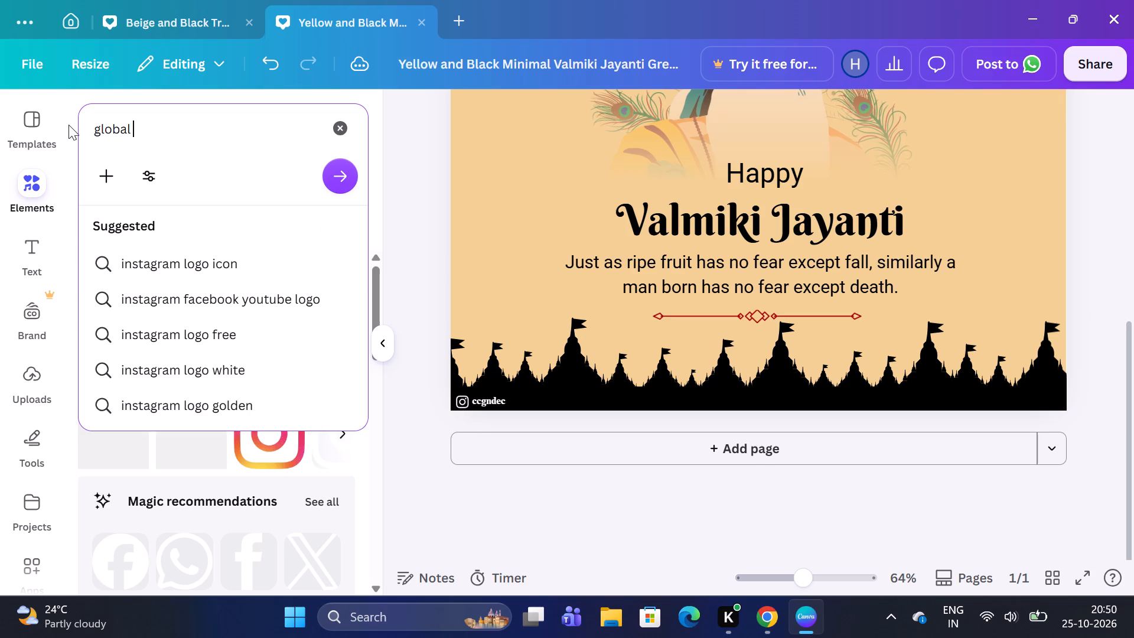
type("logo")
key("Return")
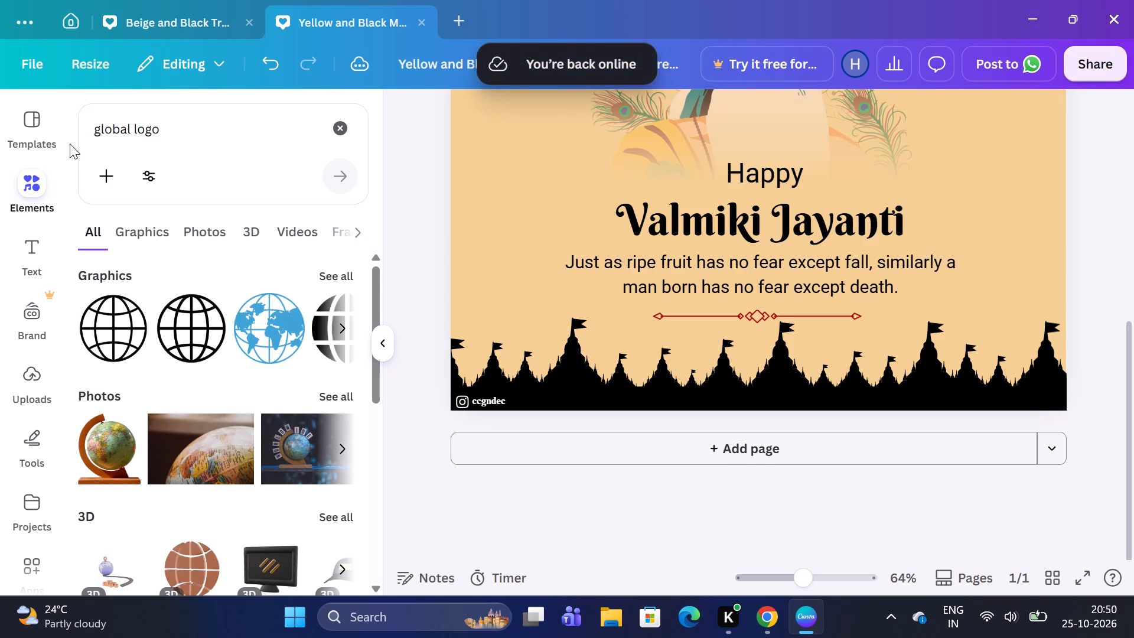
left_click(345, 323)
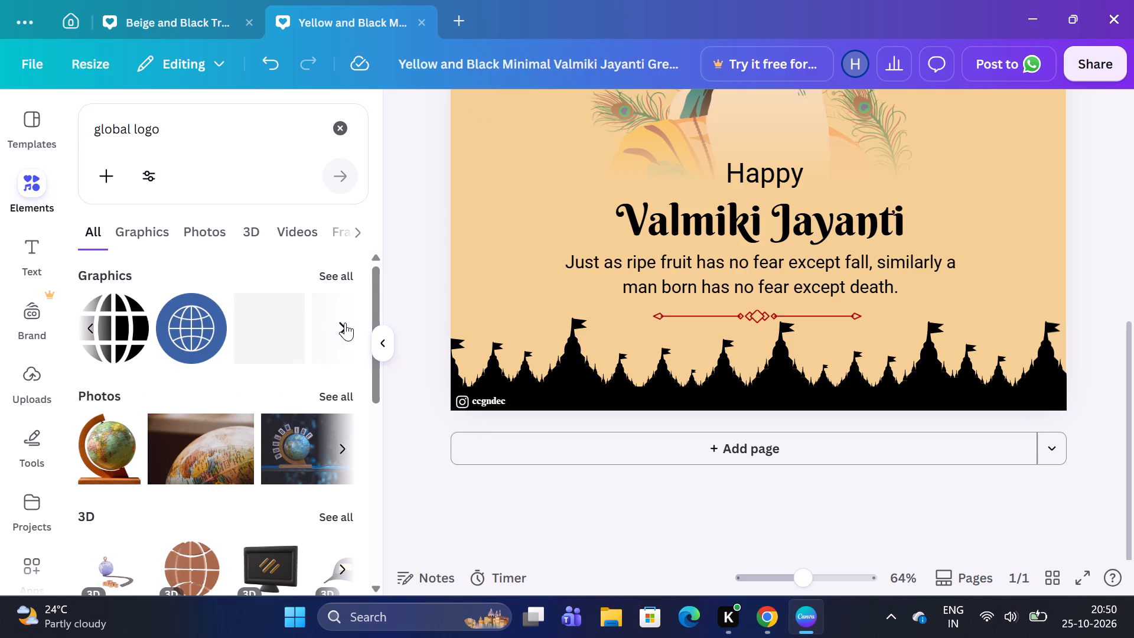
scroll(220, 351, "right", 1)
scroll(220, 351, "up", 1)
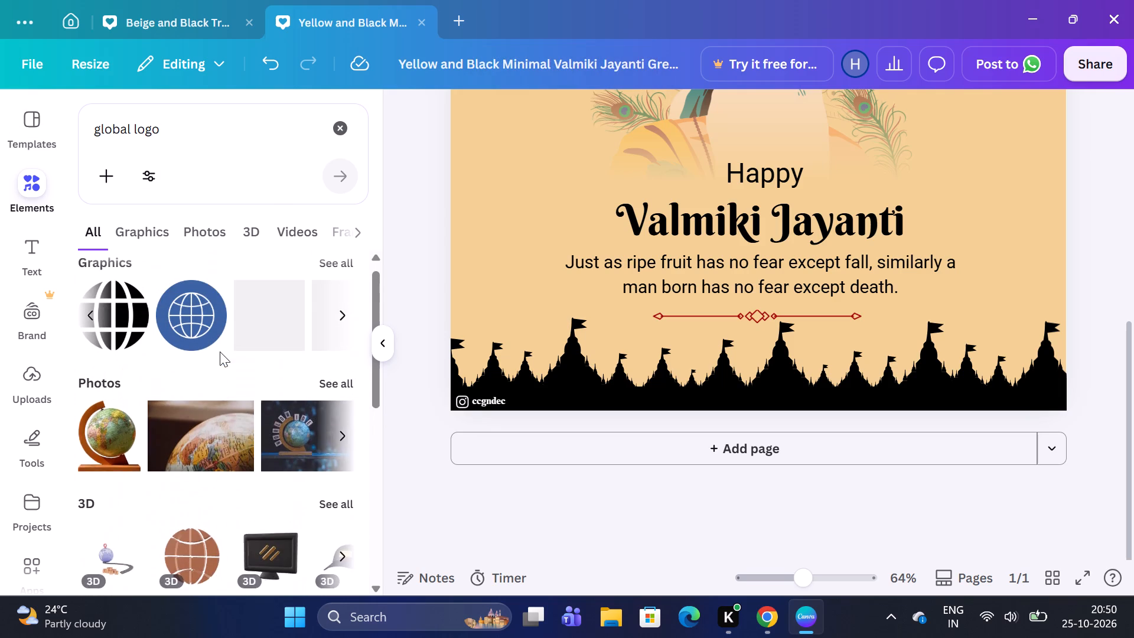
scroll(220, 351, "up", 1)
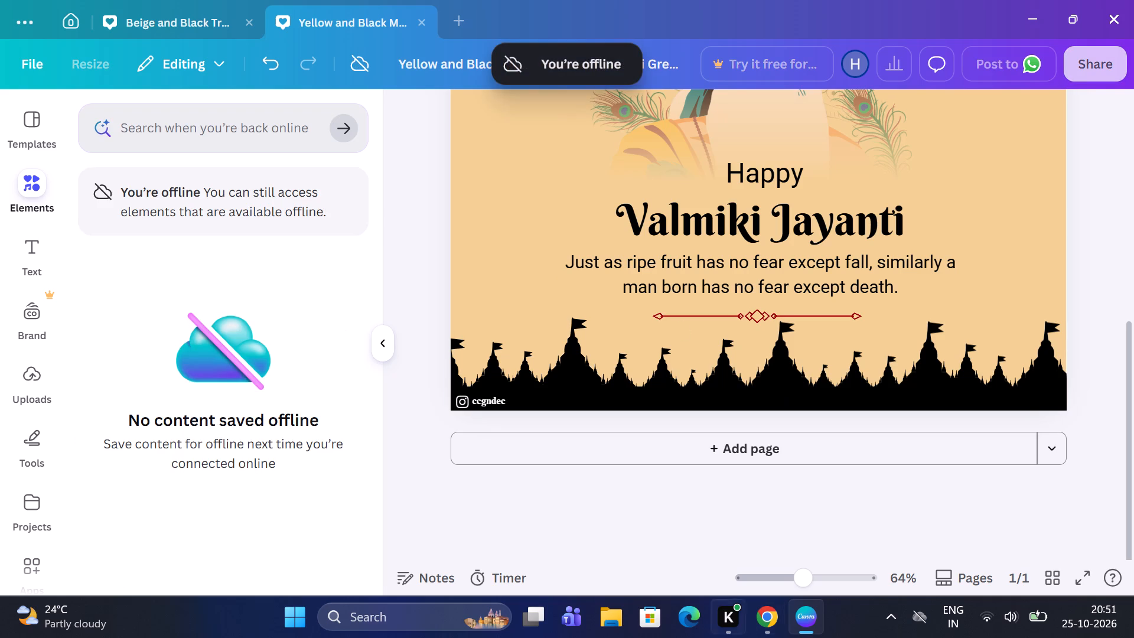
Open the Windows Wi-Fi network list to check the connection.
left_click(1024, 635)
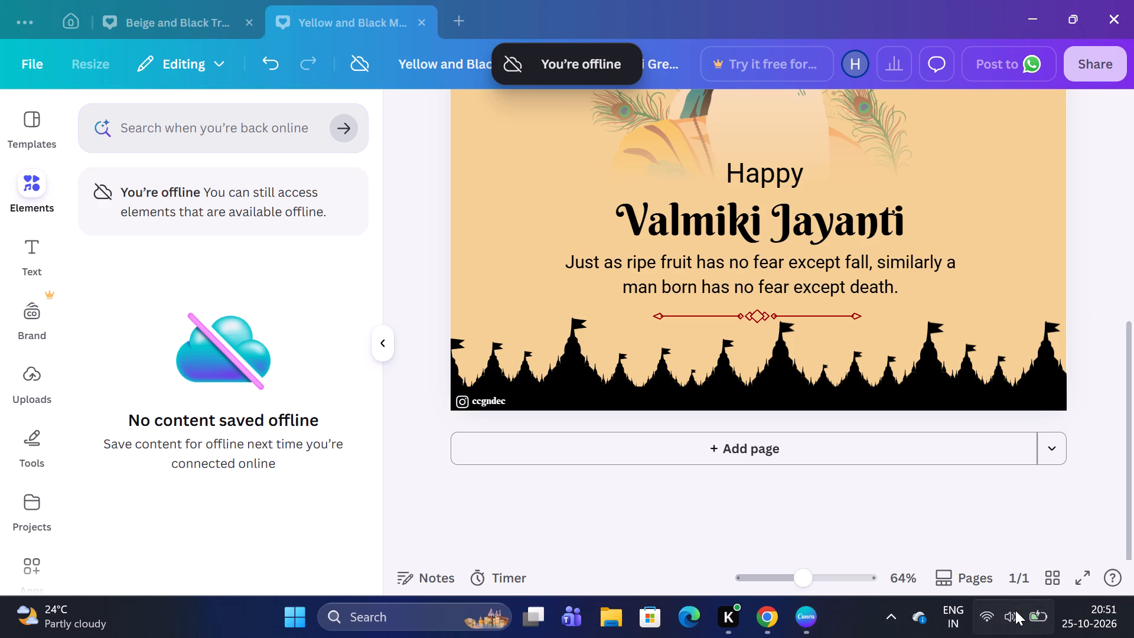
left_click(1015, 611)
left_click(898, 273)
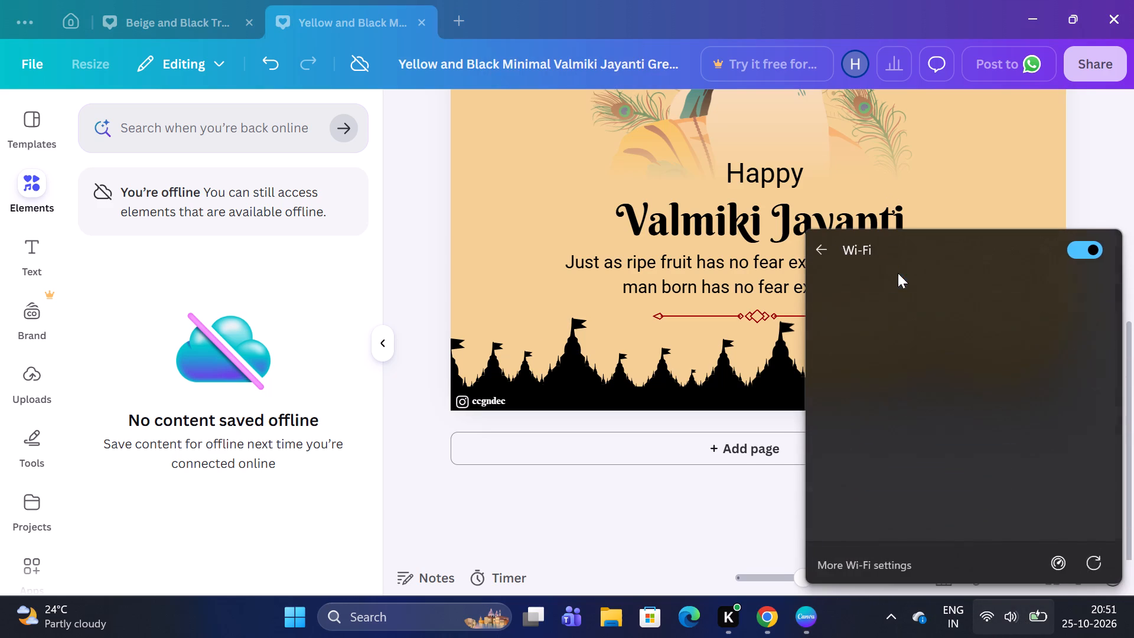
Return to Canva and try to search the elements library again.
left_click(195, 144)
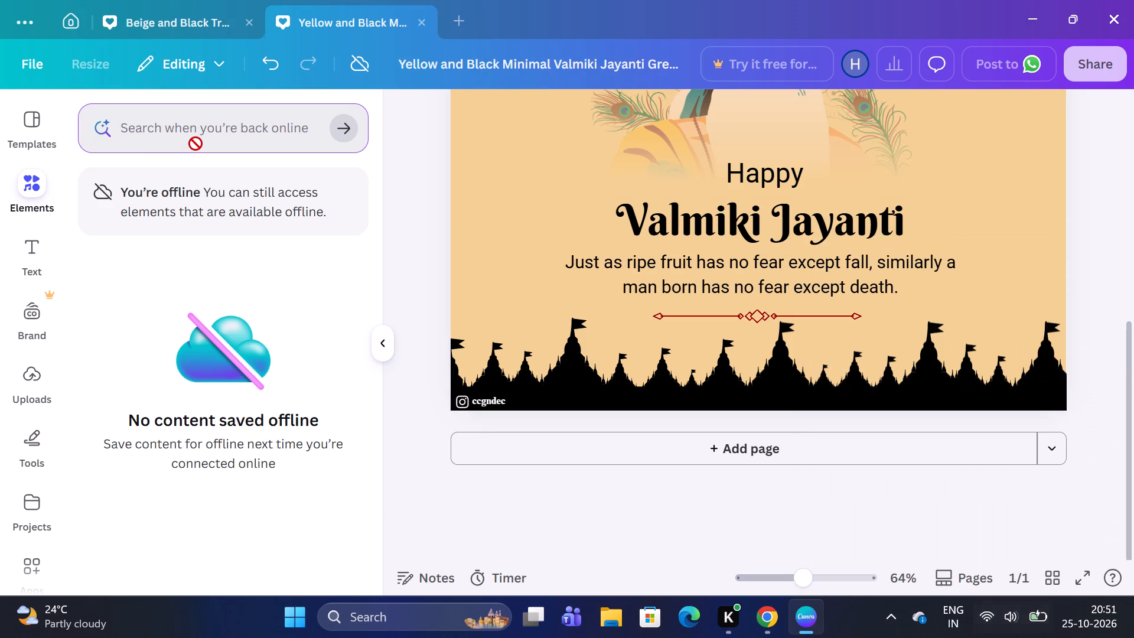
left_click_drag(200, 147, 37, 110)
left_click(37, 110)
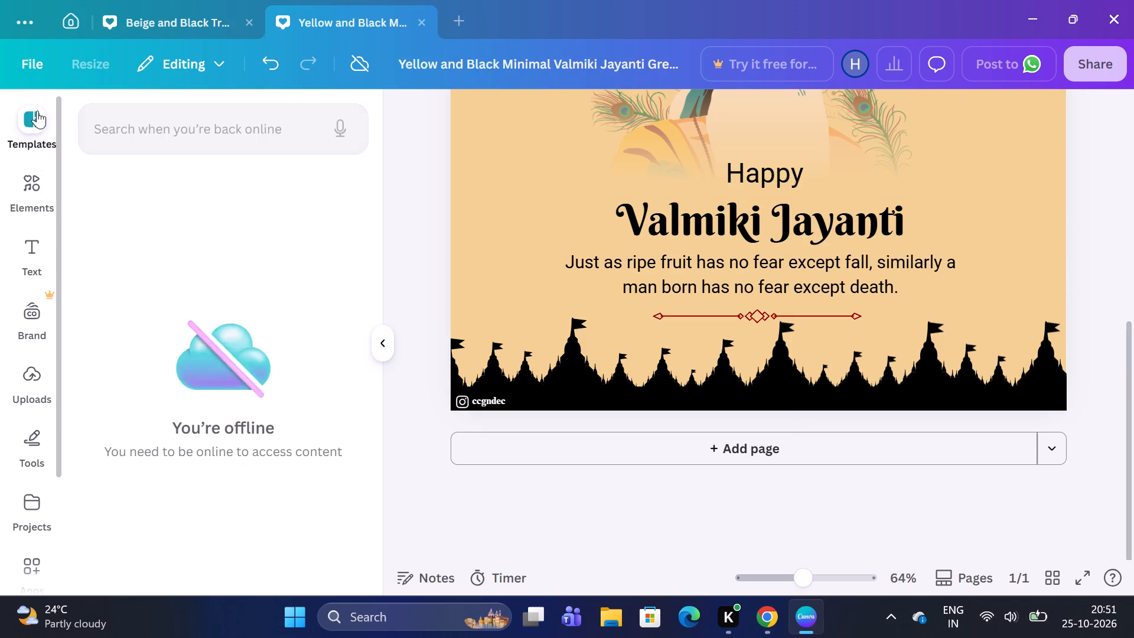
left_click(22, 184)
double_click(179, 134)
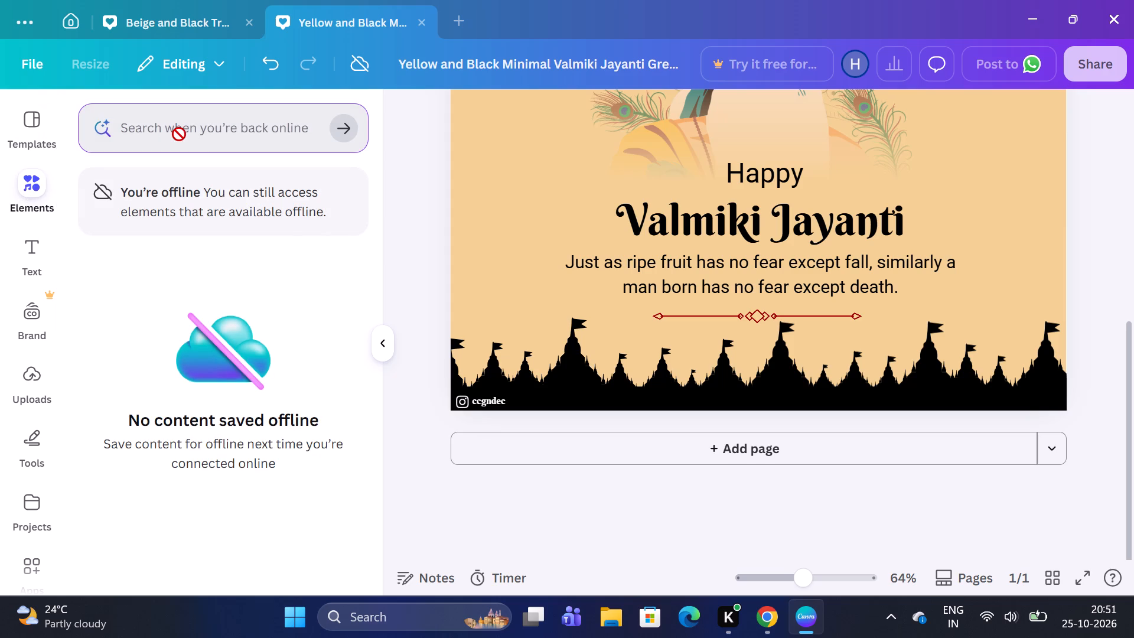
scroll(283, 227, "up", 2)
scroll(283, 227, "down", 3)
scroll(731, 279, "up", 1)
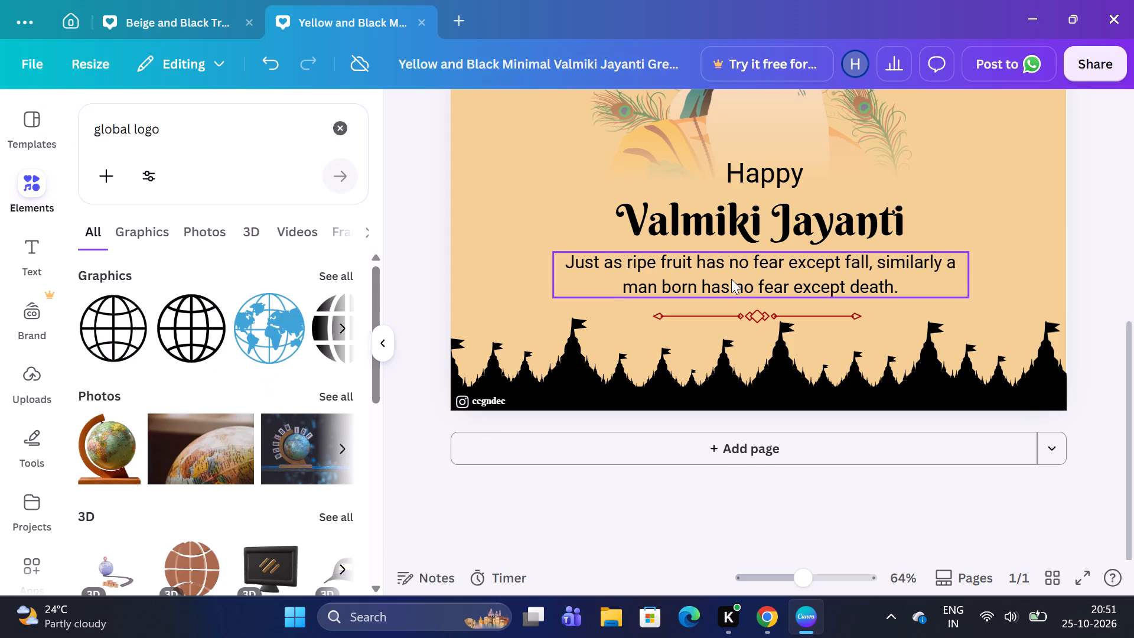
scroll(731, 279, "up", 1)
Show all graphics results for "global logo" and look through them for a suitable globe icon.
left_click(335, 265)
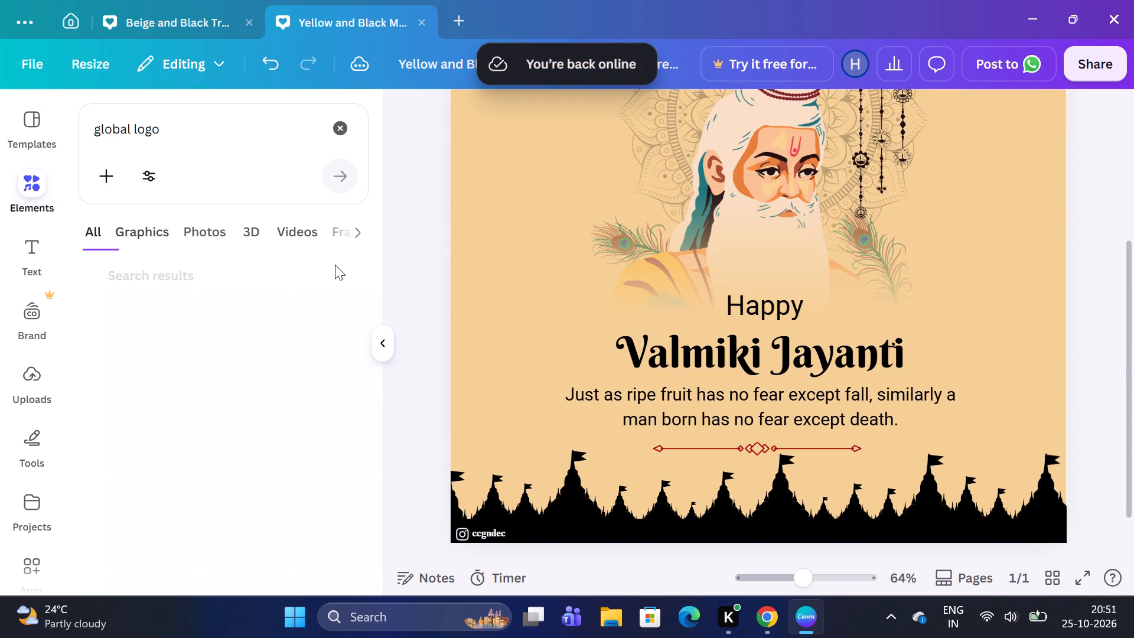
scroll(188, 370, "down", 3)
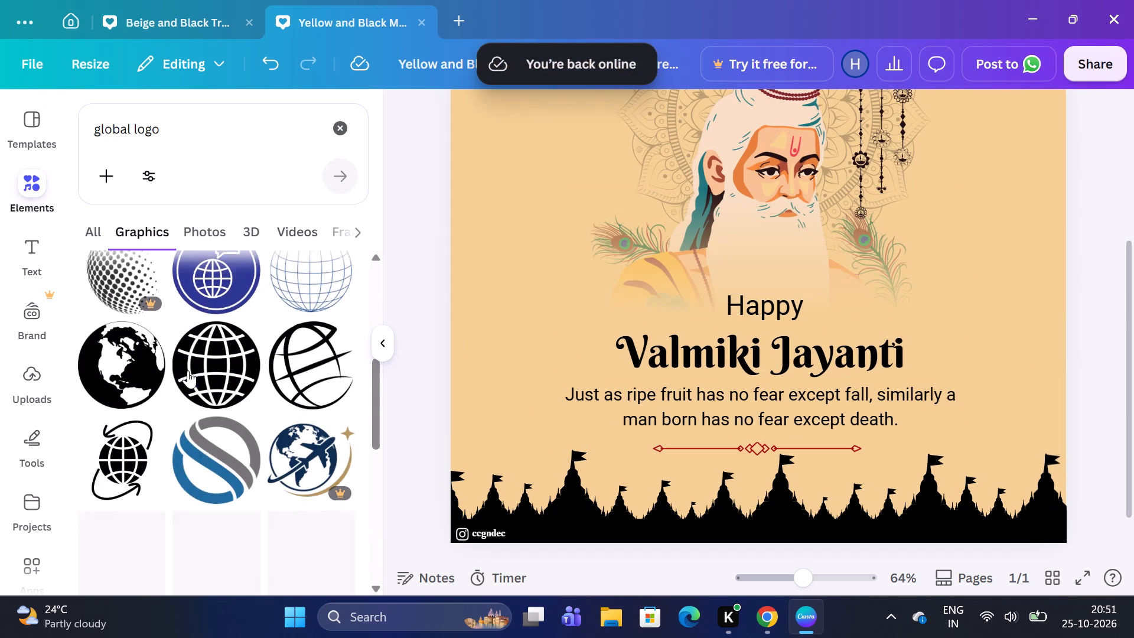
scroll(188, 370, "down", 3)
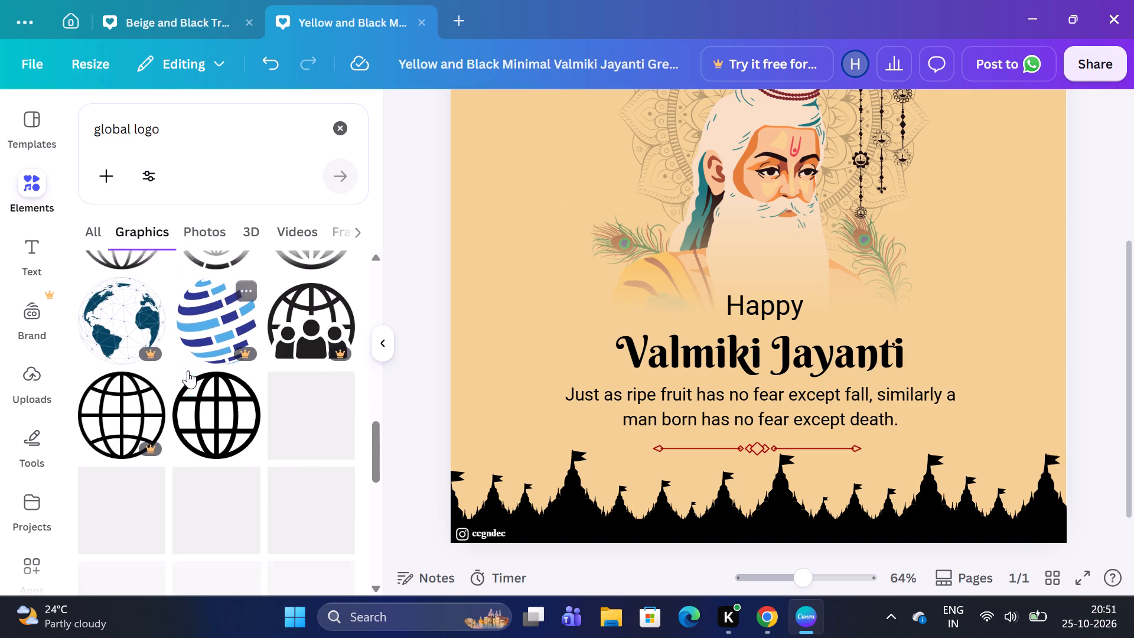
scroll(188, 370, "down", 2)
scroll(188, 370, "up", 2)
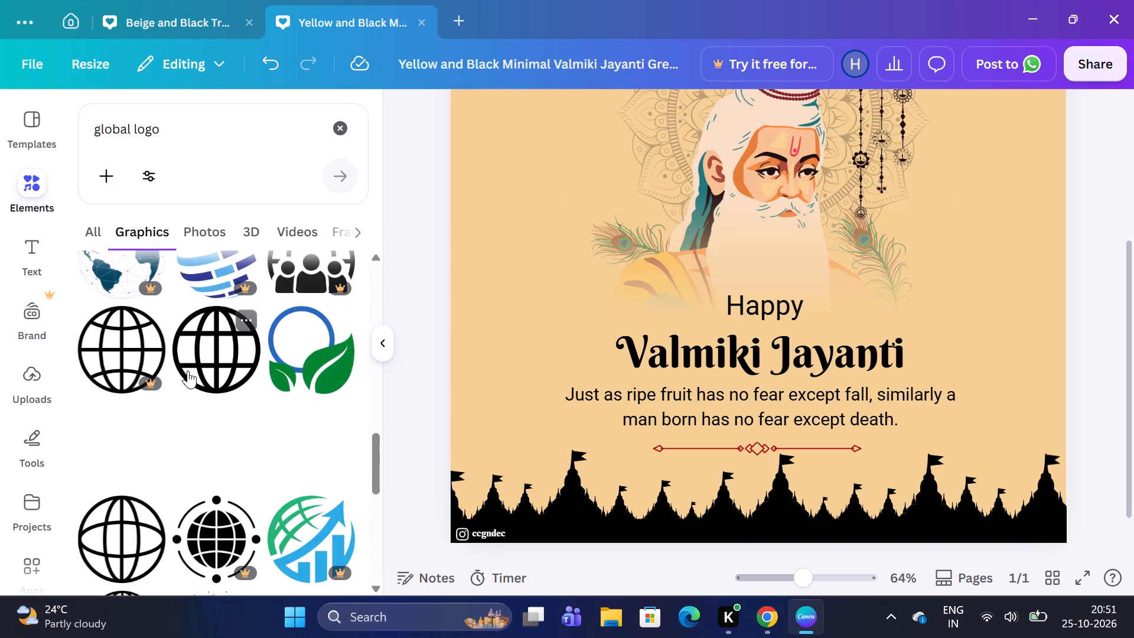
scroll(188, 370, "down", 4)
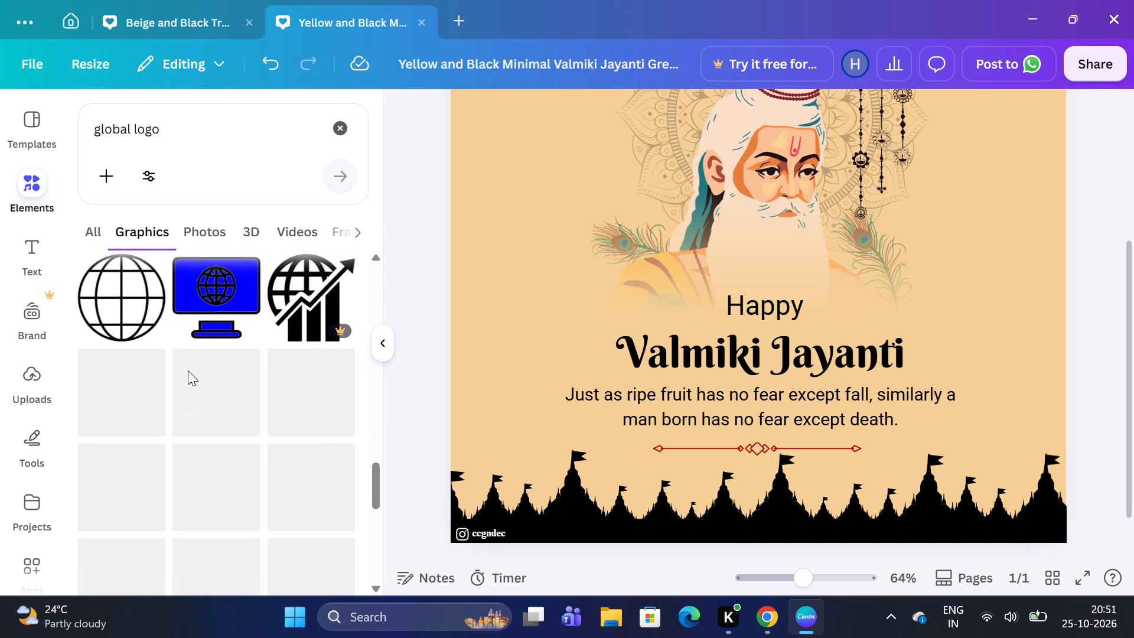
scroll(188, 370, "down", 1)
scroll(188, 370, "up", 3)
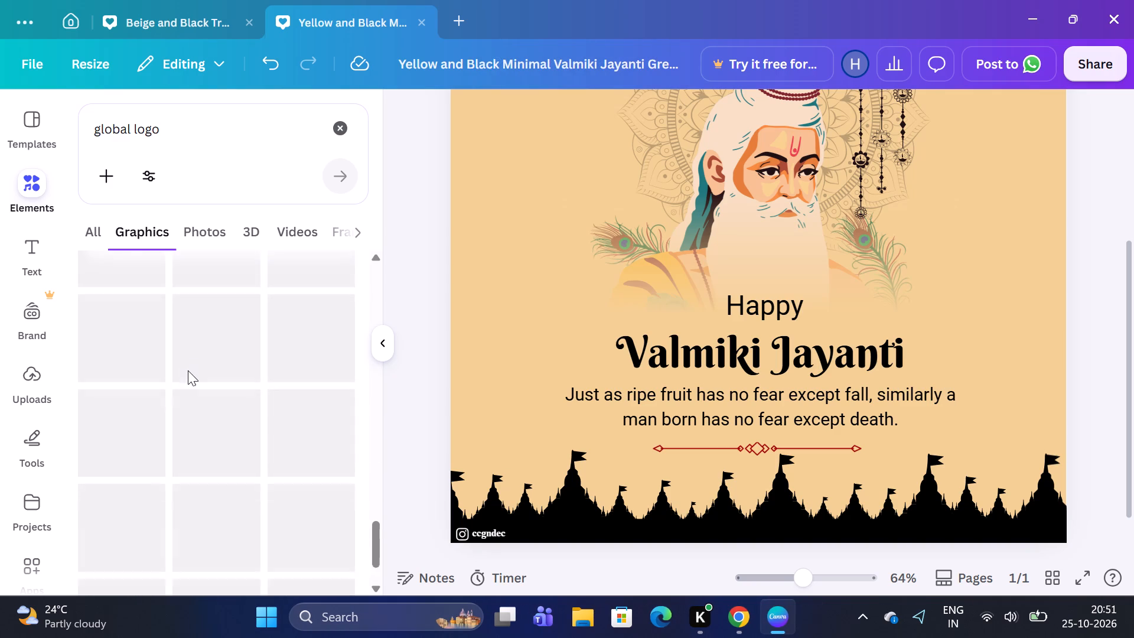
scroll(188, 370, "up", 4)
scroll(188, 370, "down", 2)
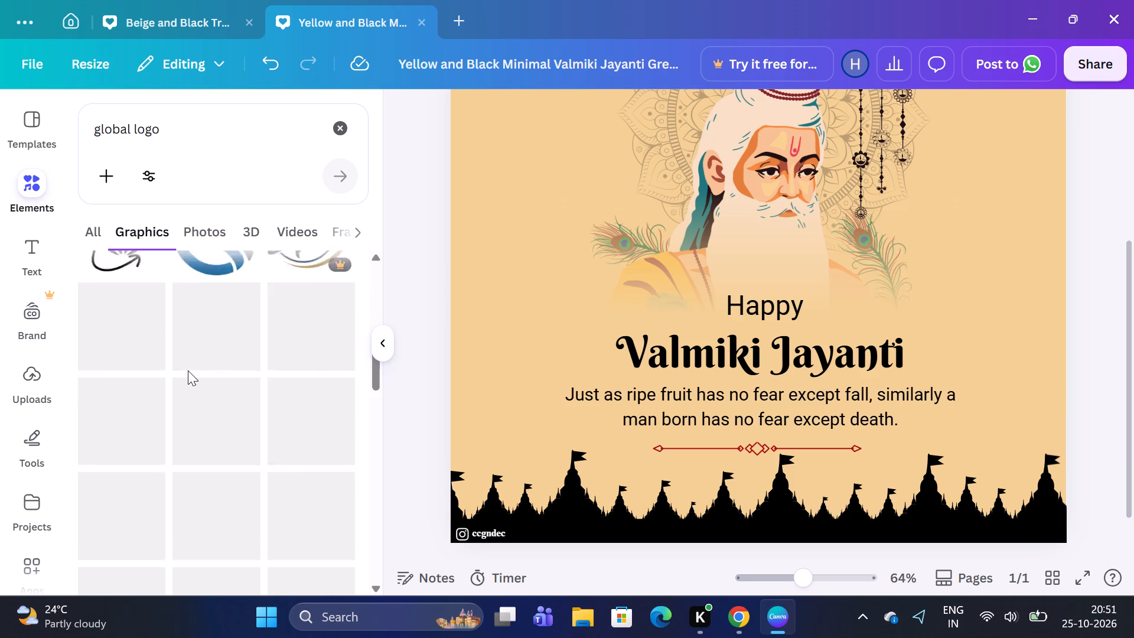
scroll(188, 370, "down", 2)
scroll(188, 370, "up", 3)
scroll(219, 425, "down", 4)
scroll(219, 425, "up", 1)
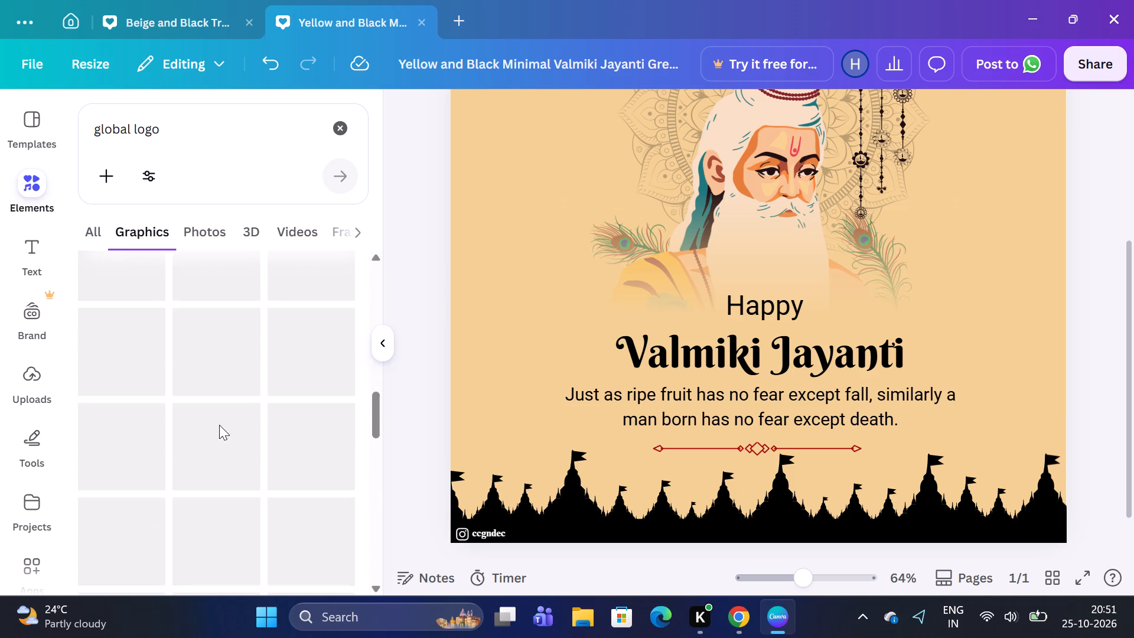
scroll(219, 425, "up", 1)
scroll(219, 425, "down", 2)
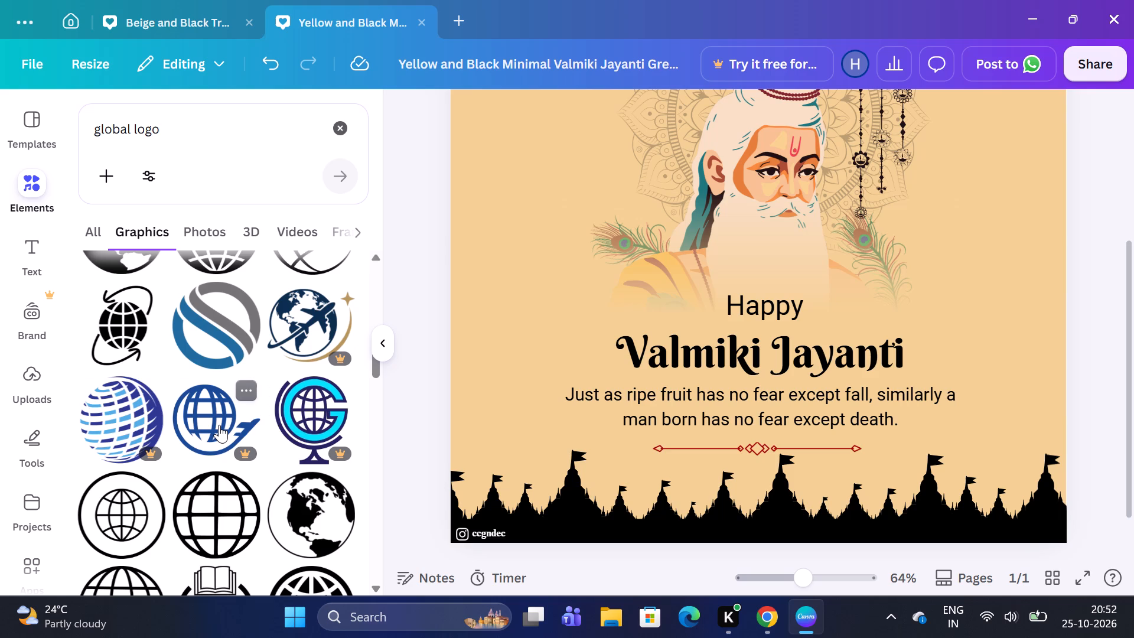
scroll(220, 383, "down", 4)
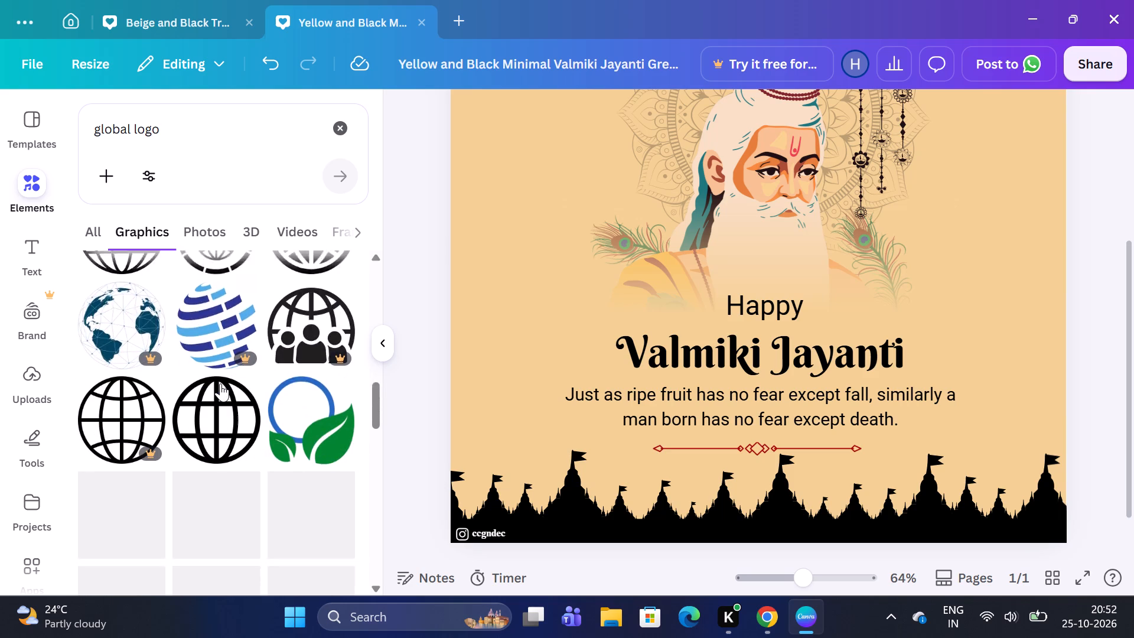
scroll(220, 383, "down", 1)
scroll(220, 383, "up", 5)
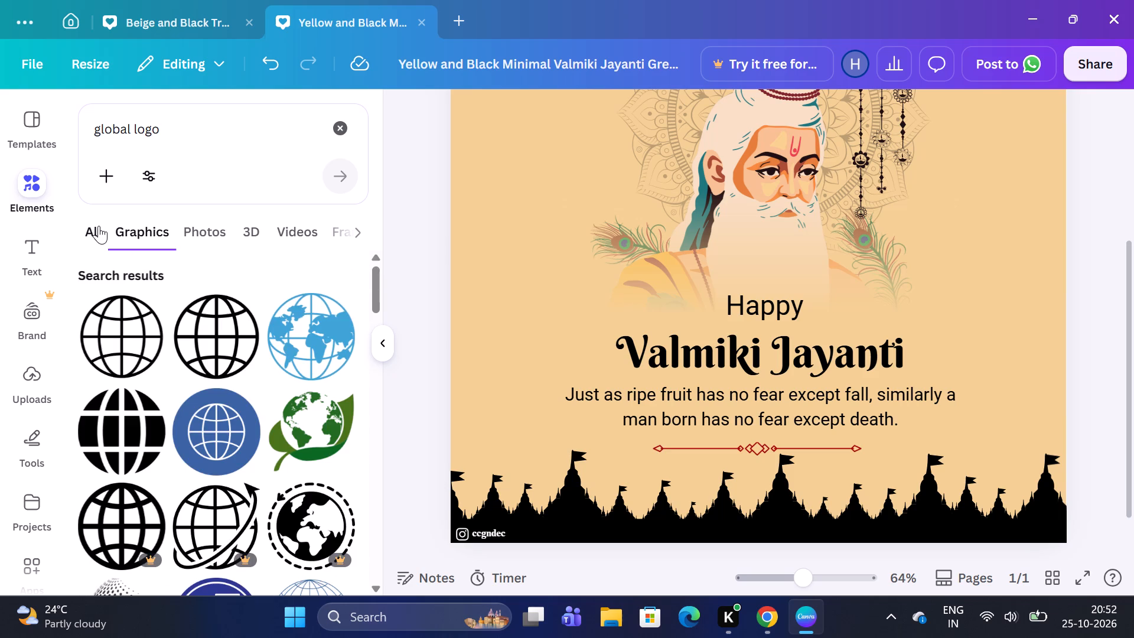
Refine the search across all element types to "white global logo".
left_click(99, 226)
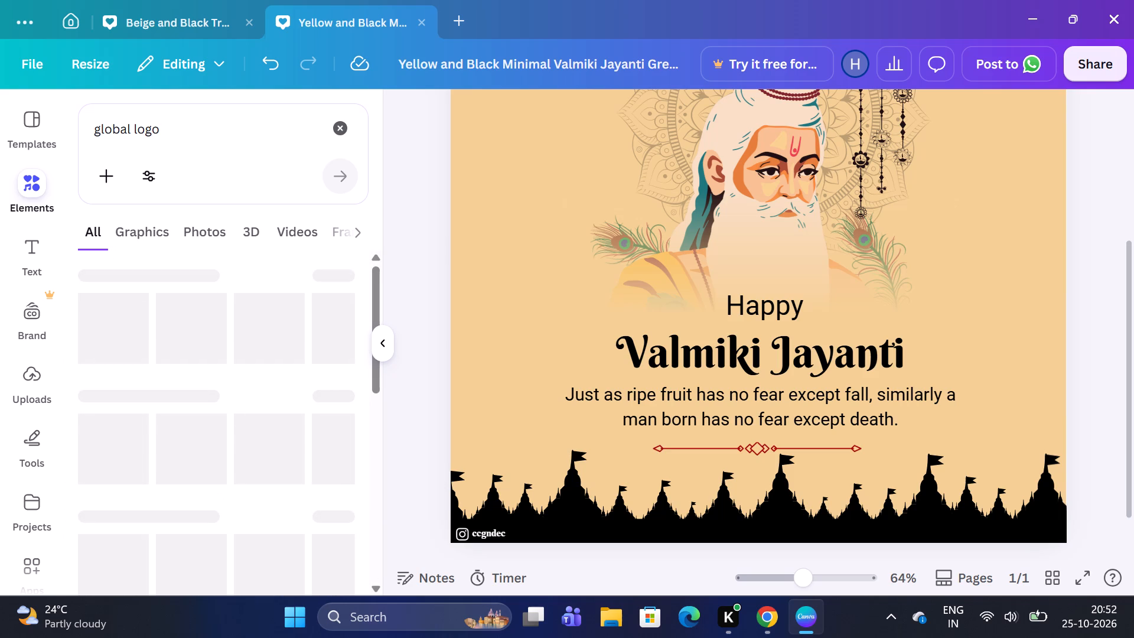
left_click(107, 128)
key("Left")
key("Left")
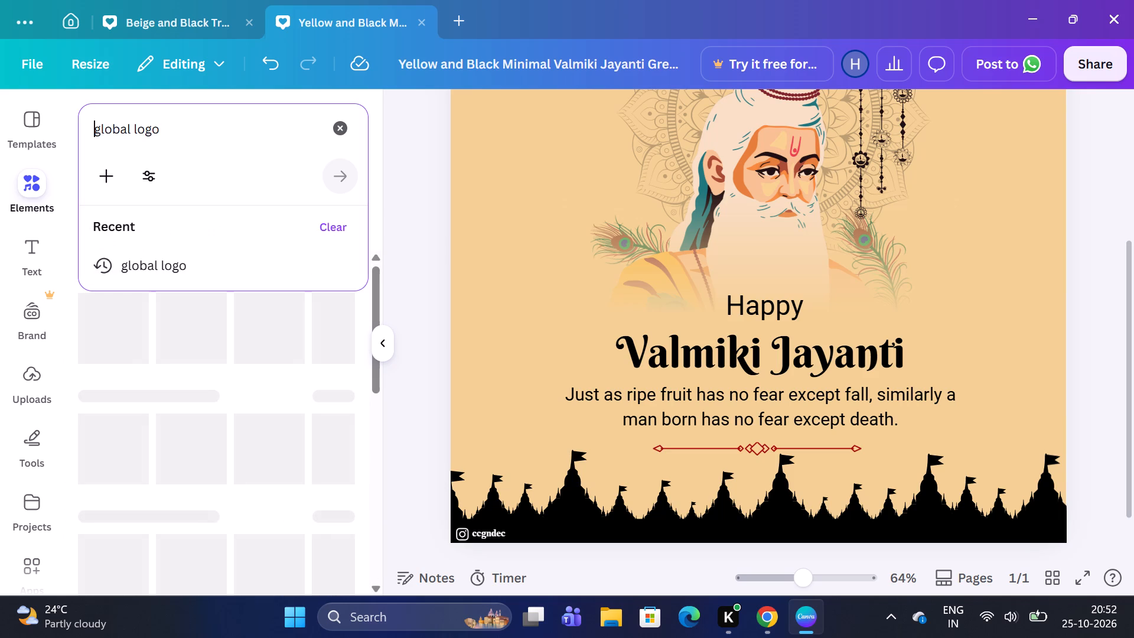
key("Left")
type("white")
key("space")
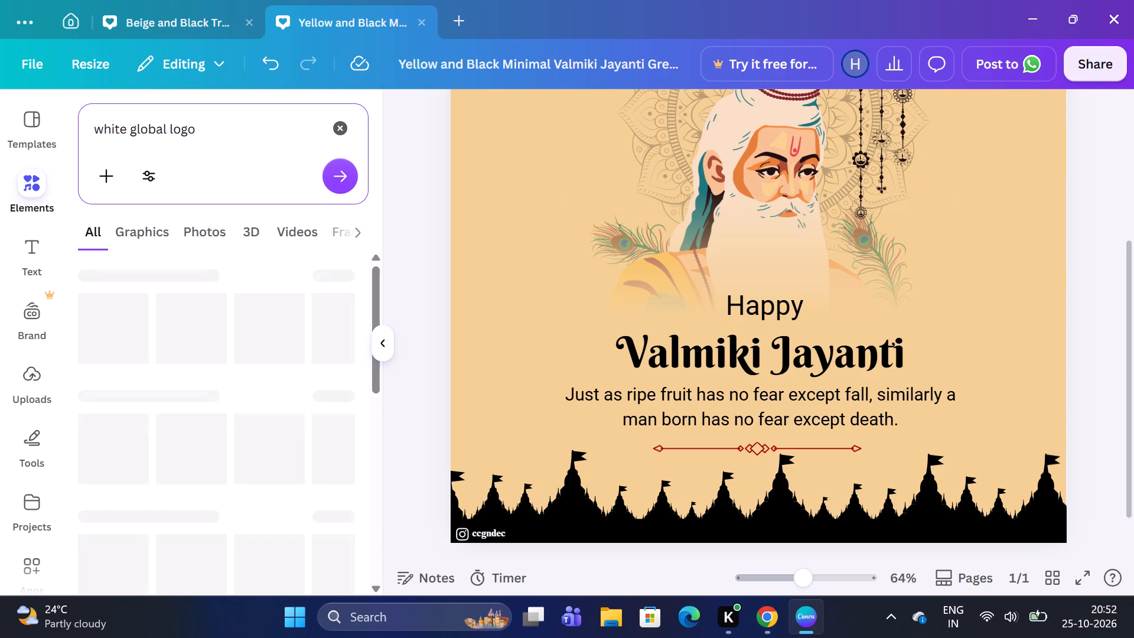